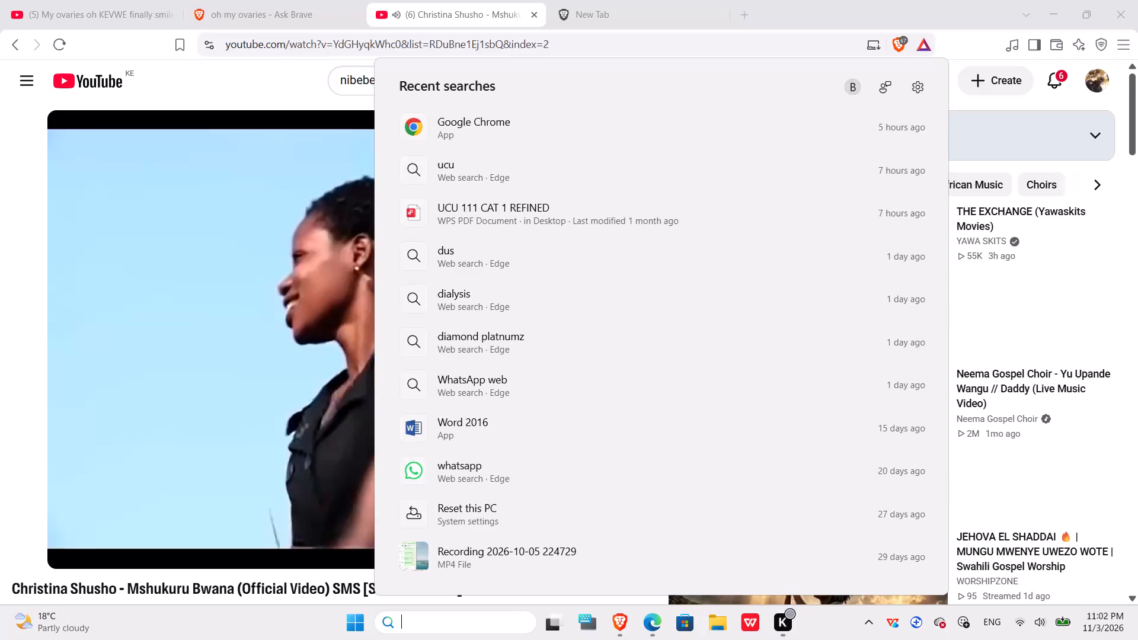
Open Excel 2016, dismiss the default-program prompts and create a blank workbook.
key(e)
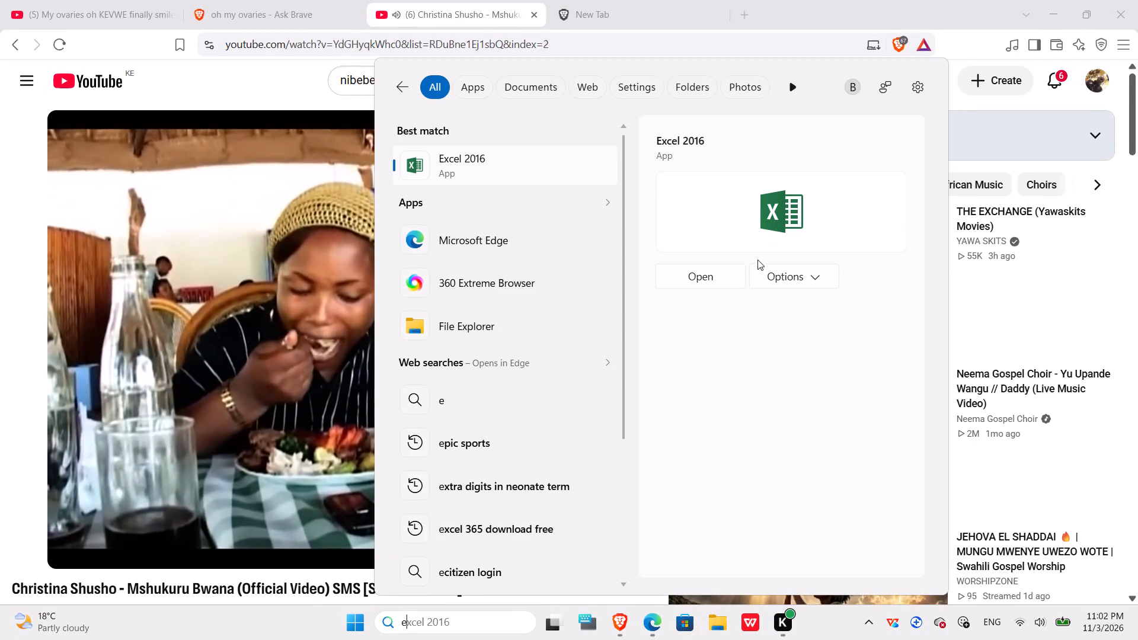
click(699, 280)
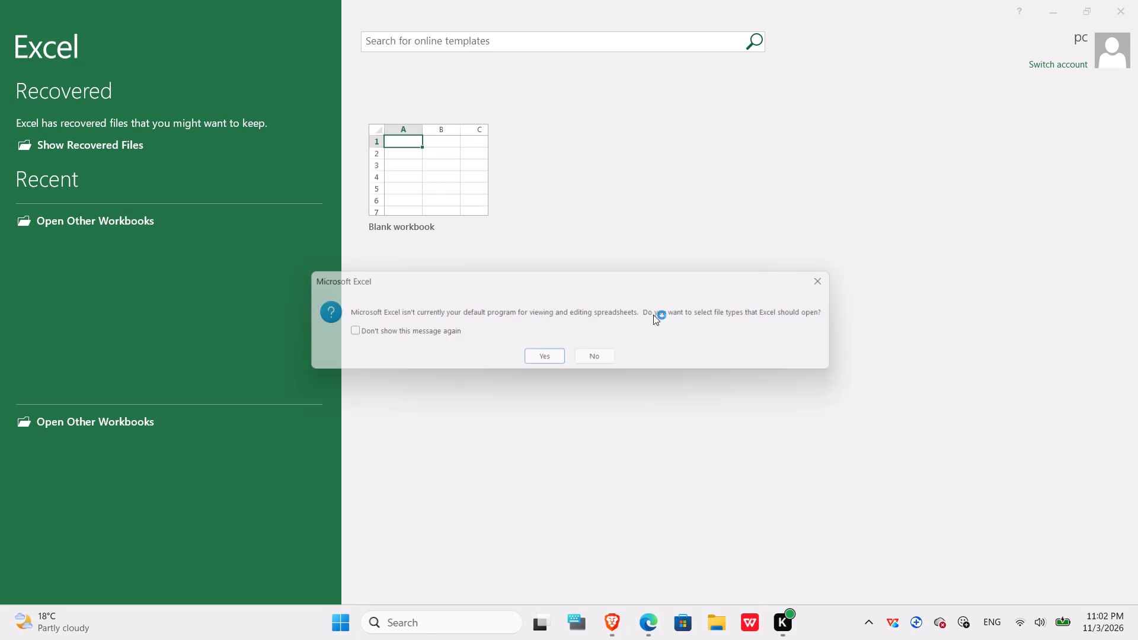
click(543, 356)
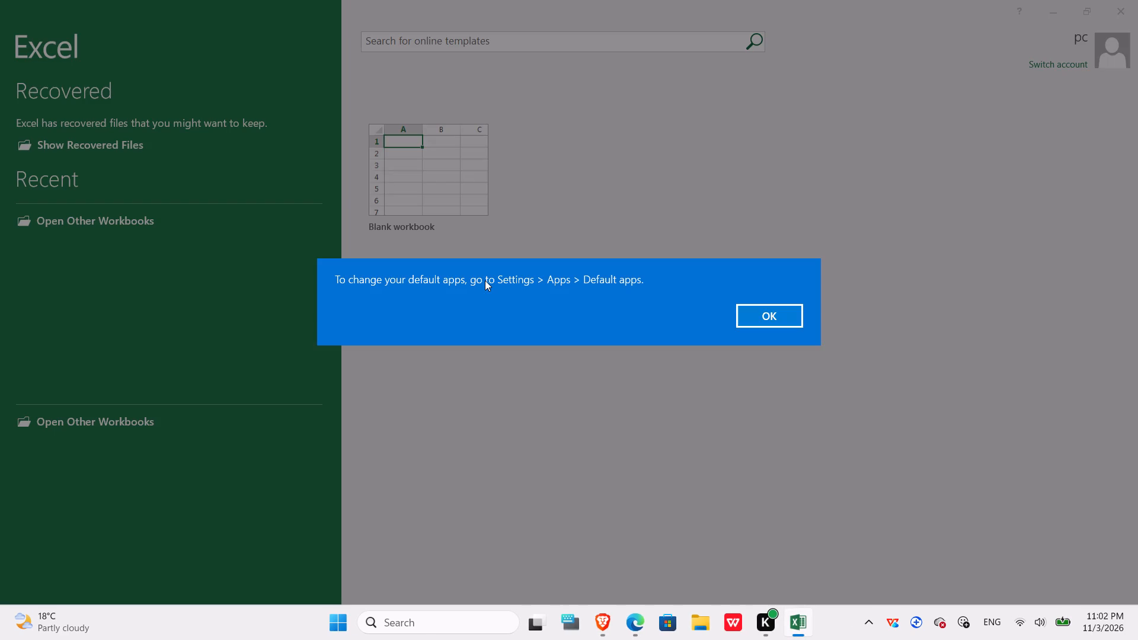
click(743, 311)
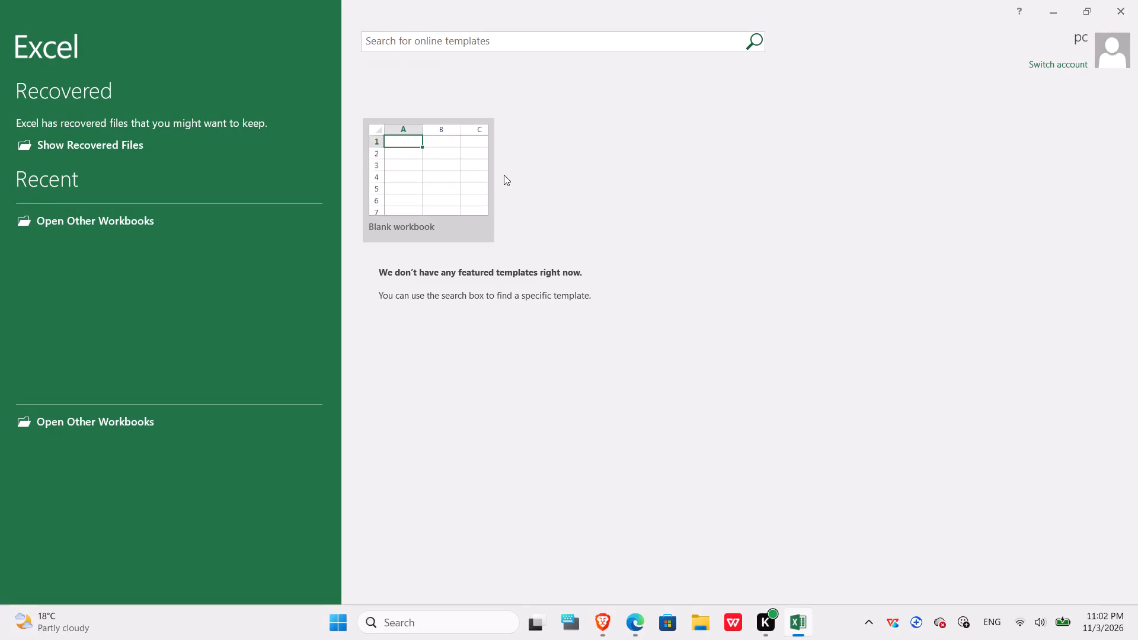
click(459, 173)
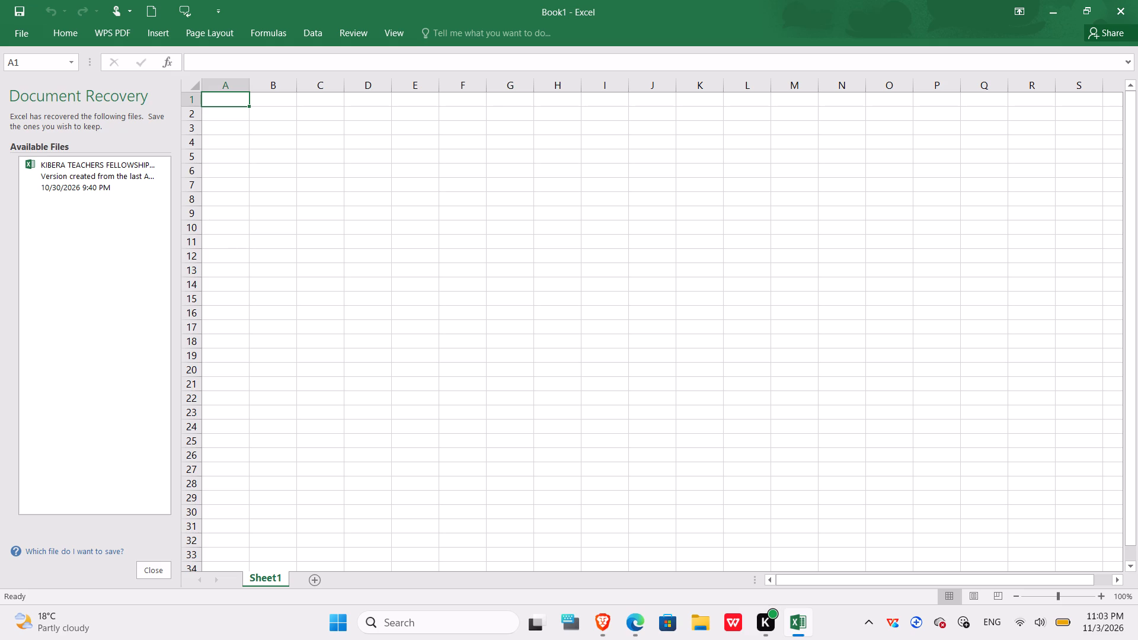
Enter the title CAT MARKS FOR DCHN in cell A1.
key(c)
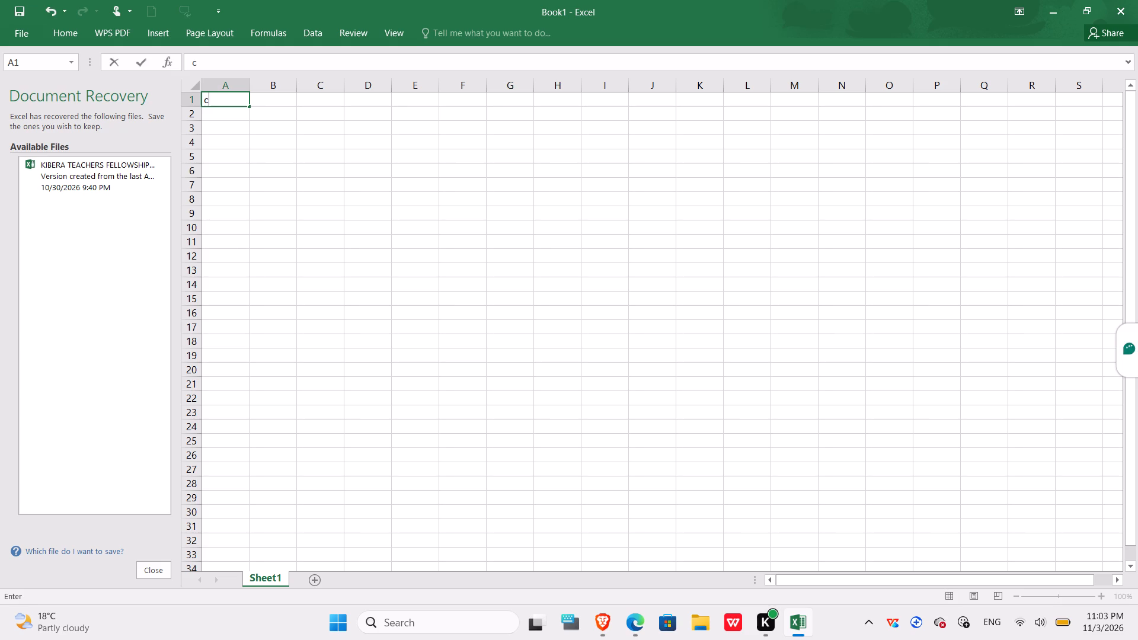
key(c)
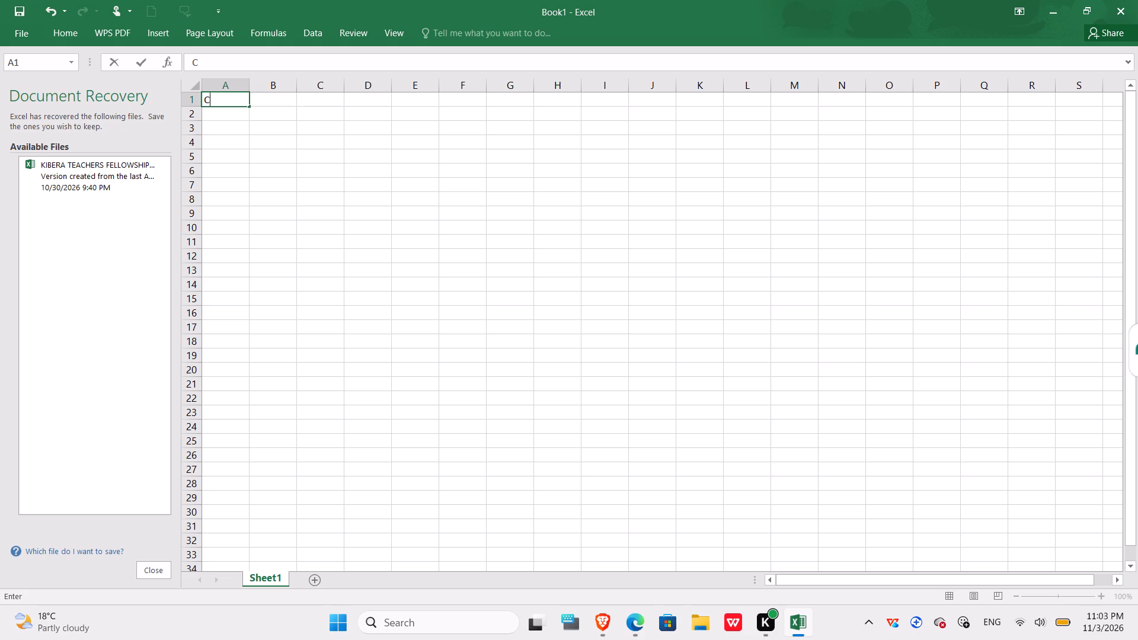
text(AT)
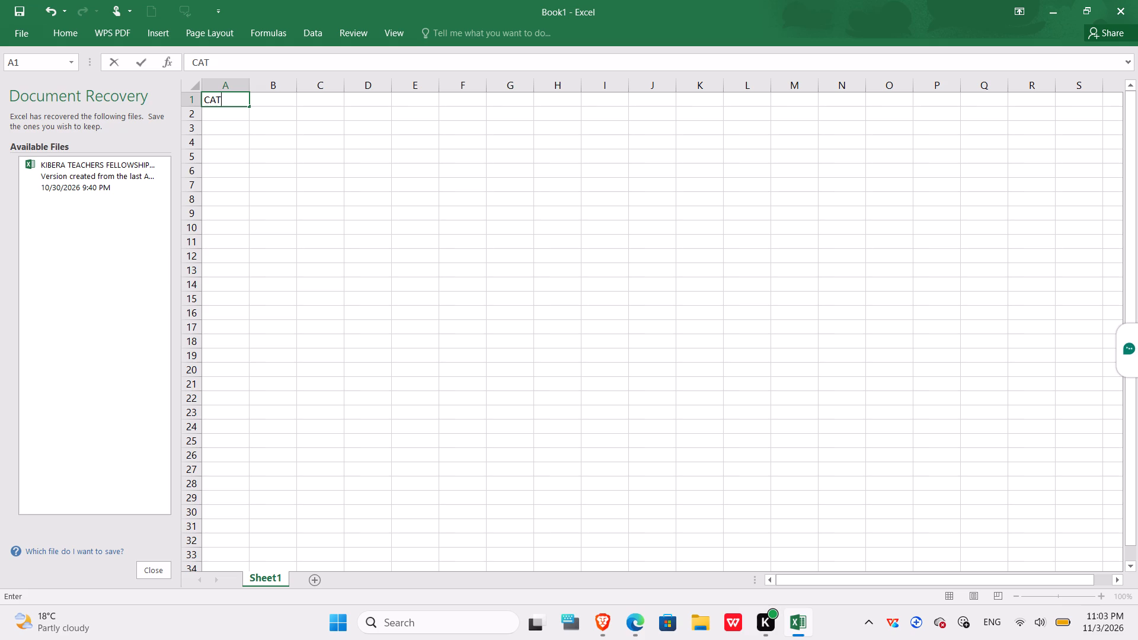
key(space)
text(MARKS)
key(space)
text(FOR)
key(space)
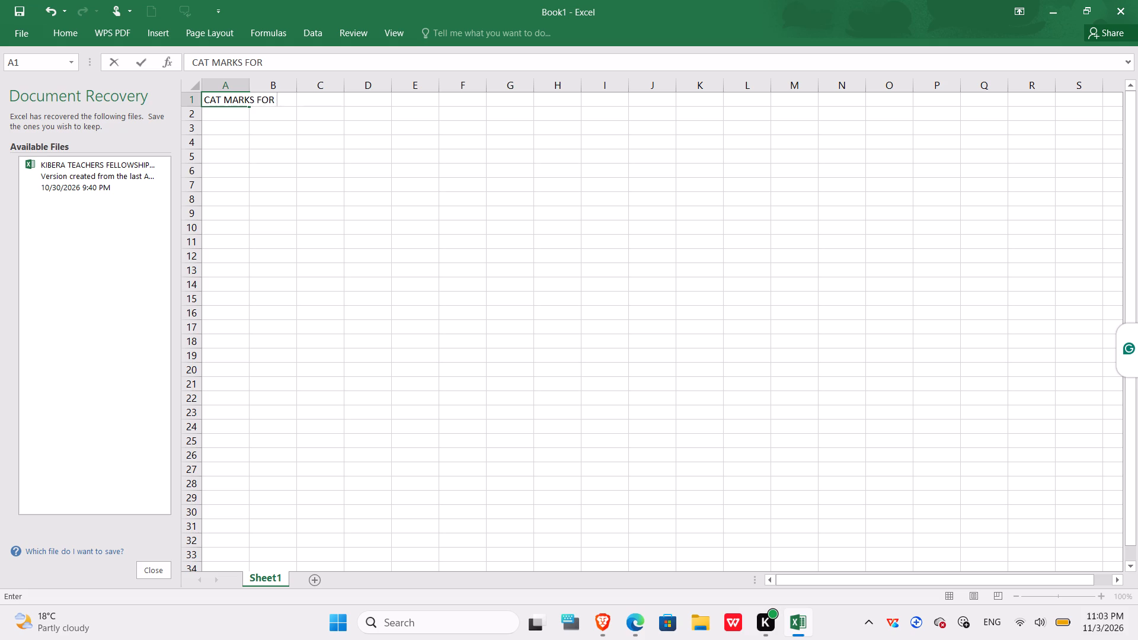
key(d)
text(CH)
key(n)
click(226, 116)
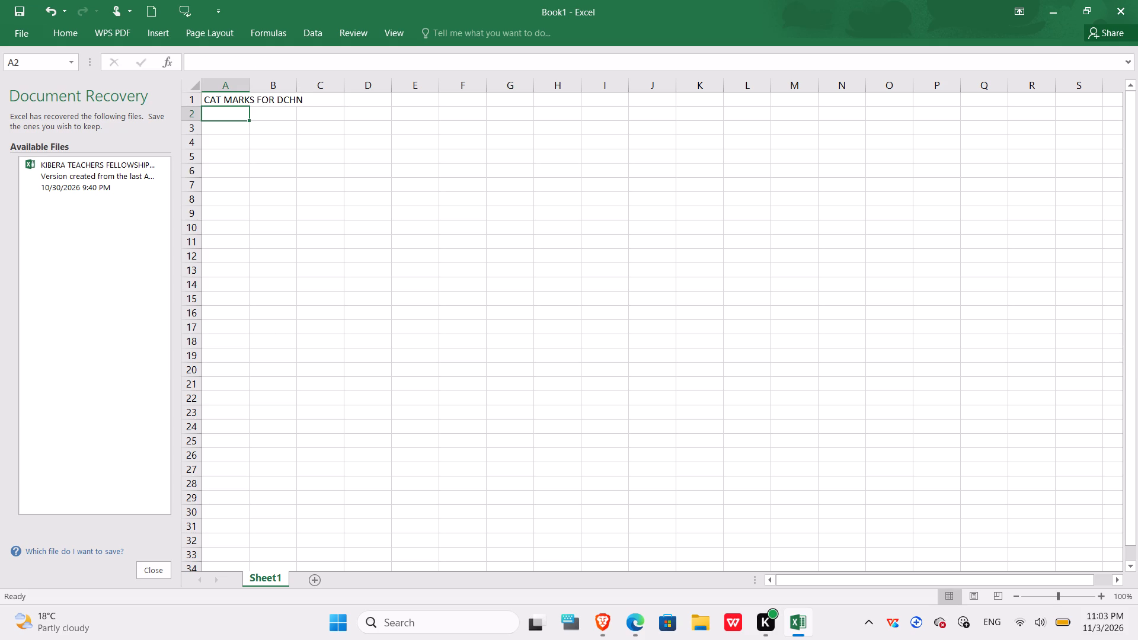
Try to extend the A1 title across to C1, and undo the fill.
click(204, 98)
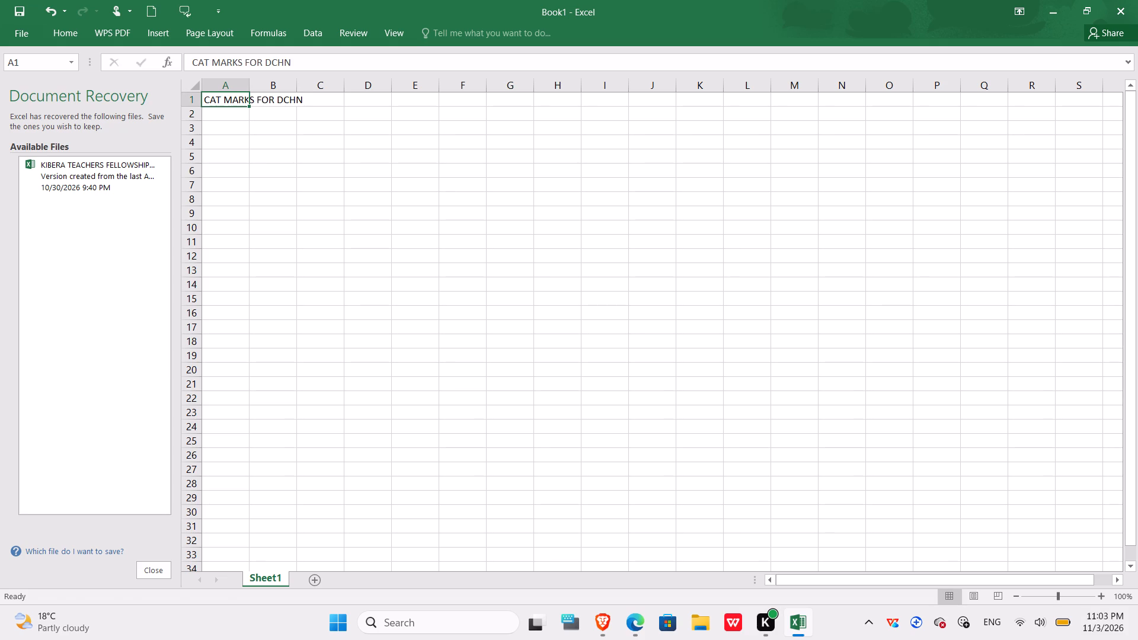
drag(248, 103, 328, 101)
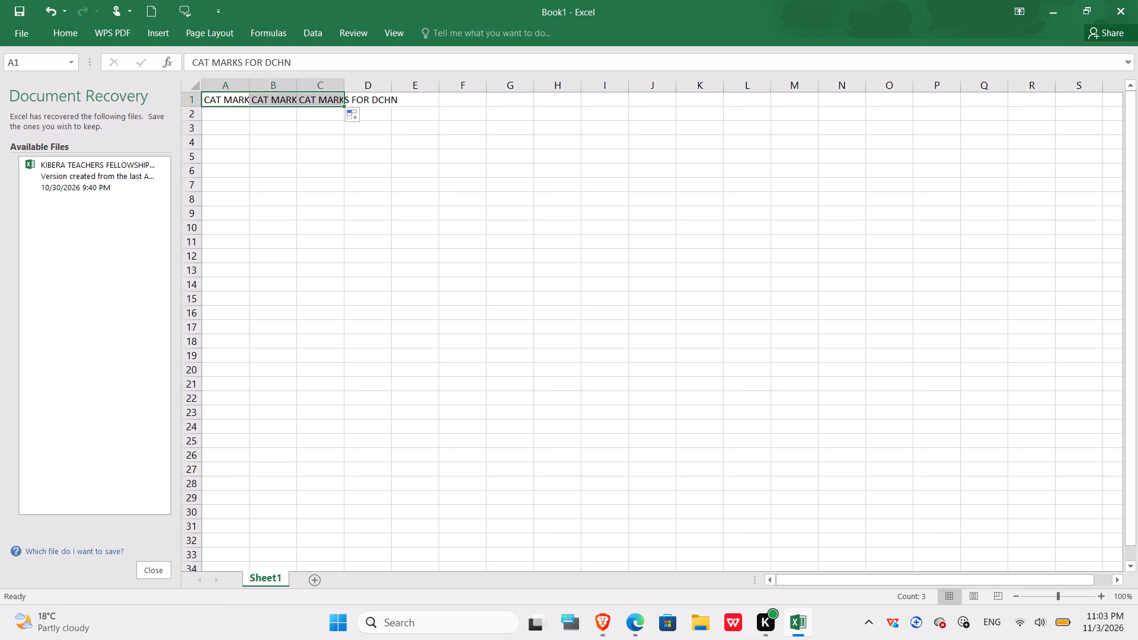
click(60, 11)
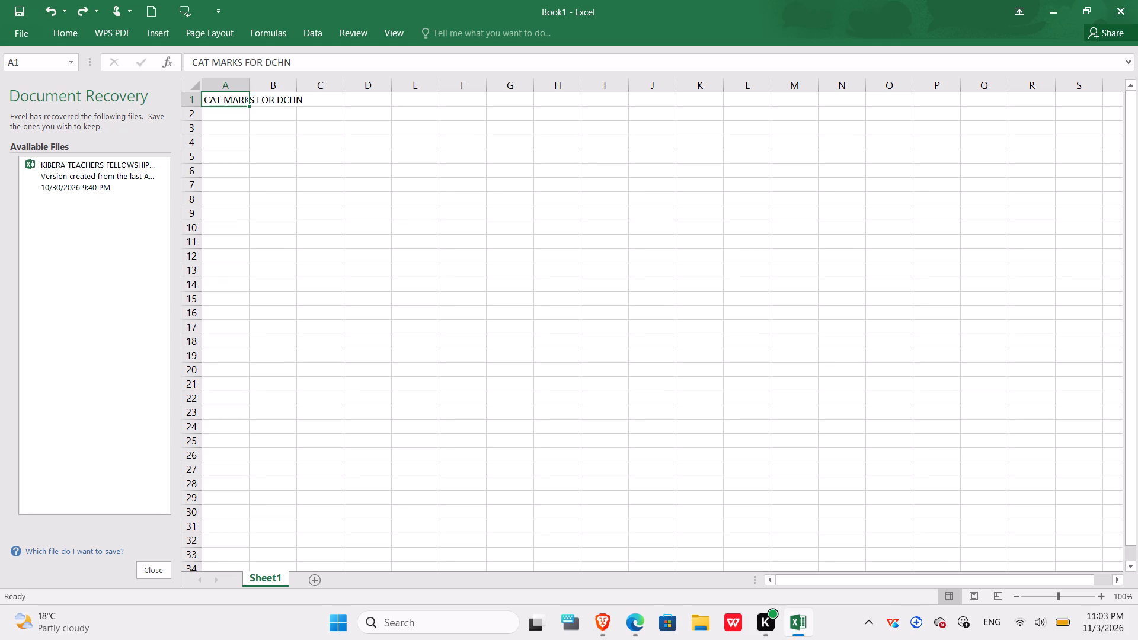
Enter the column headings NAMES, REG. NO and MARKS in cells A2 to C2.
click(307, 98)
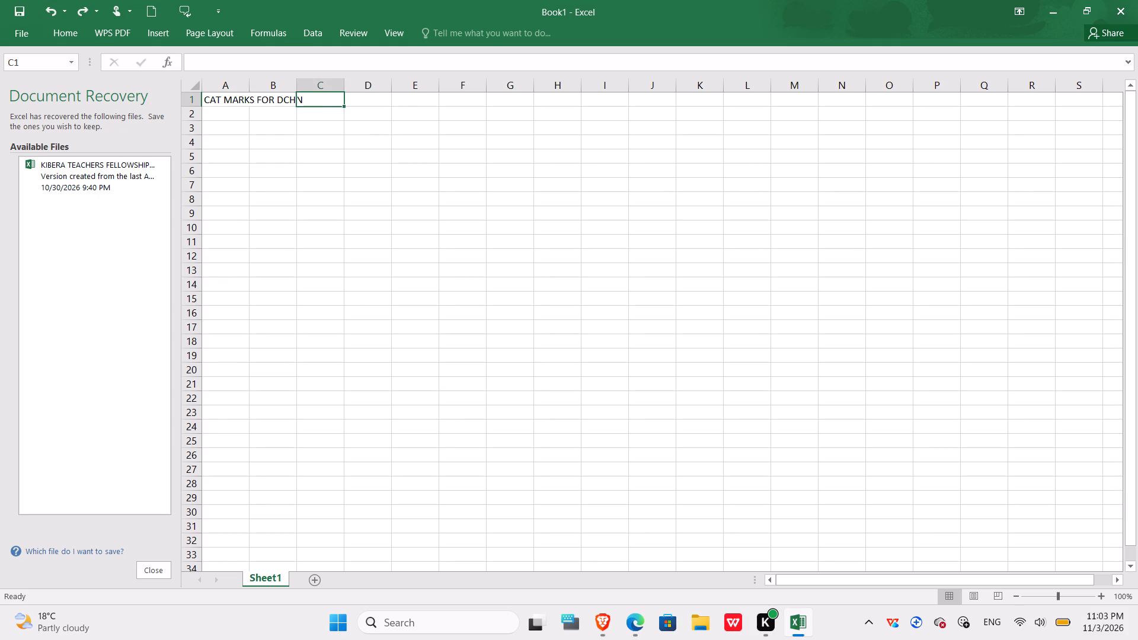
click(263, 118)
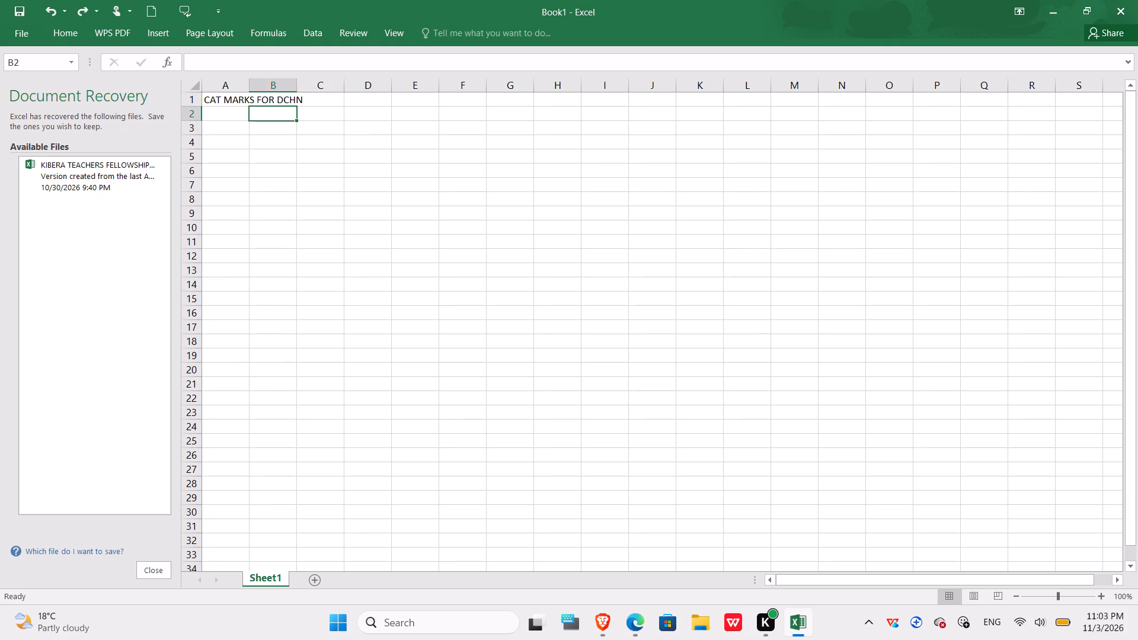
click(223, 120)
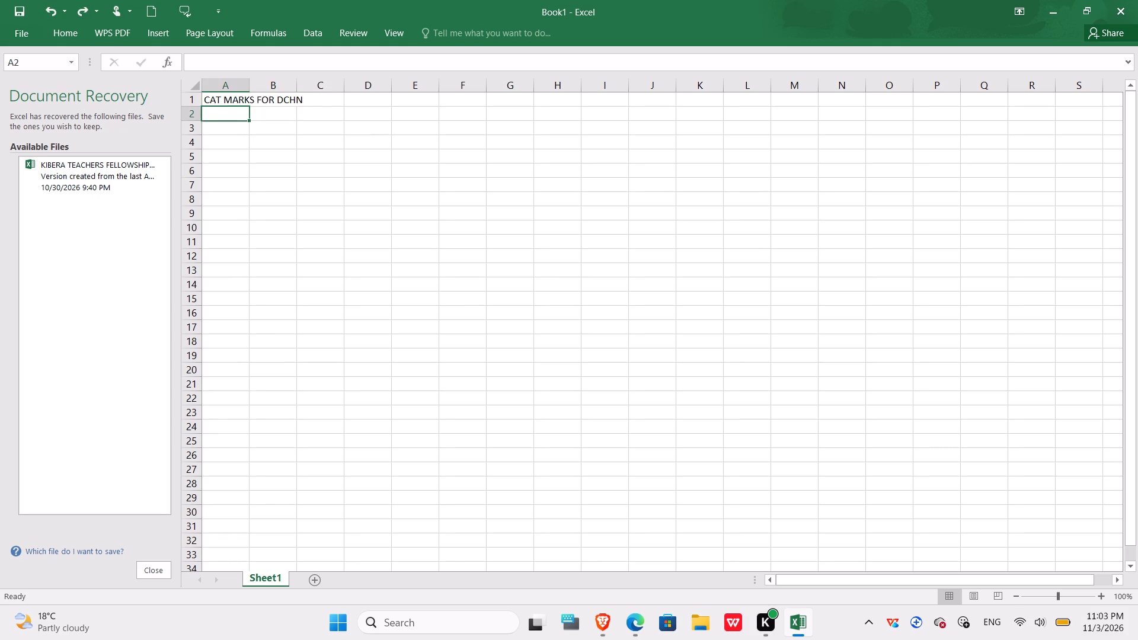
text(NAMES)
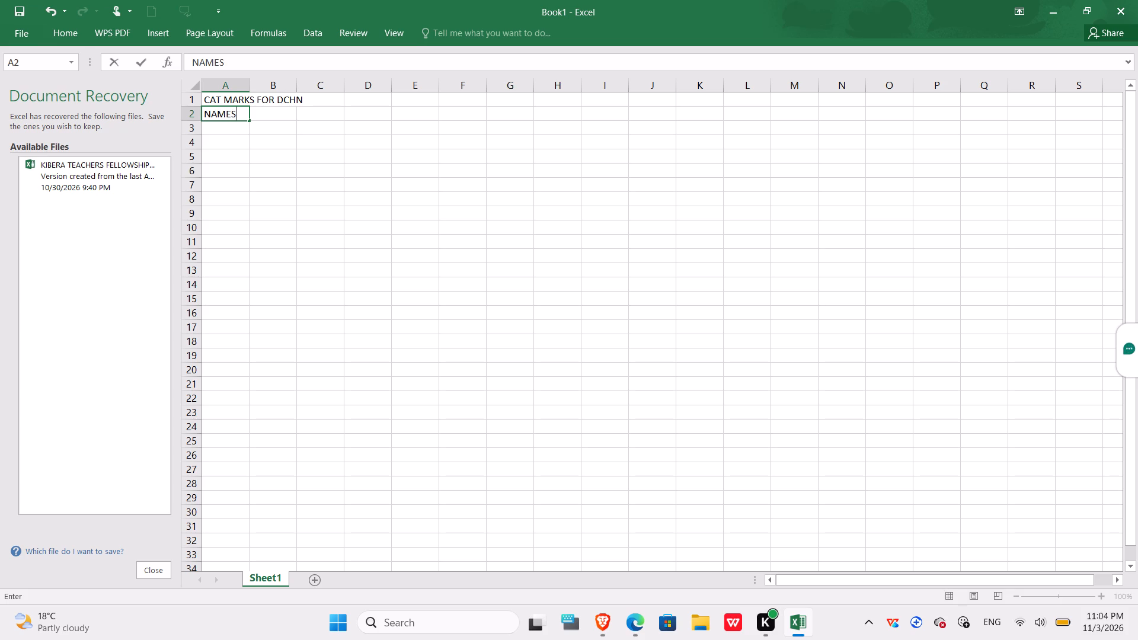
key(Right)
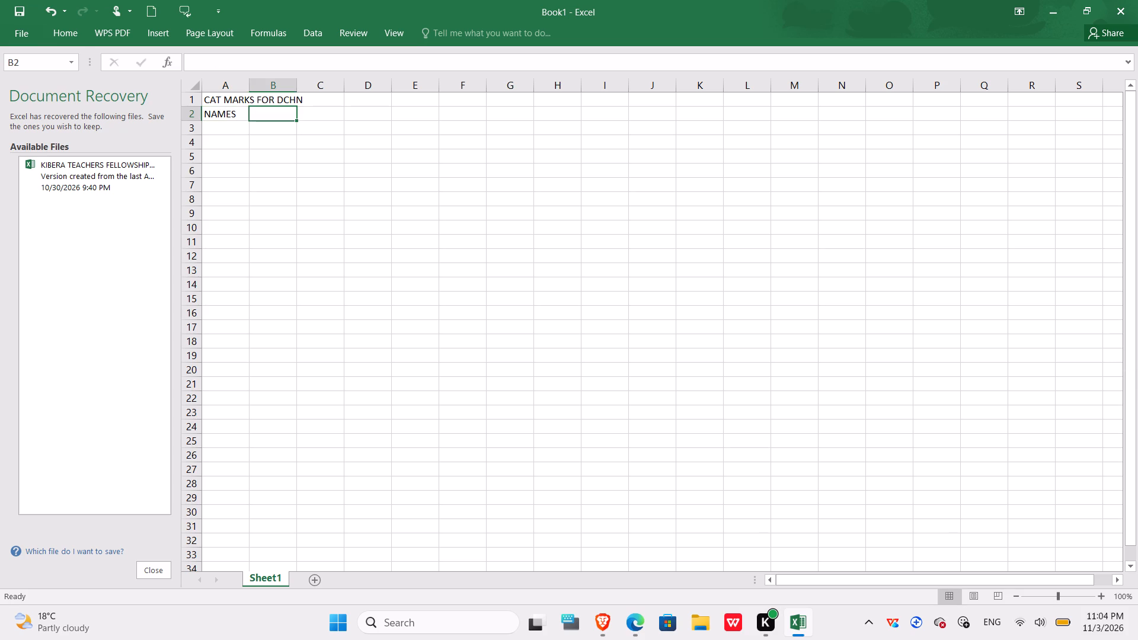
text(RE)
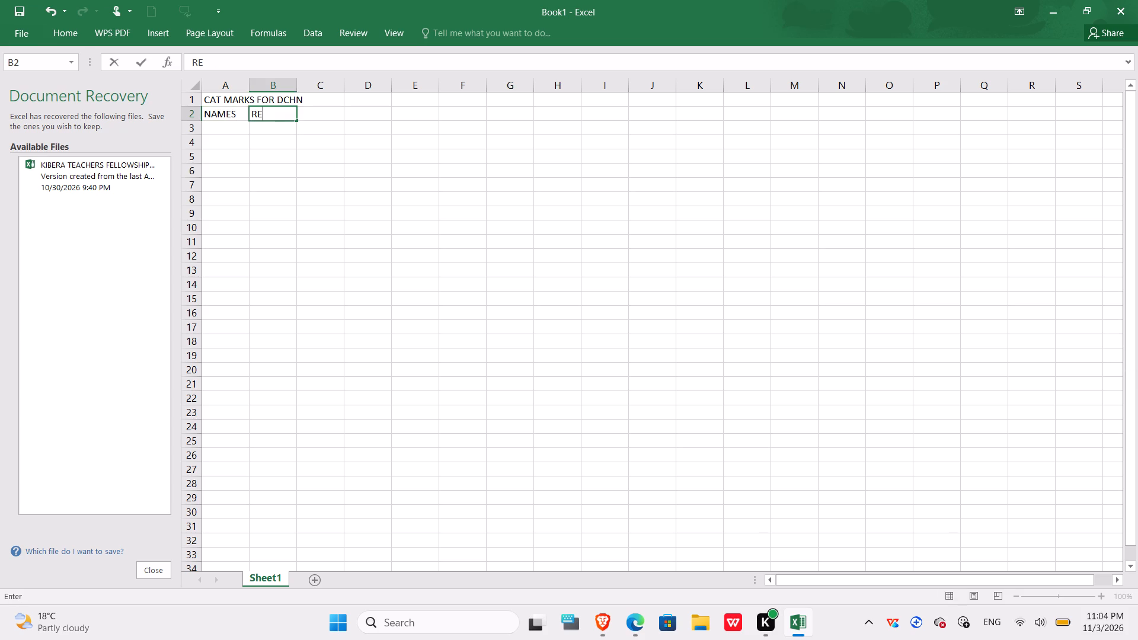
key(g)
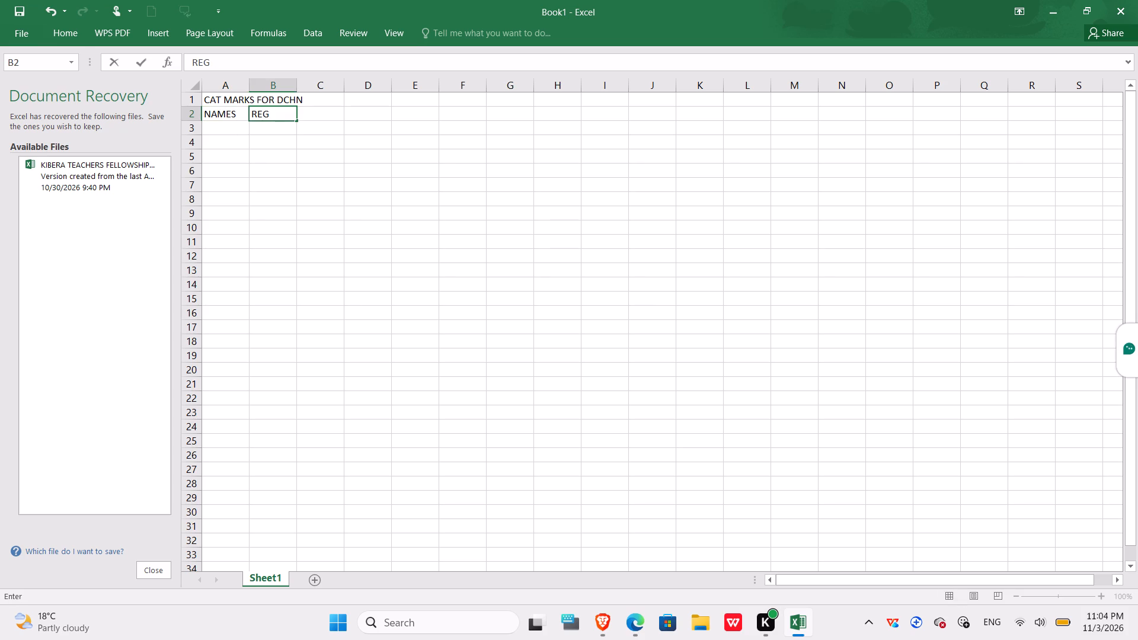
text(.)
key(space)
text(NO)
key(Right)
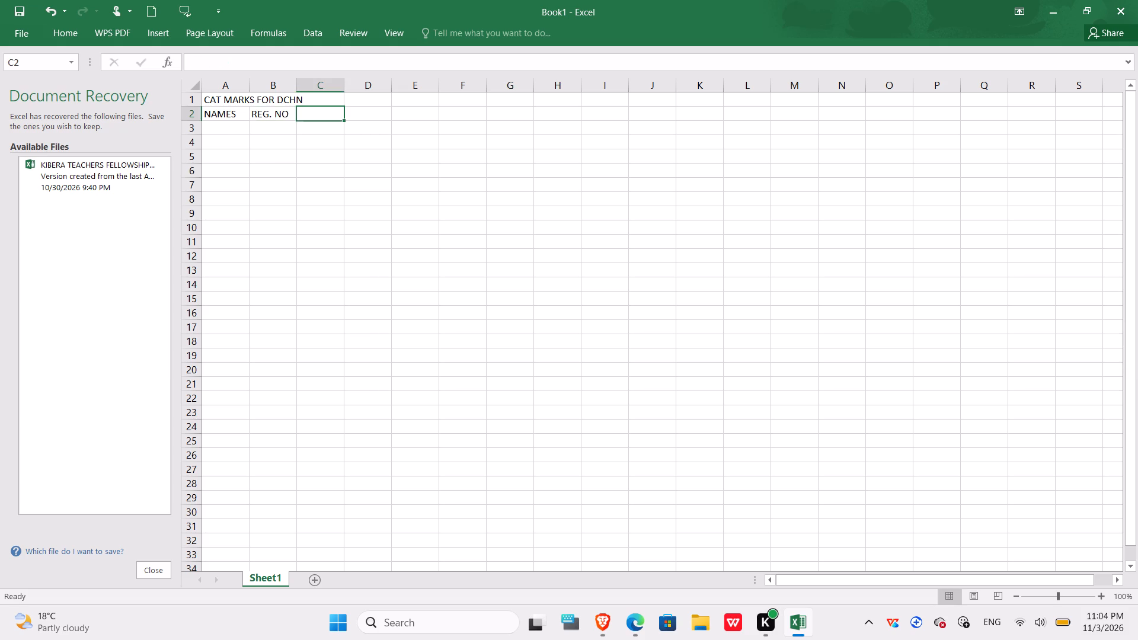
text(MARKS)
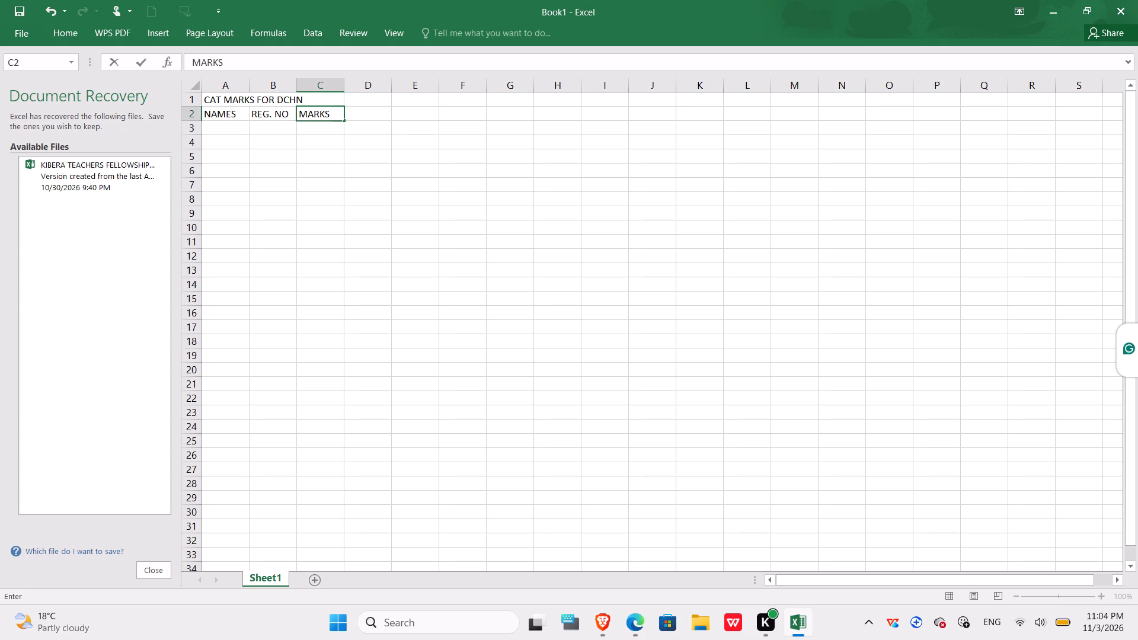
Enter the first student's name in capitals in cell A3 under NAMES.
click(223, 123)
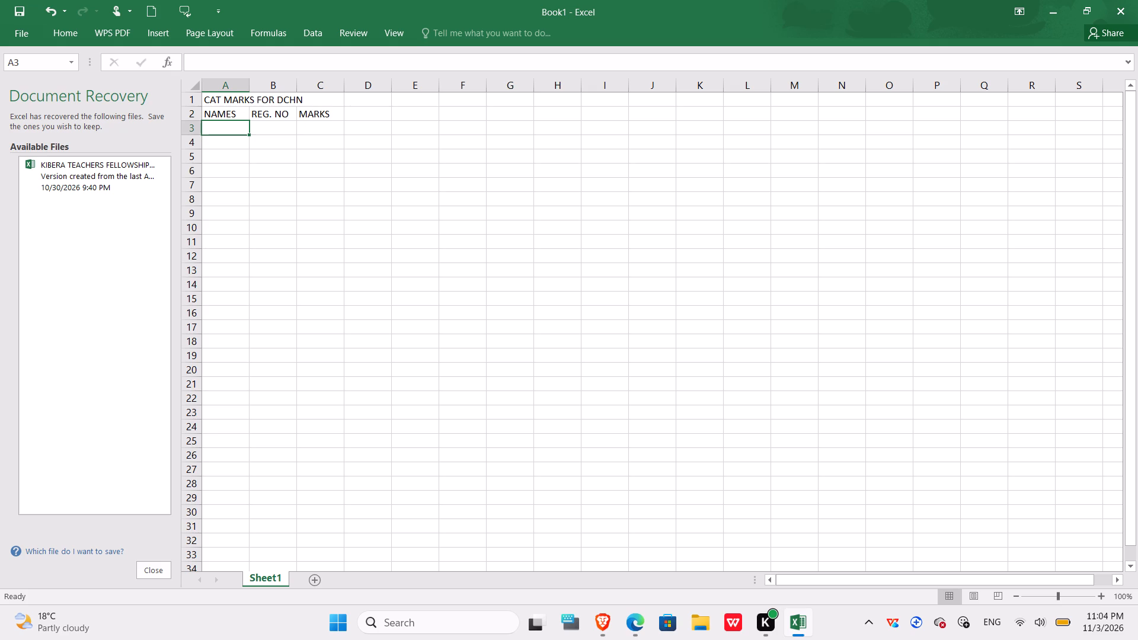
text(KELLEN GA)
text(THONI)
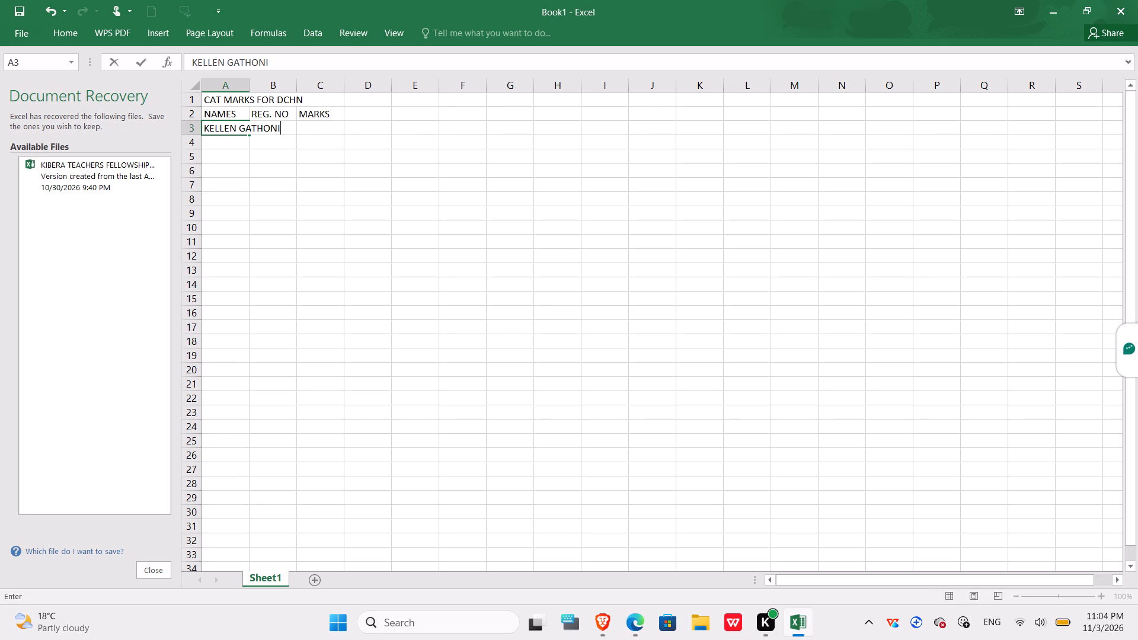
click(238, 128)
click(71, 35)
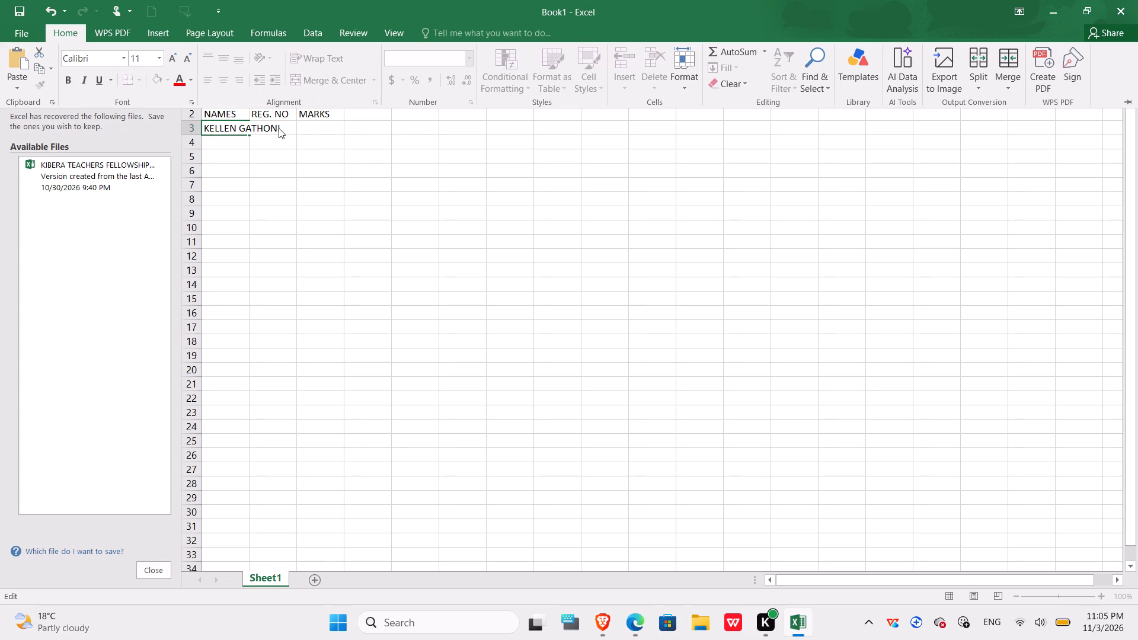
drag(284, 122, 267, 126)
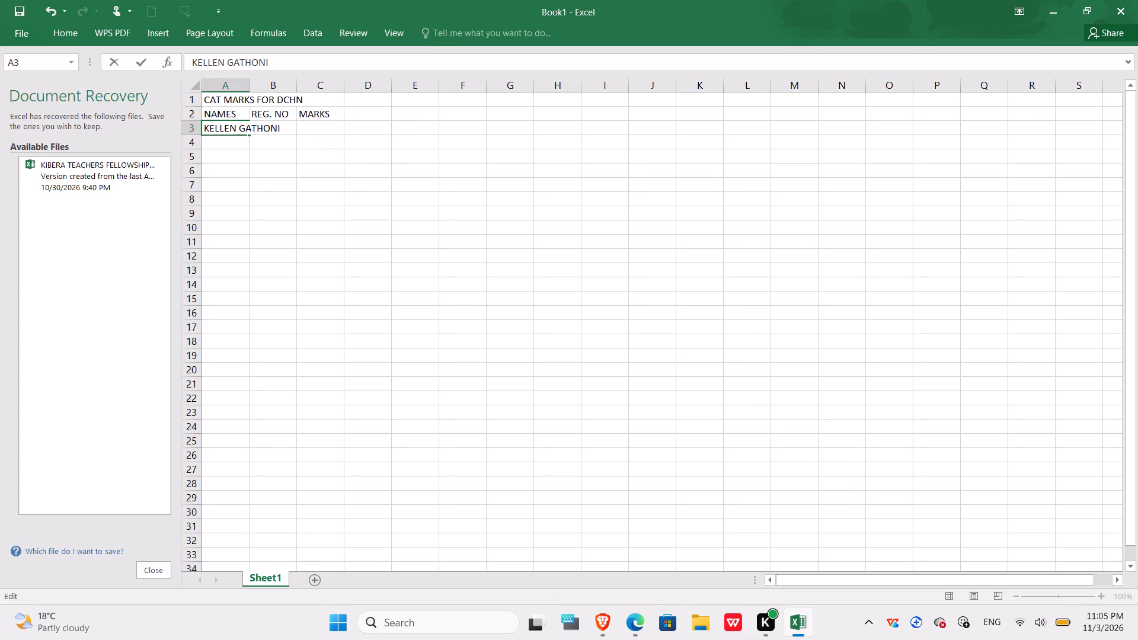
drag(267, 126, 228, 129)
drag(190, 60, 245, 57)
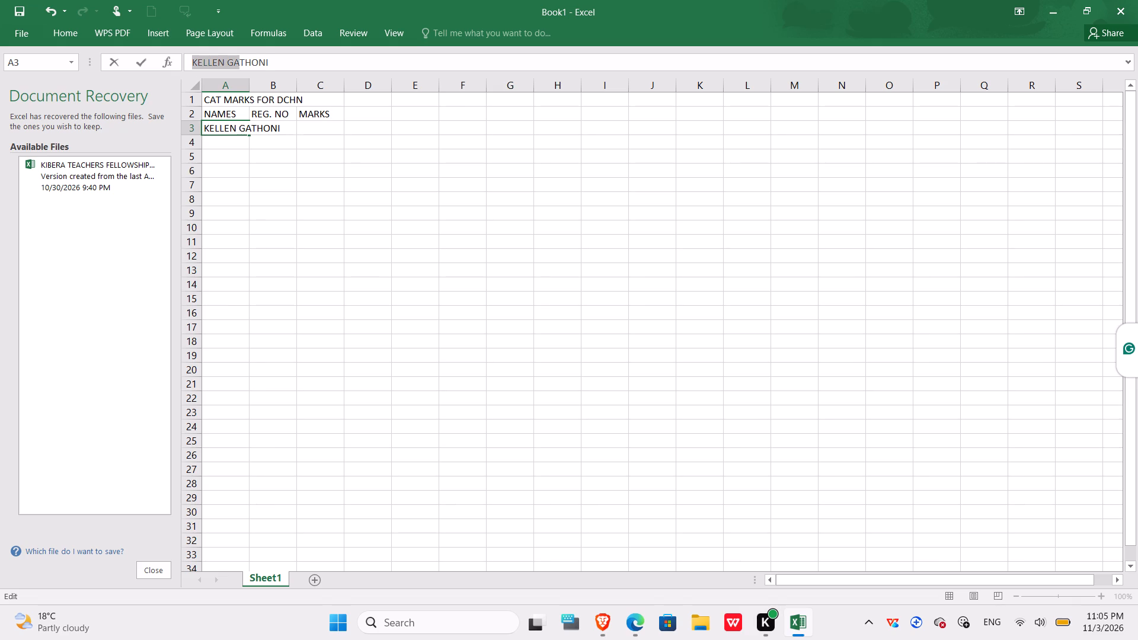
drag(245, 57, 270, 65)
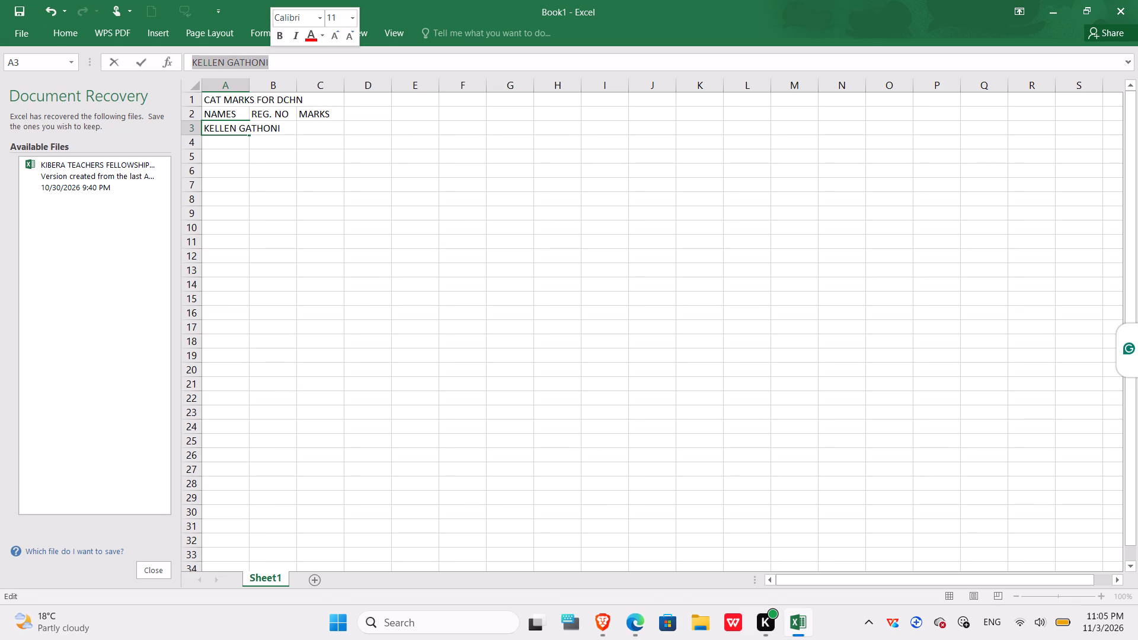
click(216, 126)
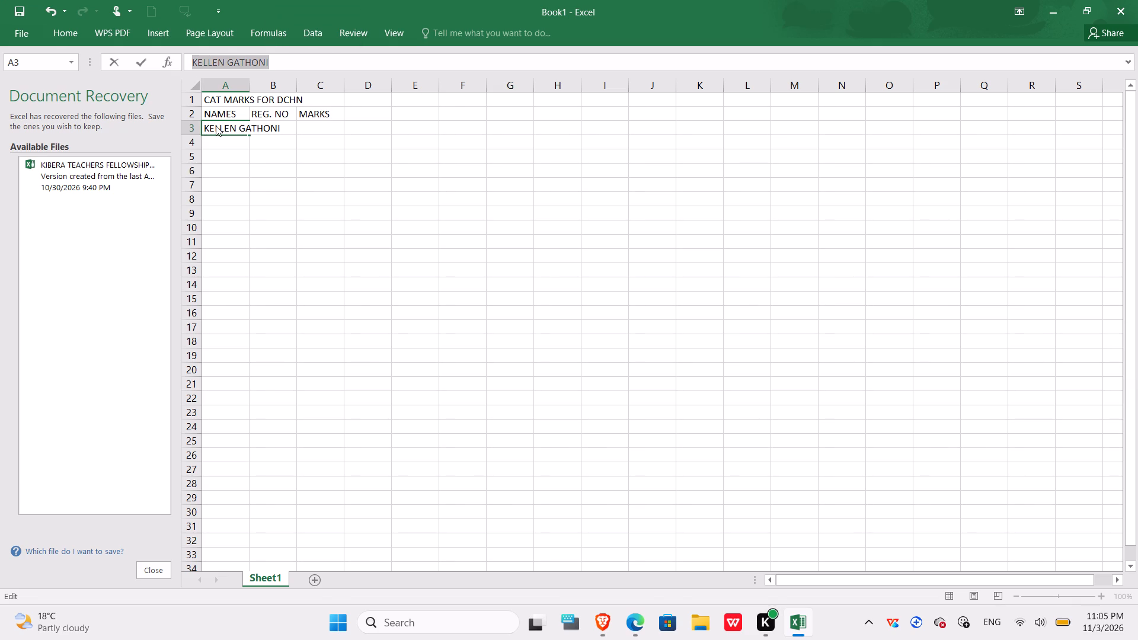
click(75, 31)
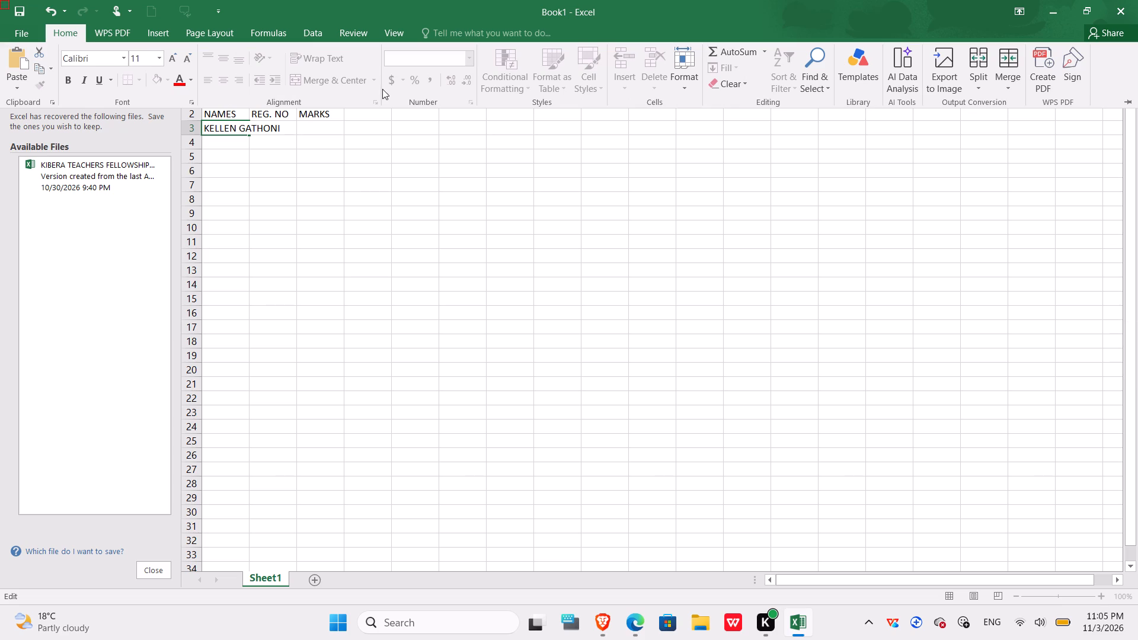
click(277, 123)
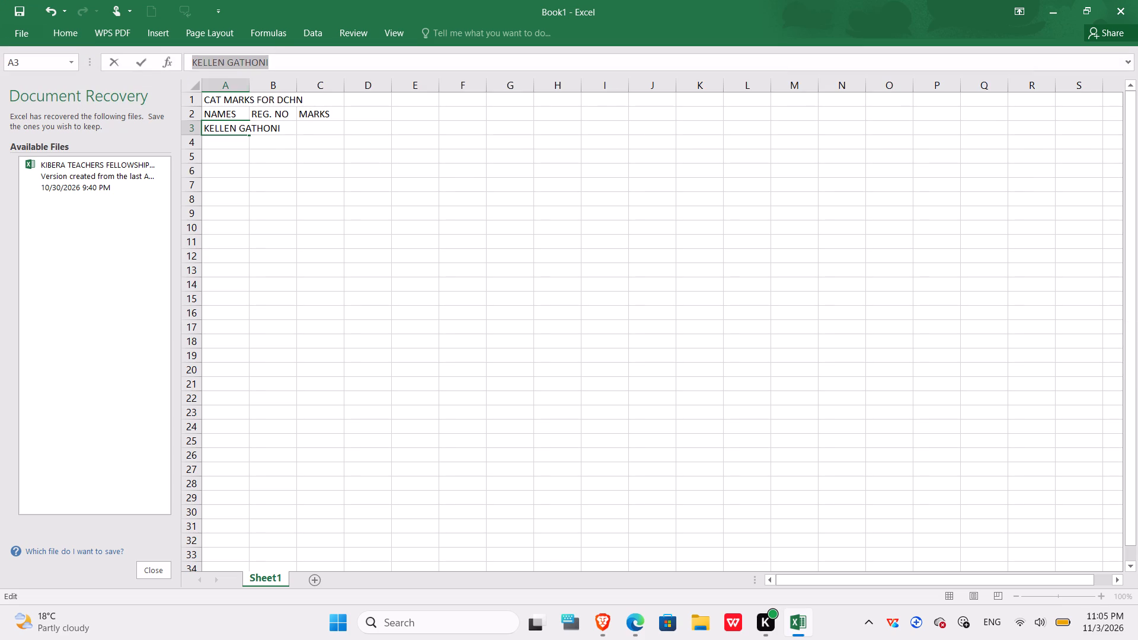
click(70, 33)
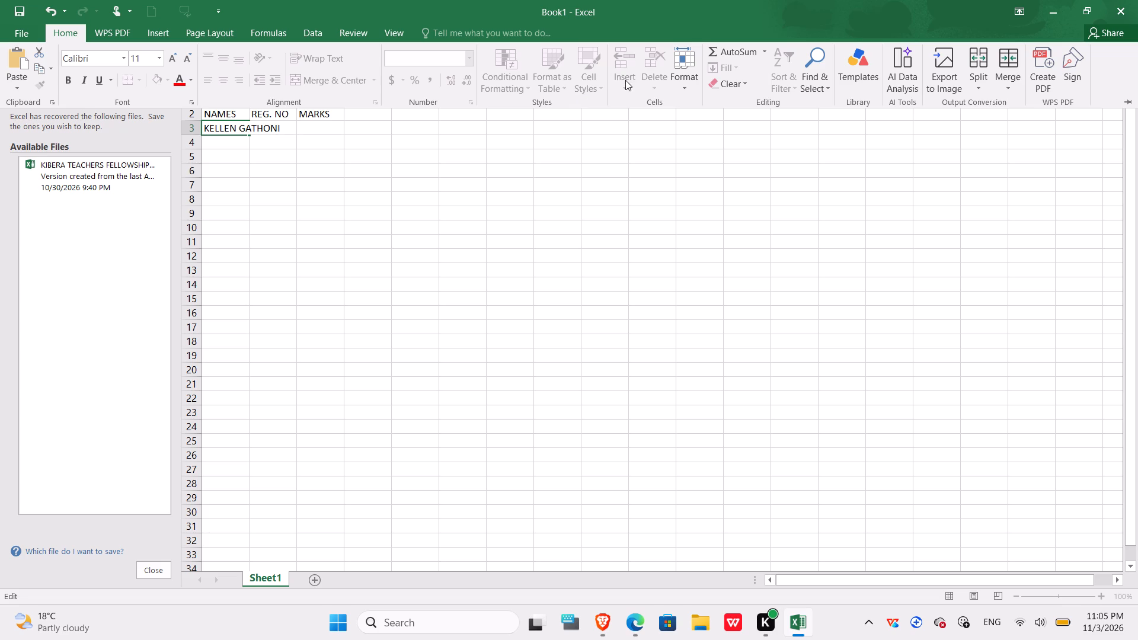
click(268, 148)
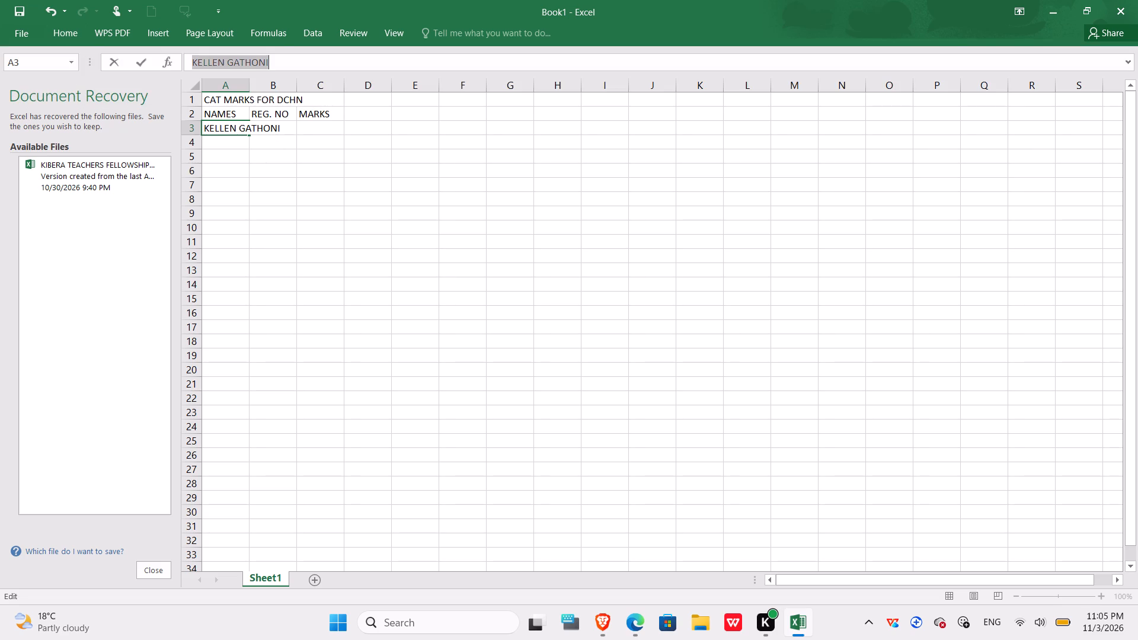
Enter MC in cell A6, two rows below the empty cell A4.
click(234, 177)
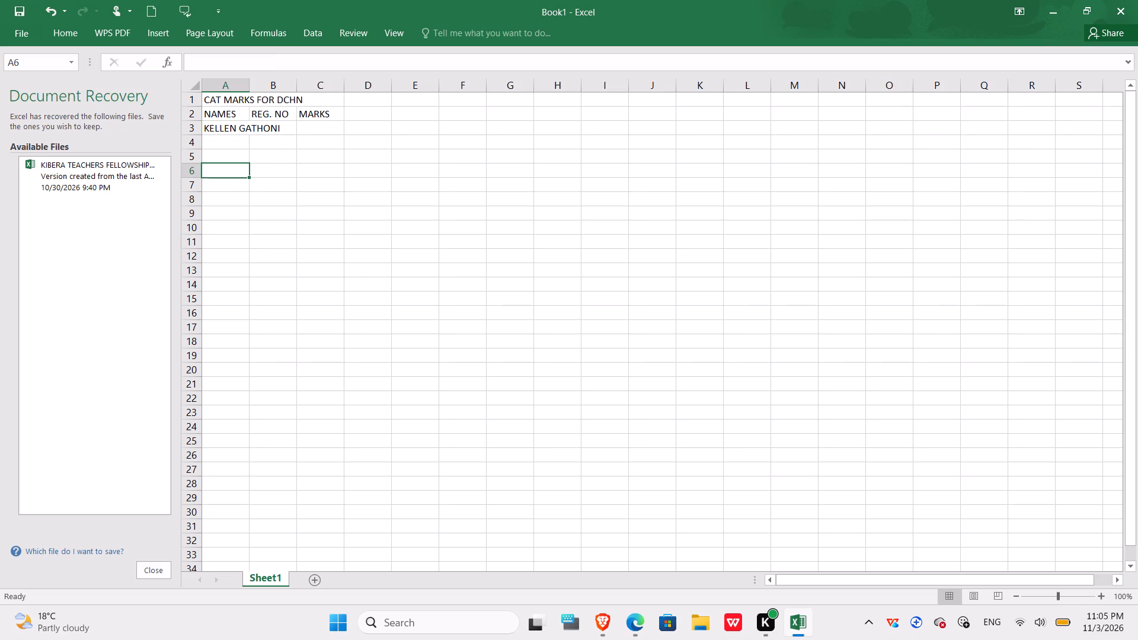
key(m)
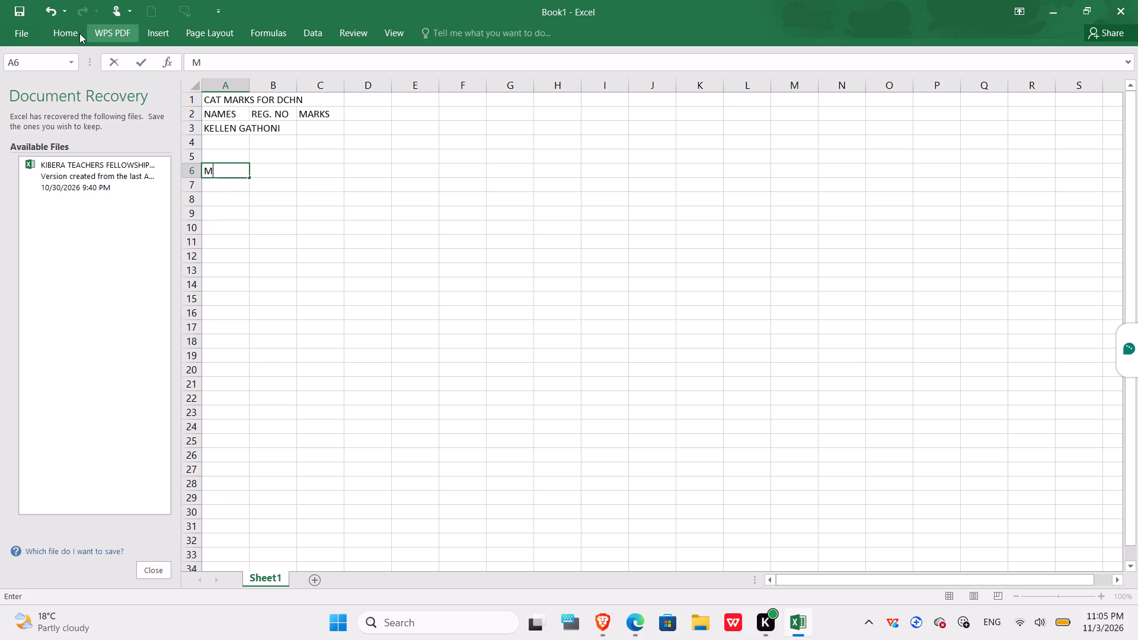
click(69, 34)
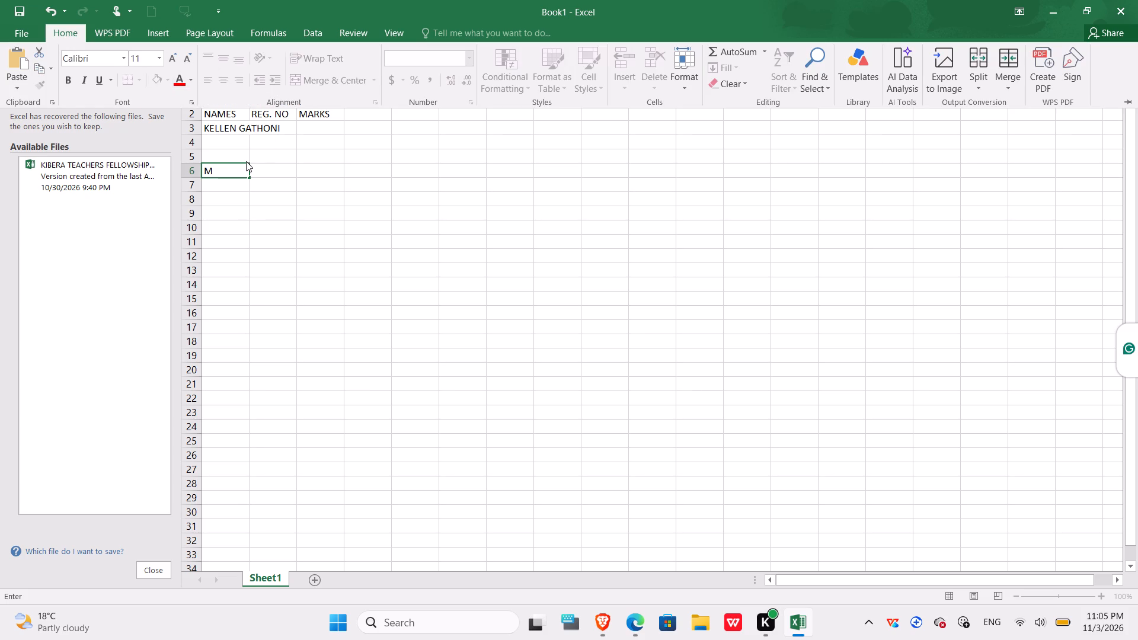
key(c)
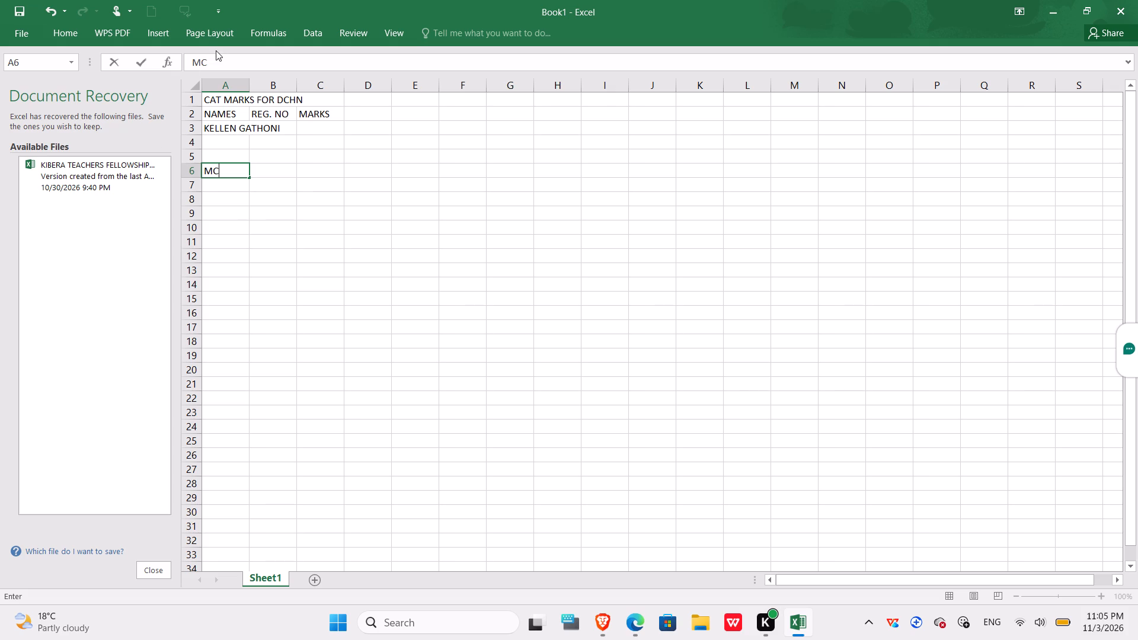
click(142, 34)
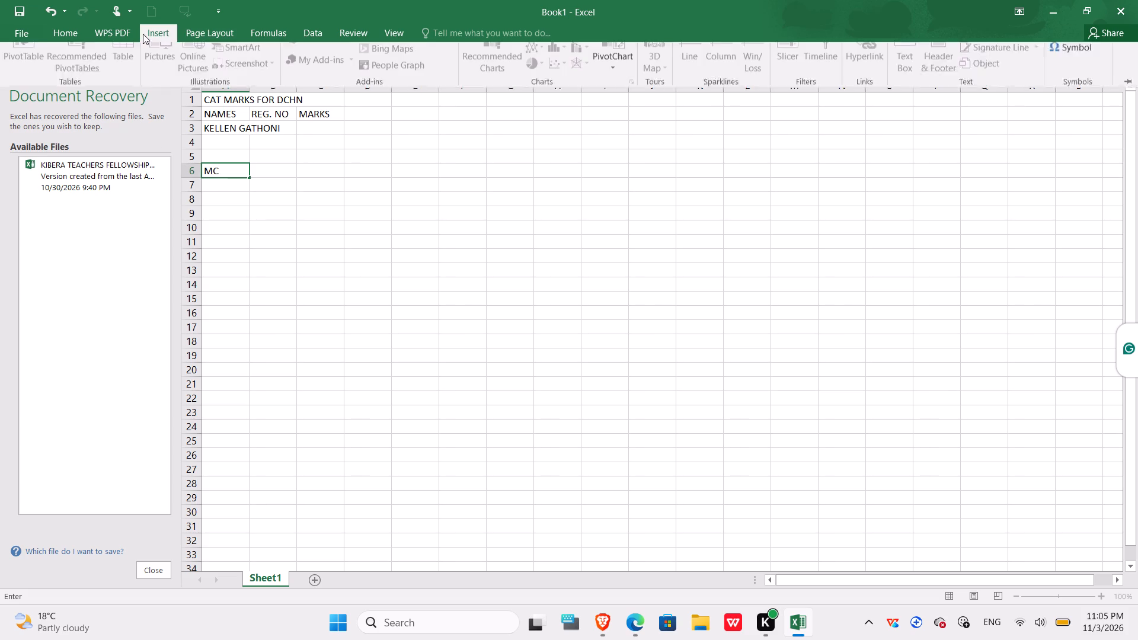
click(220, 129)
click(220, 129)
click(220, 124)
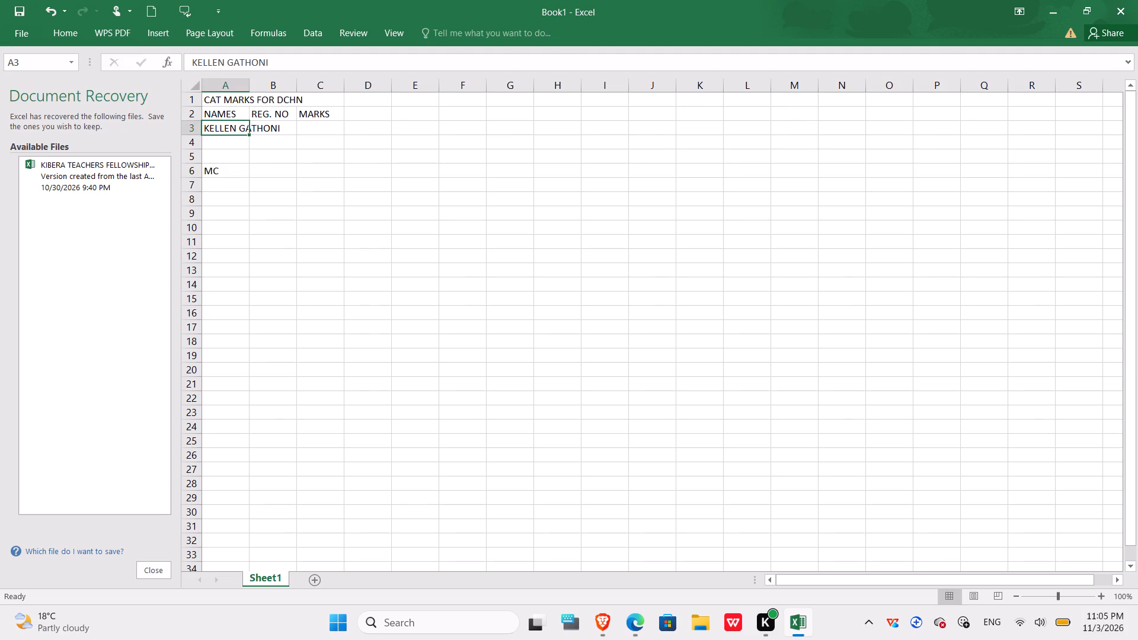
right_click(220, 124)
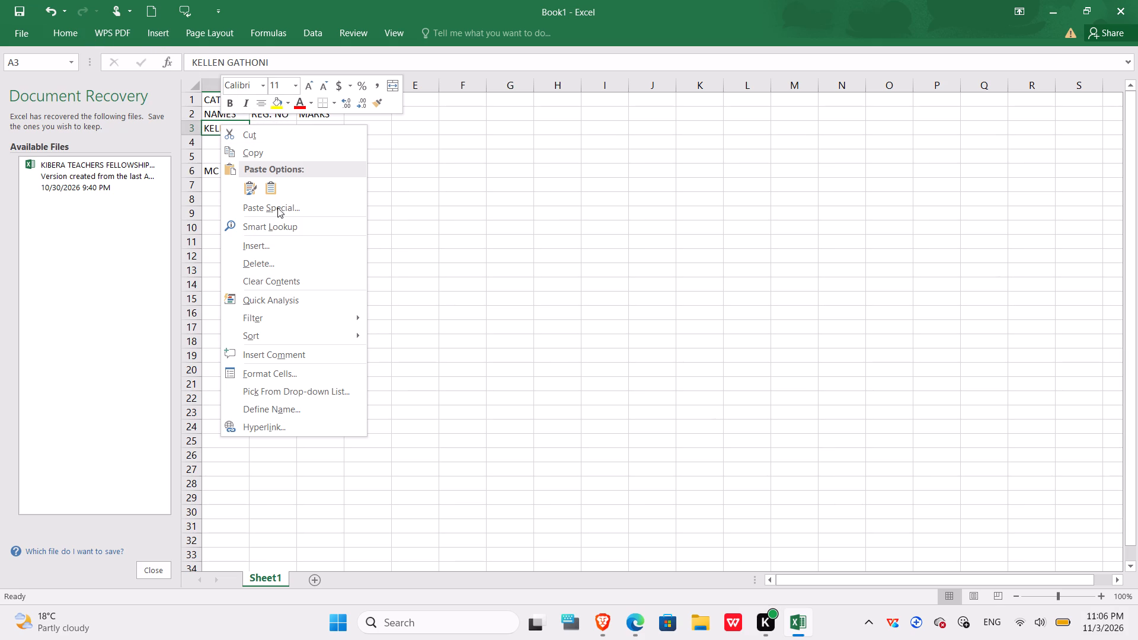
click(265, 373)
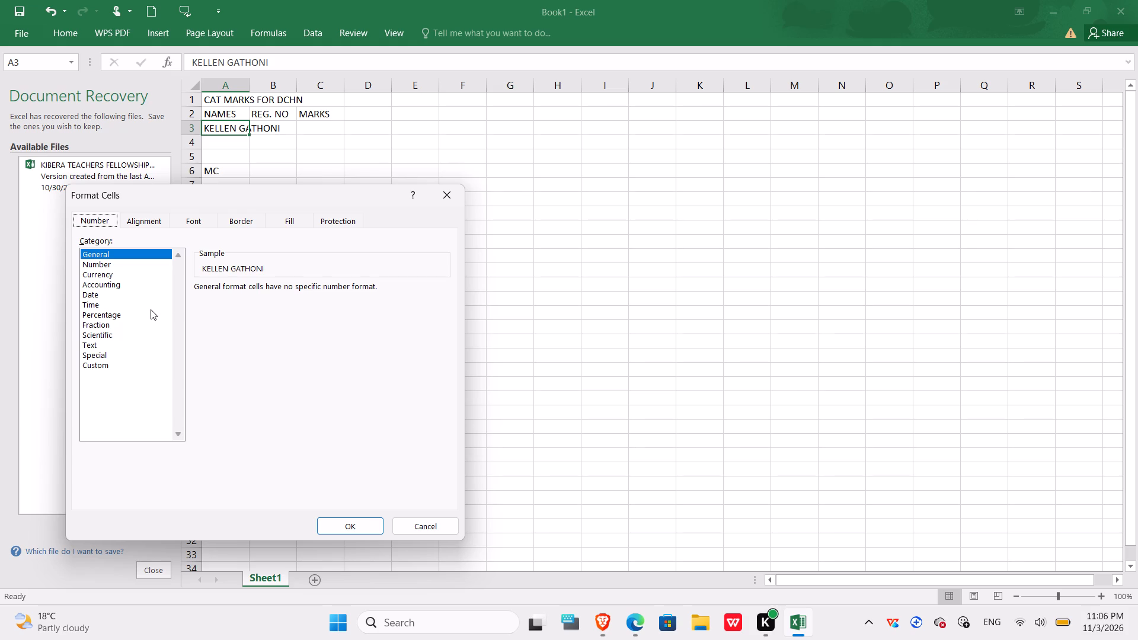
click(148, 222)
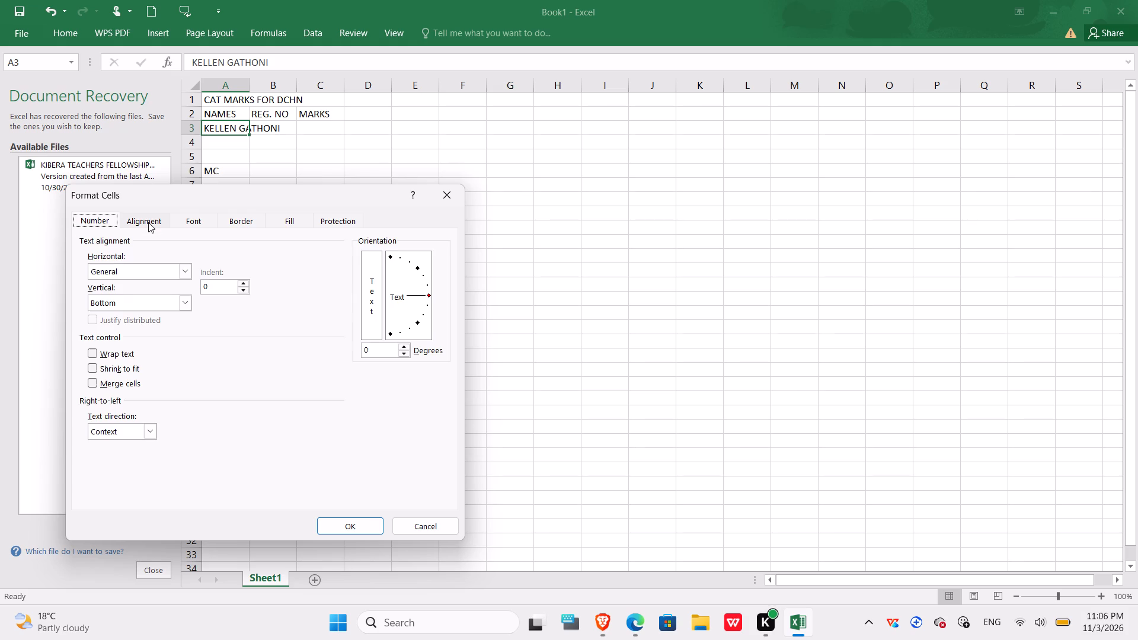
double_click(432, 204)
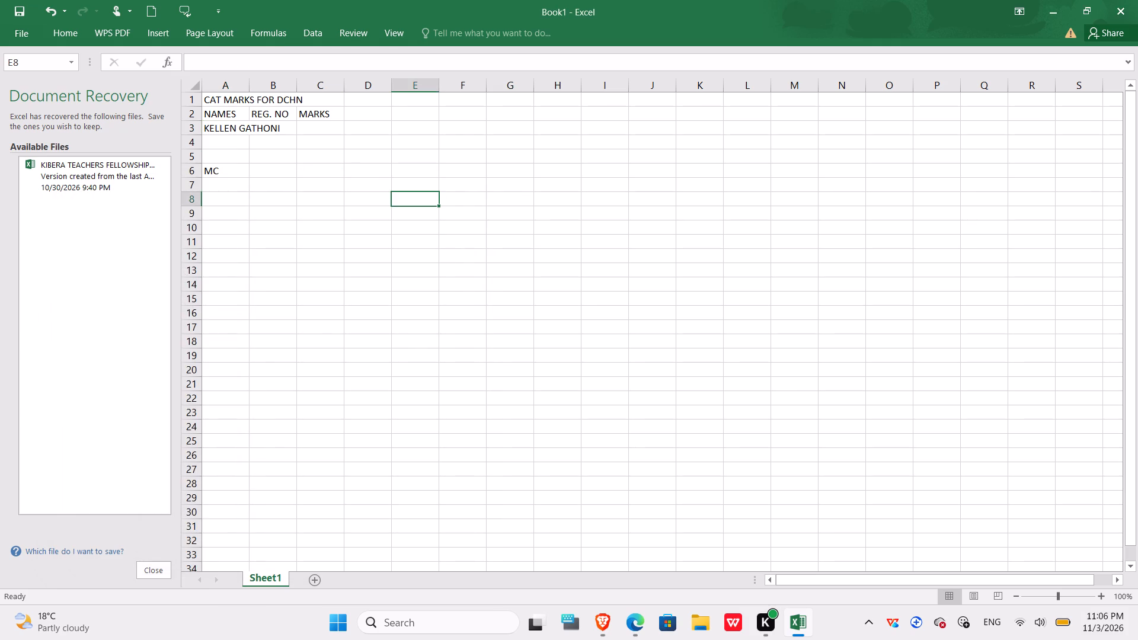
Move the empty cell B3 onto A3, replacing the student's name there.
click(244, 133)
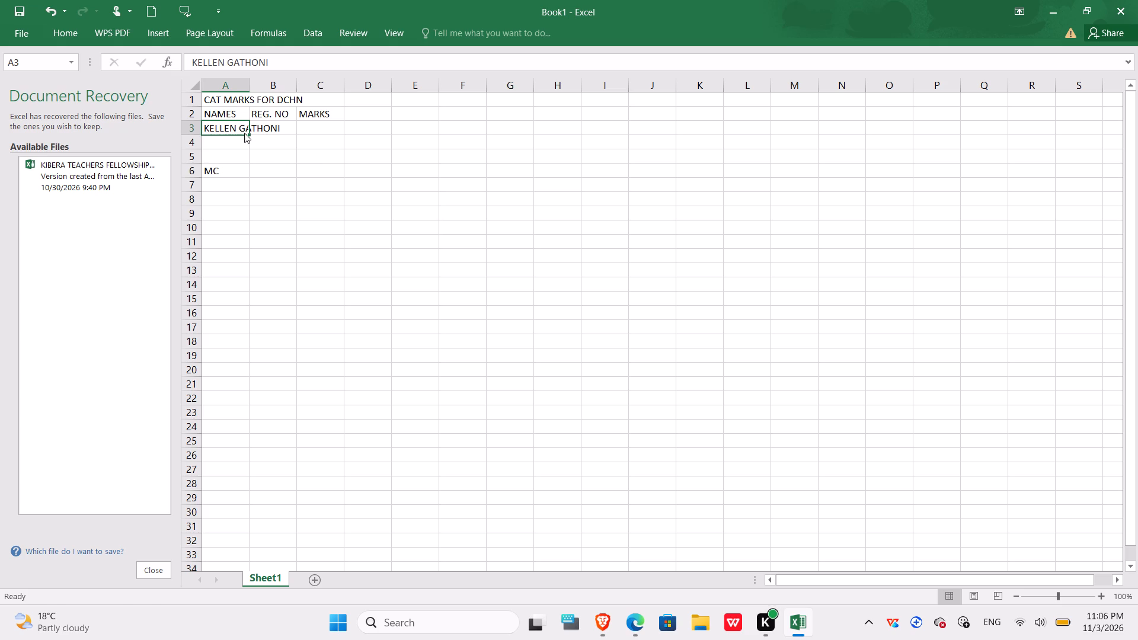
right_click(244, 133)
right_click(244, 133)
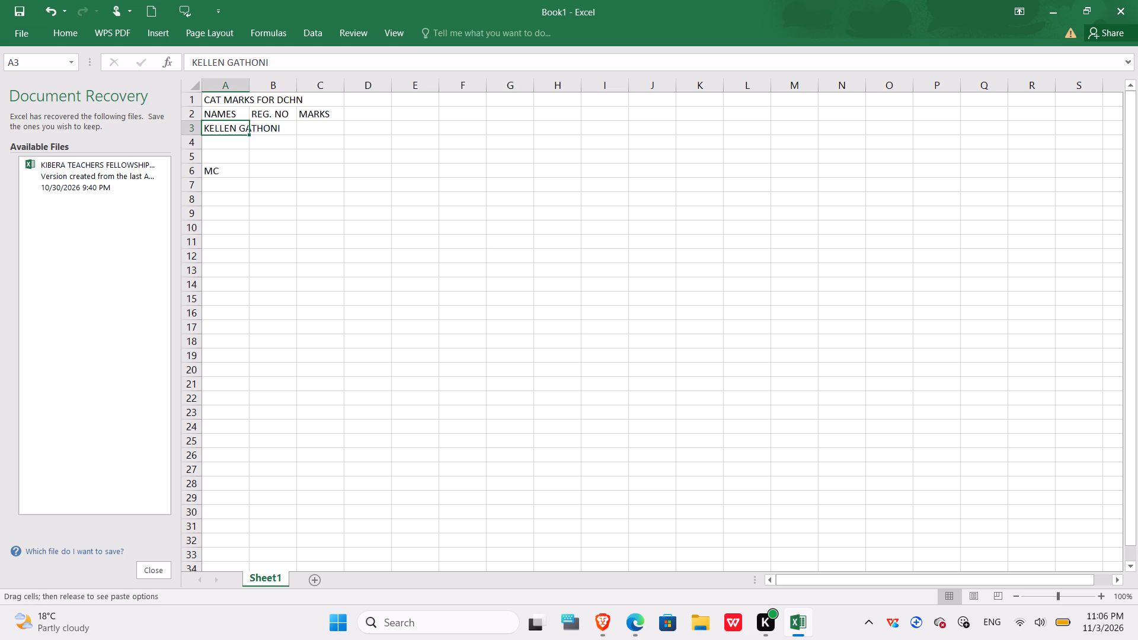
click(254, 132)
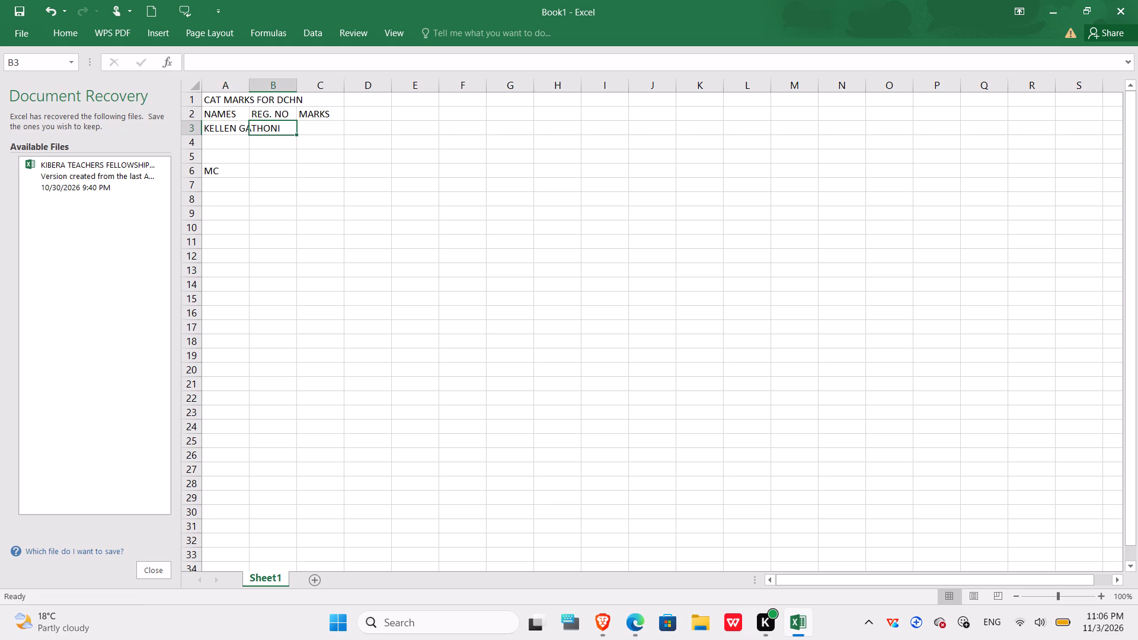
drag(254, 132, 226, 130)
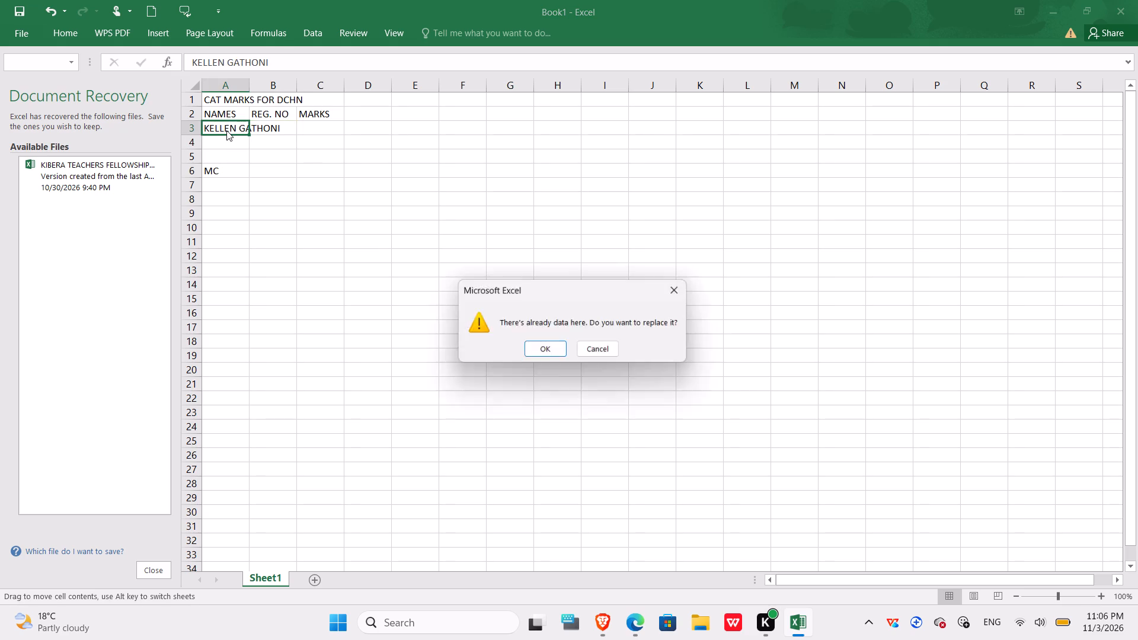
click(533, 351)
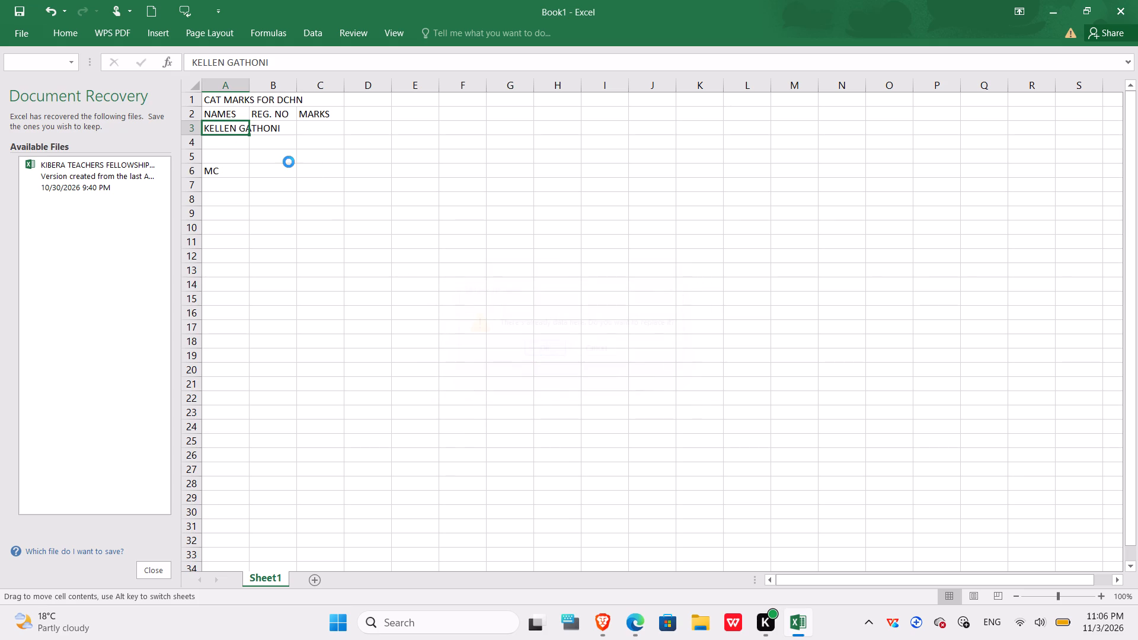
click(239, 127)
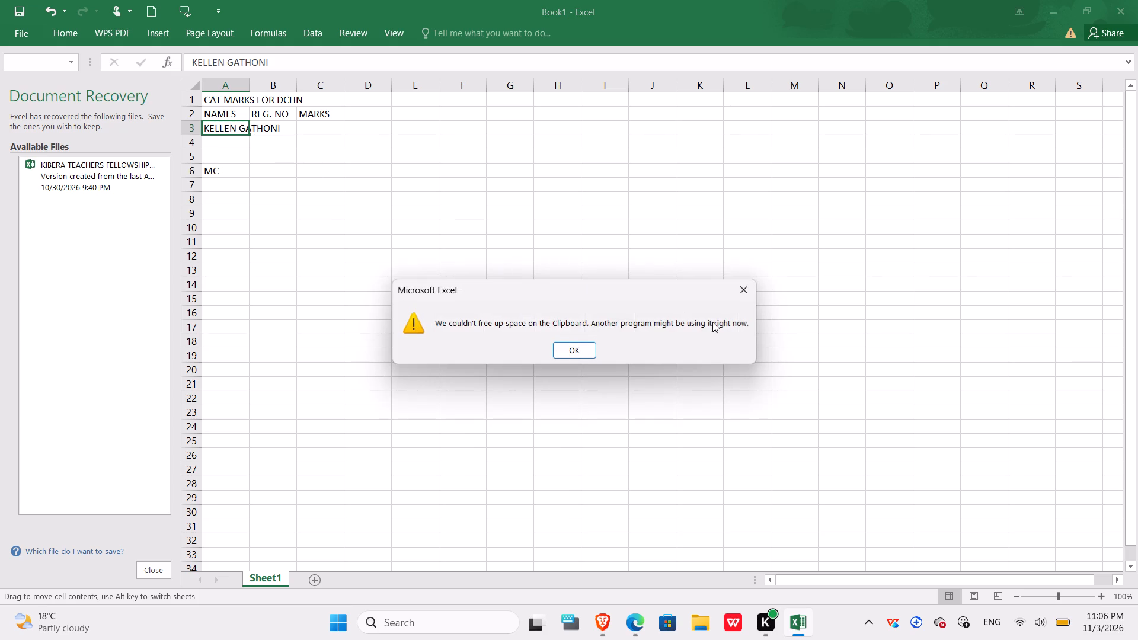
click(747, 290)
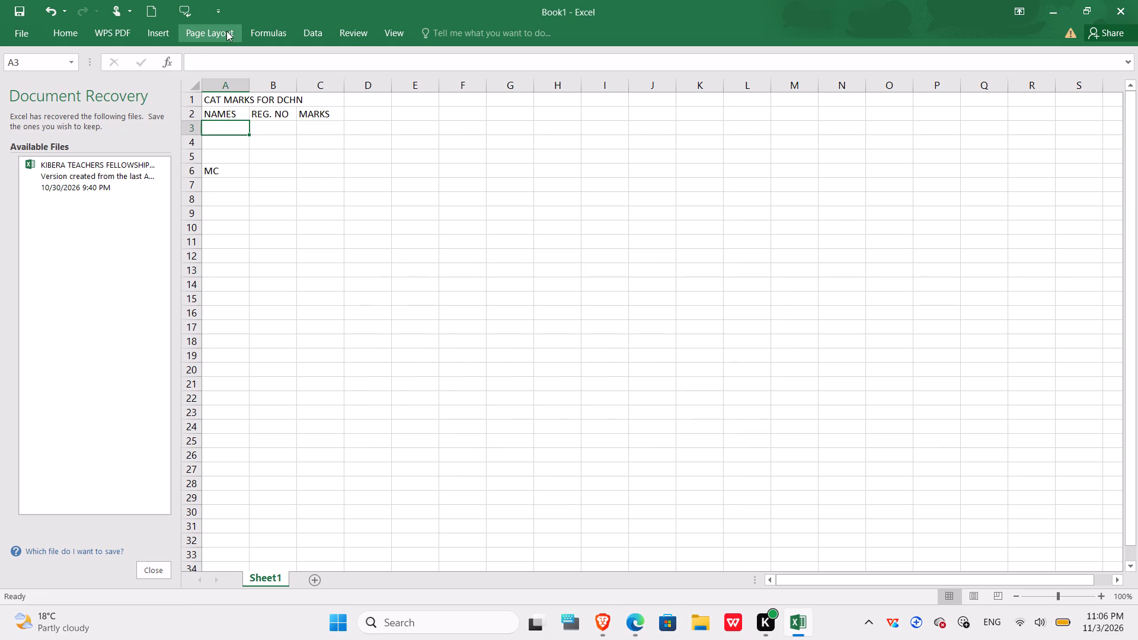
Turn on Wrap Text for the empty name cell A3.
click(165, 25)
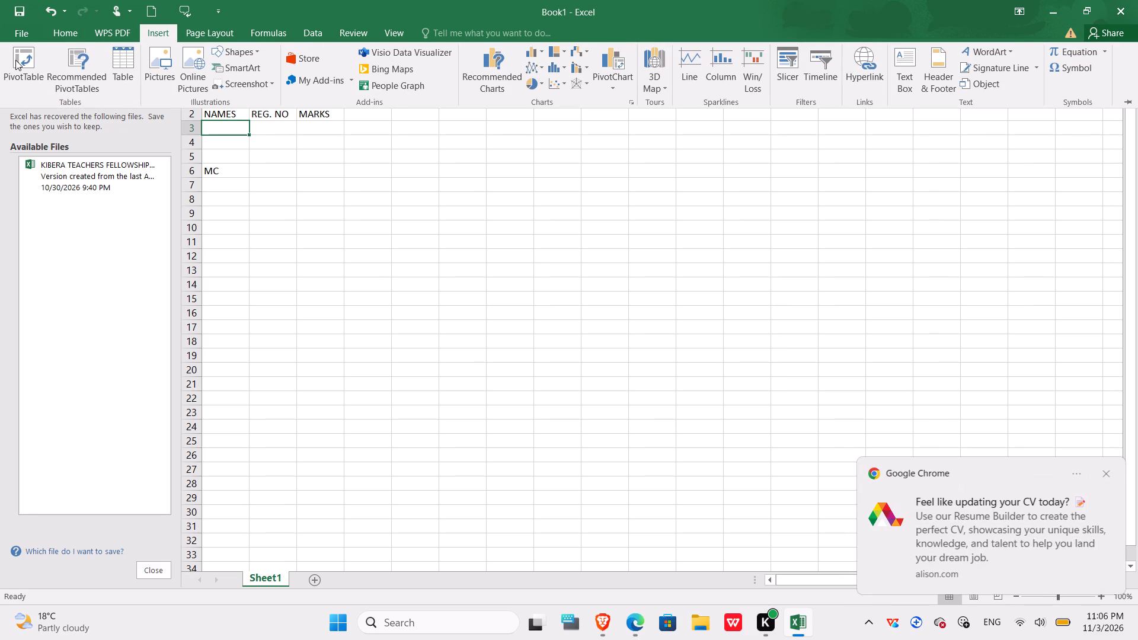
click(70, 18)
click(70, 28)
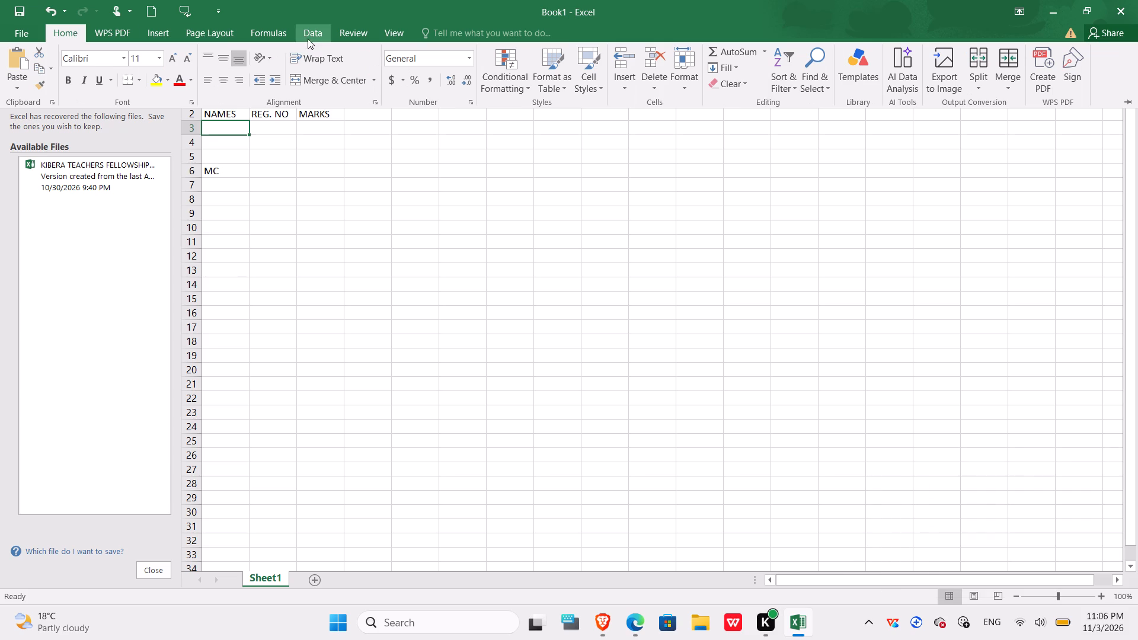
click(308, 56)
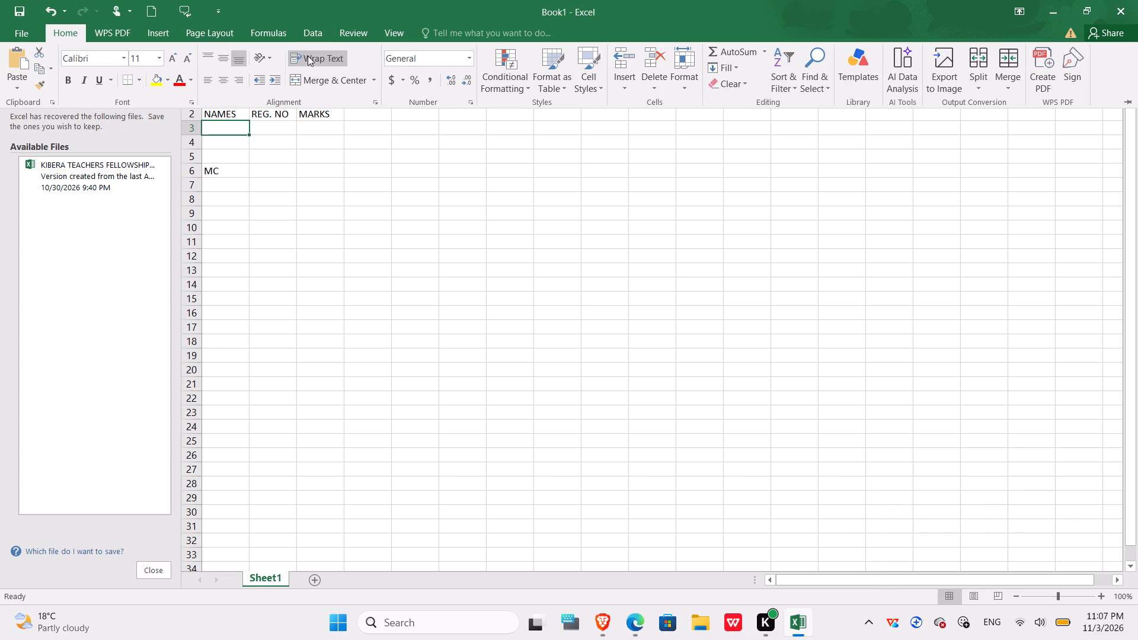
Re-enter the first student's name in capitals in the wrapped cell A3, and move to cell A4.
click(233, 127)
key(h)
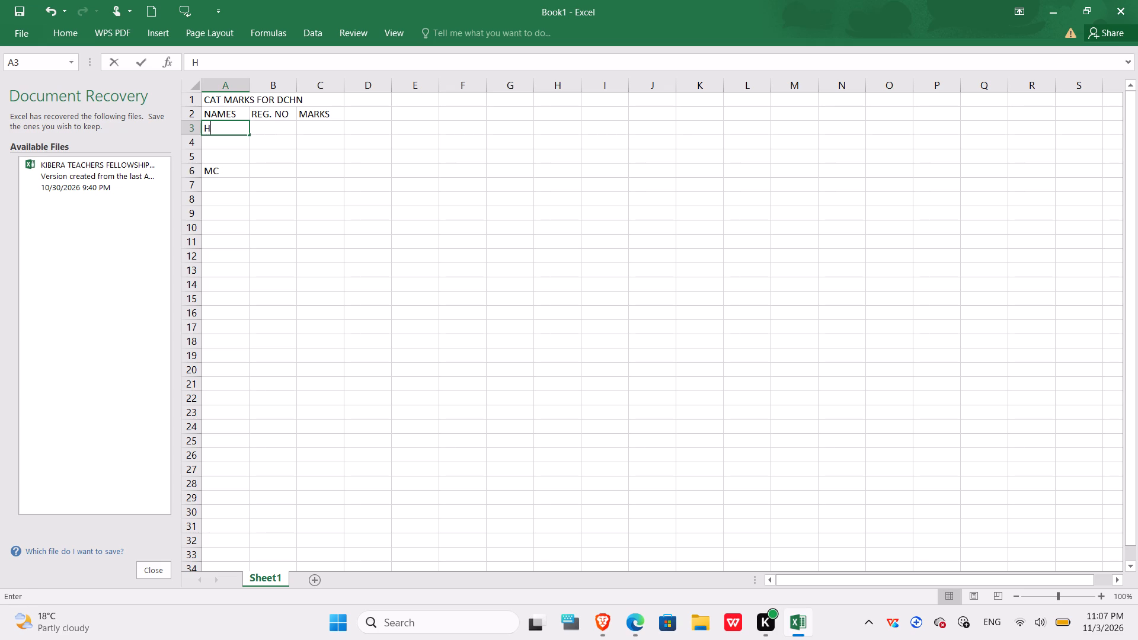
key(BackSpace)
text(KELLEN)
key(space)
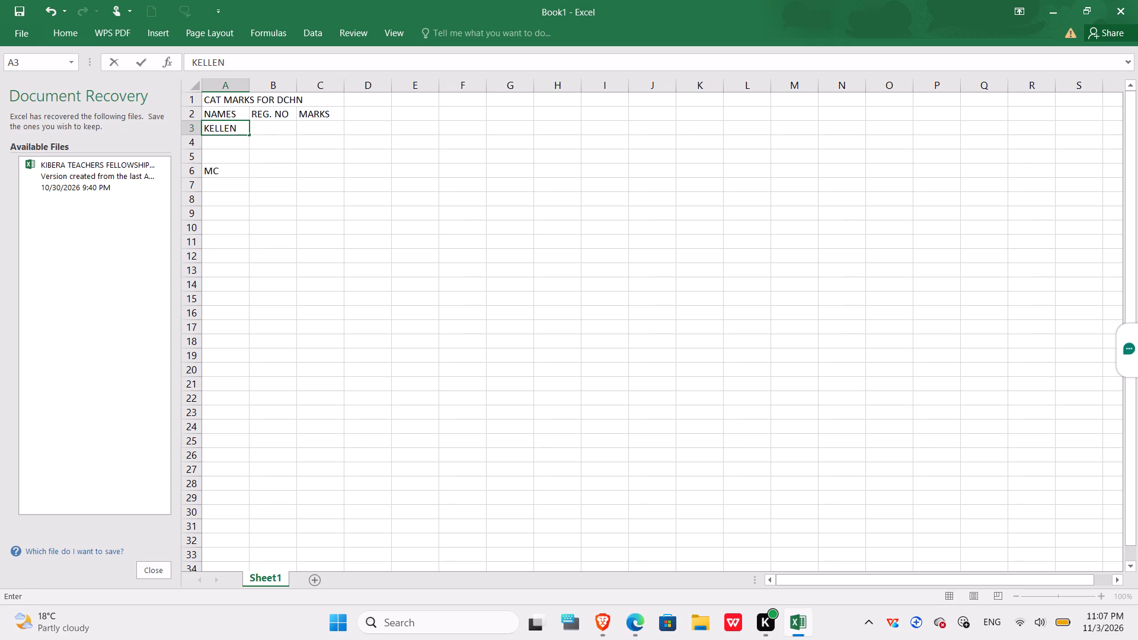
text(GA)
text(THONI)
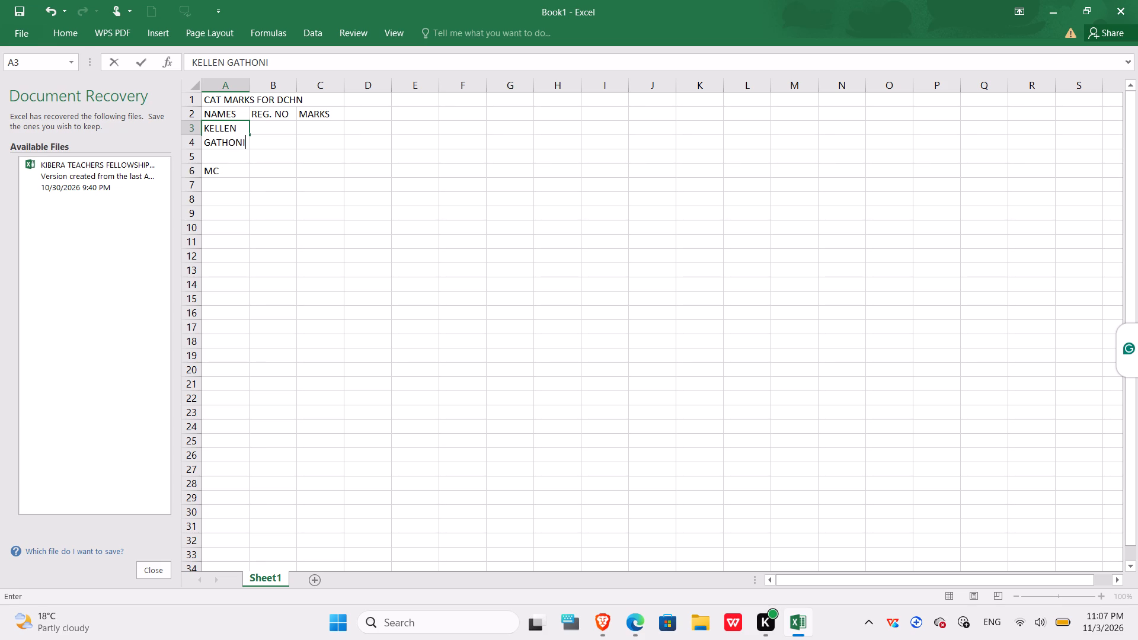
click(212, 153)
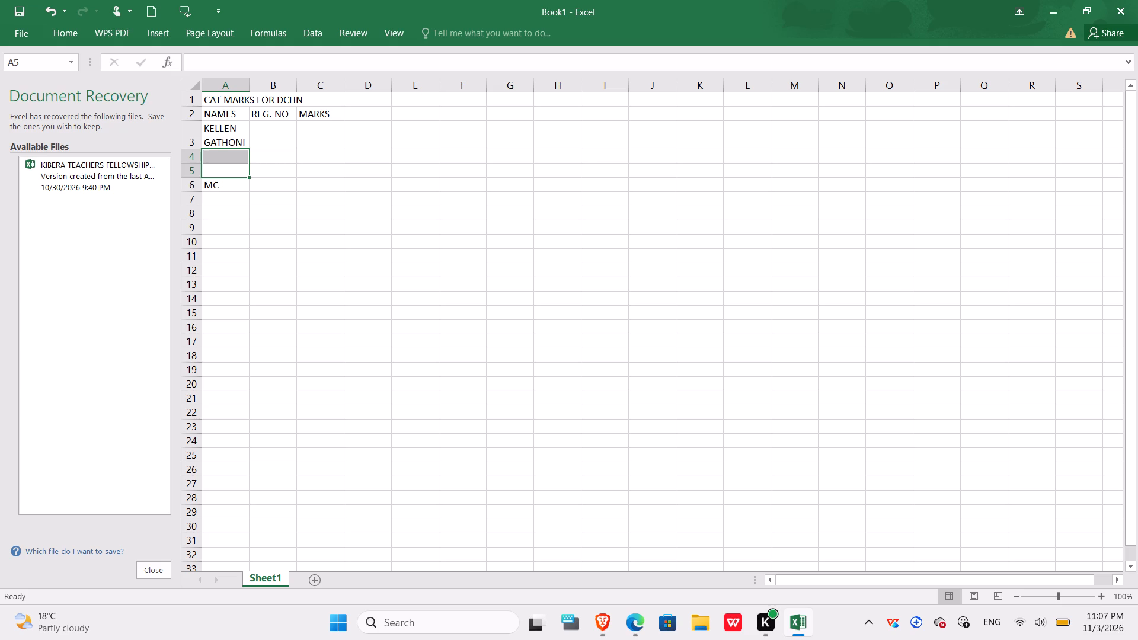
click(219, 159)
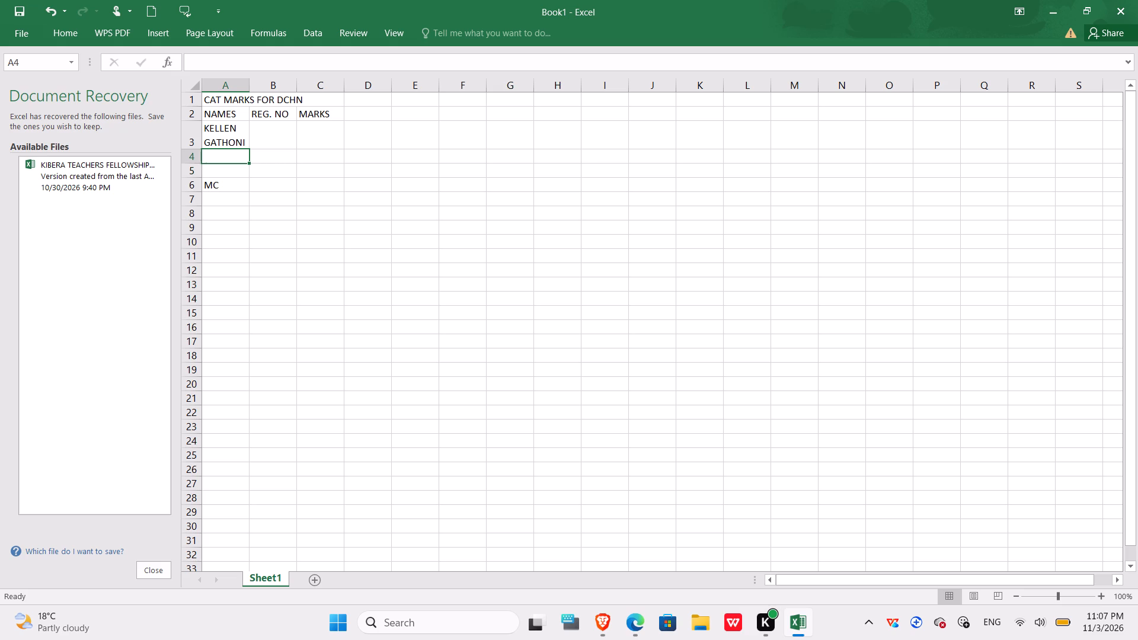
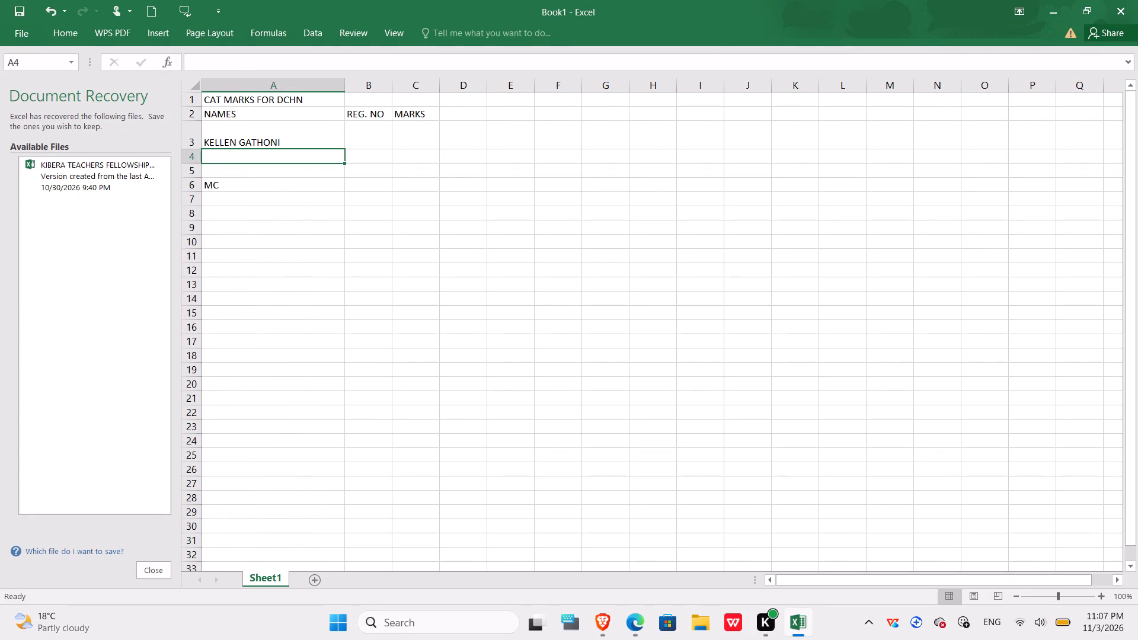
Widen the REG. NO column B until it is slightly narrower than the NAMES column.
drag(390, 86, 455, 95)
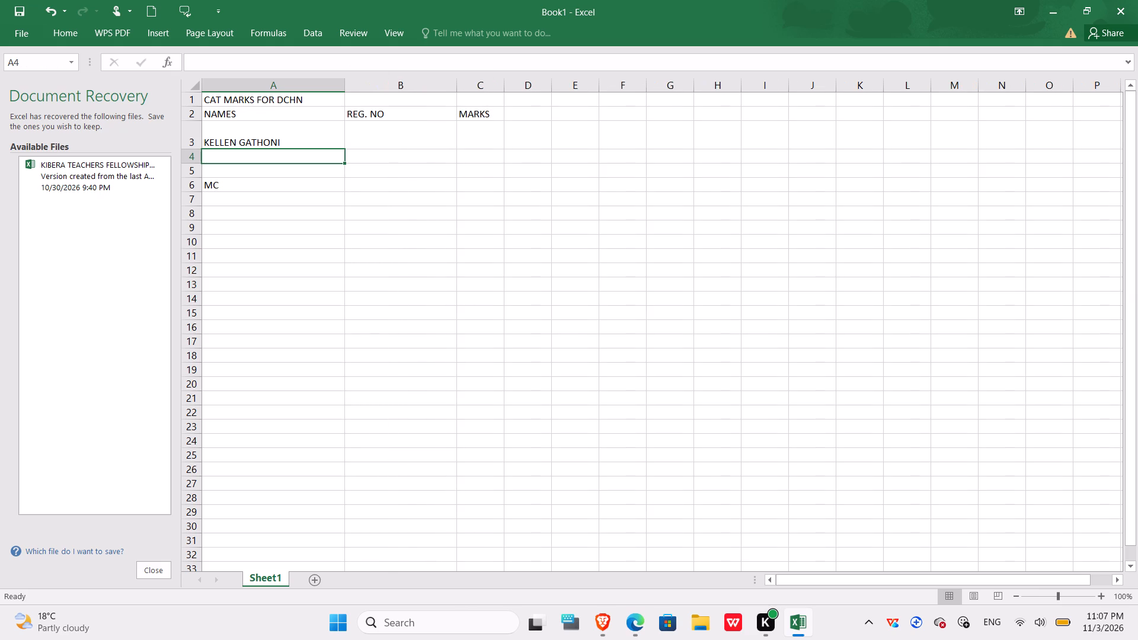
Enter the second student's three-part name in capitals in cell A4 of the NAMES column.
click(261, 152)
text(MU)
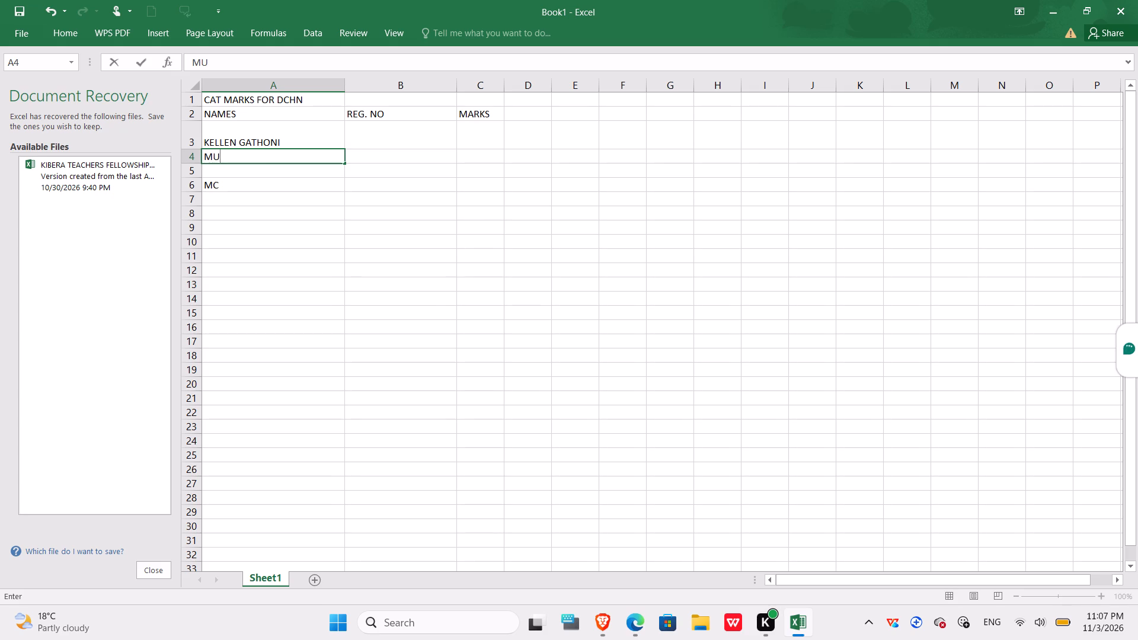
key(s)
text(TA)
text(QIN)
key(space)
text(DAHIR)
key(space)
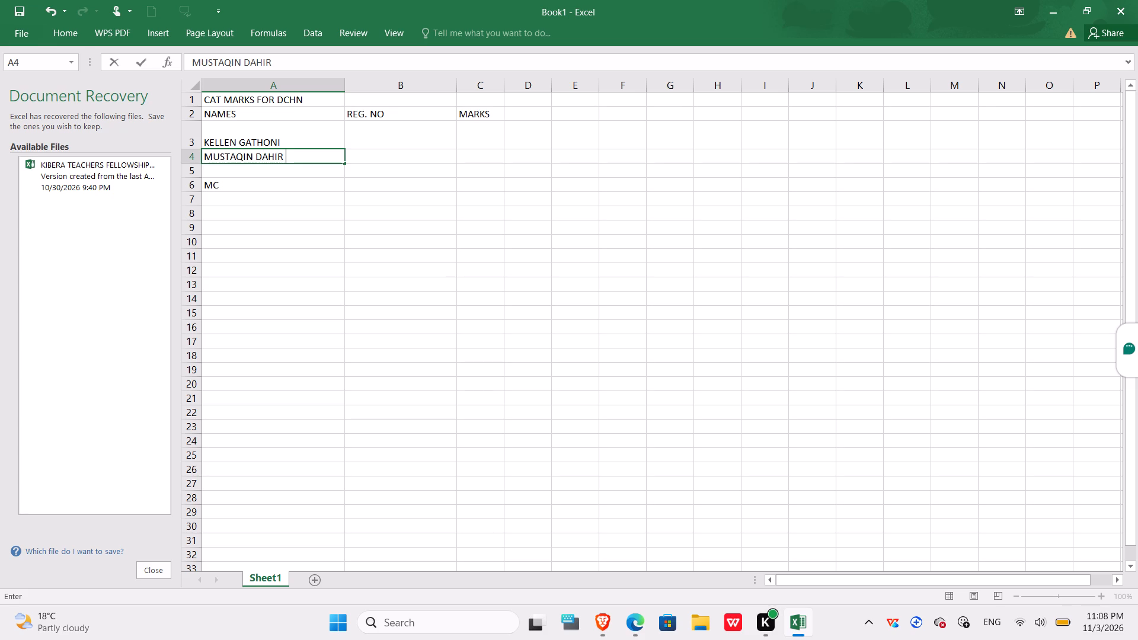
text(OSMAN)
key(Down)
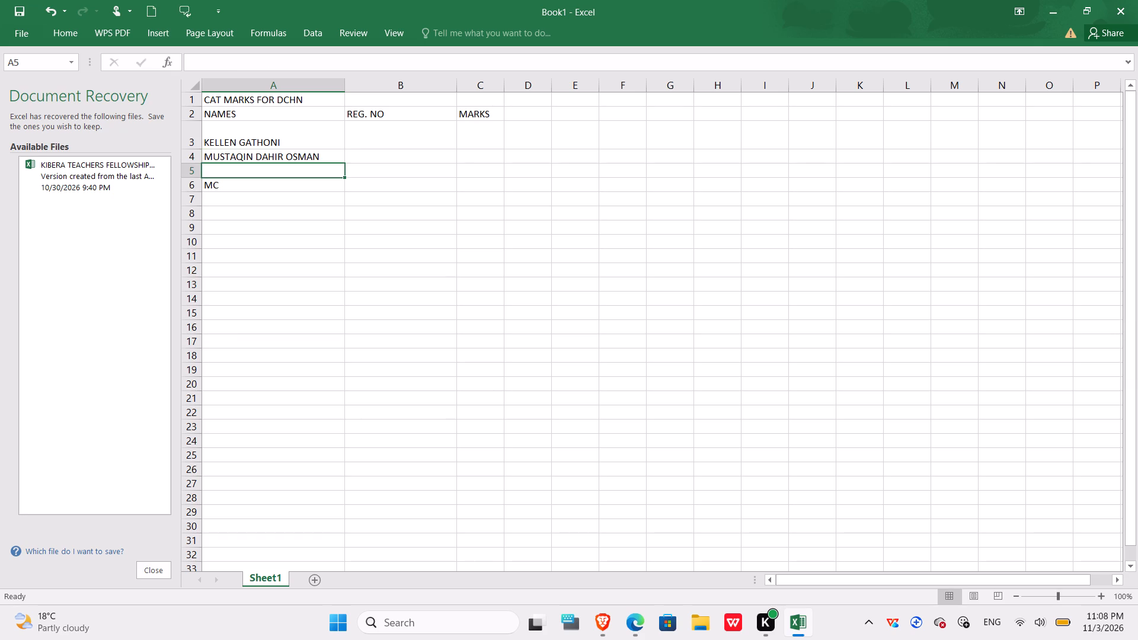
Enter the third student's three-part name in capitals in cell A5, correcting the ending of the first name to OH.
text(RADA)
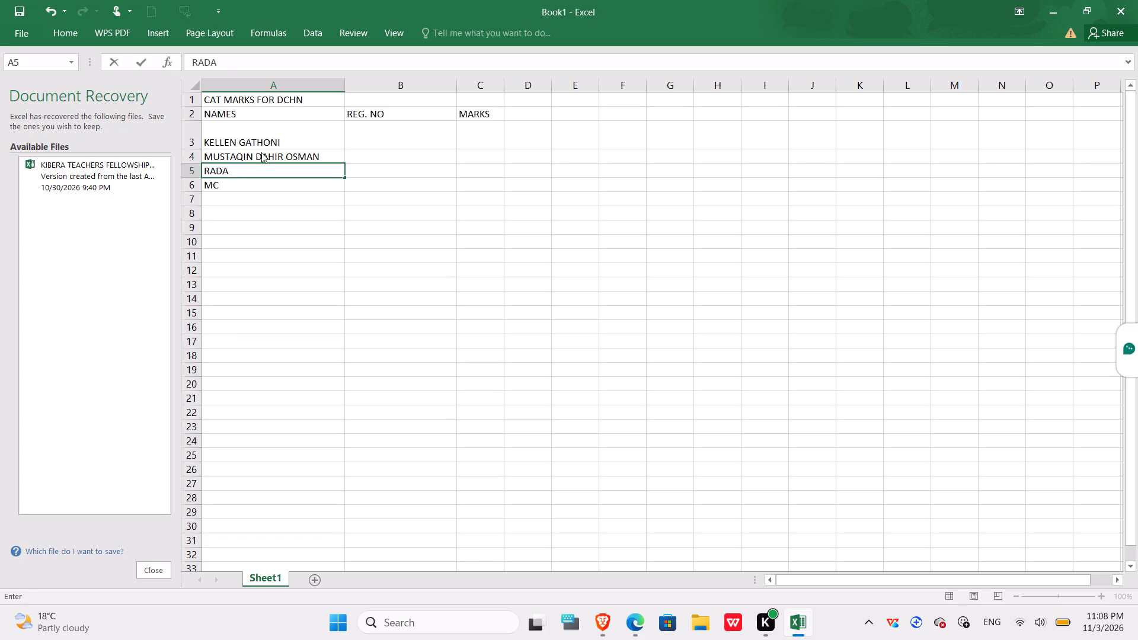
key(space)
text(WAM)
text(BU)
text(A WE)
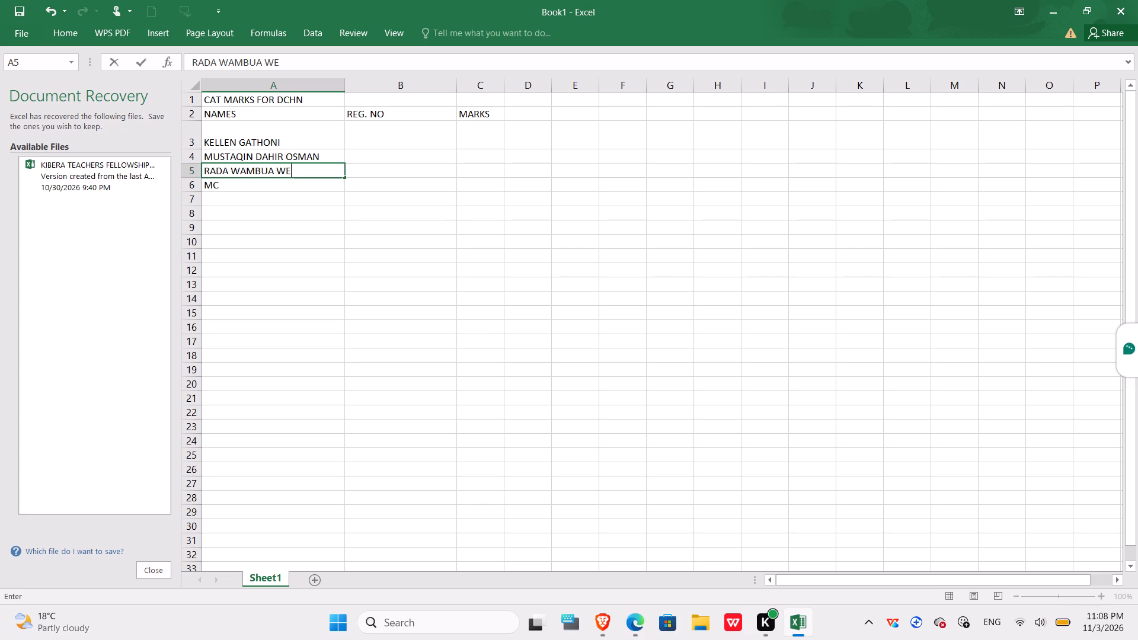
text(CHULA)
click(231, 172)
key(BackSpace)
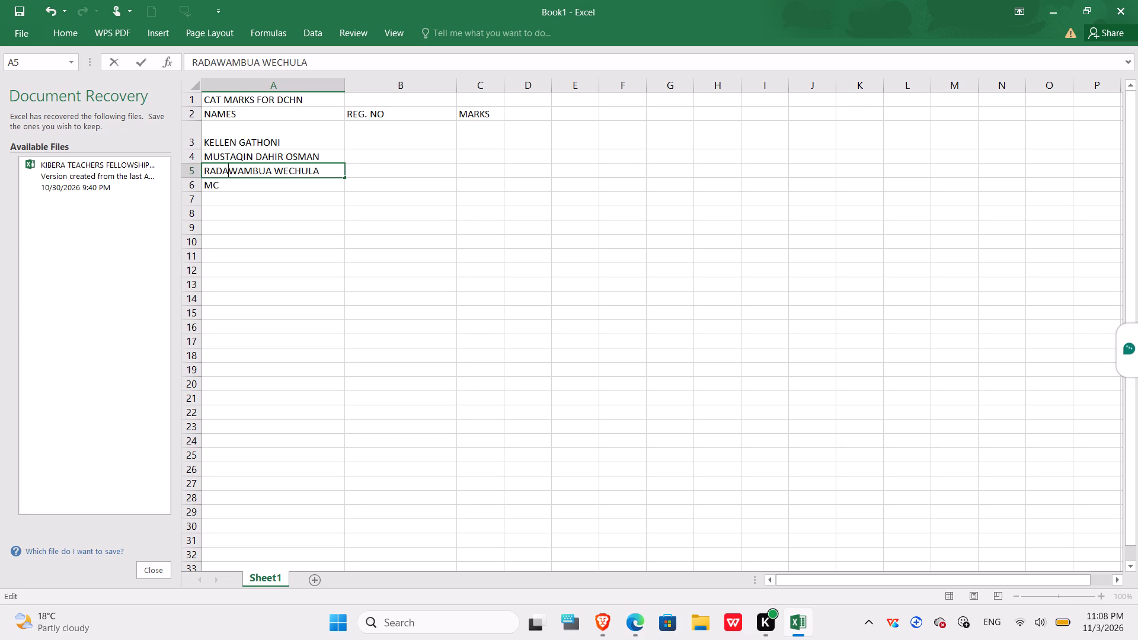
key(BackSpace)
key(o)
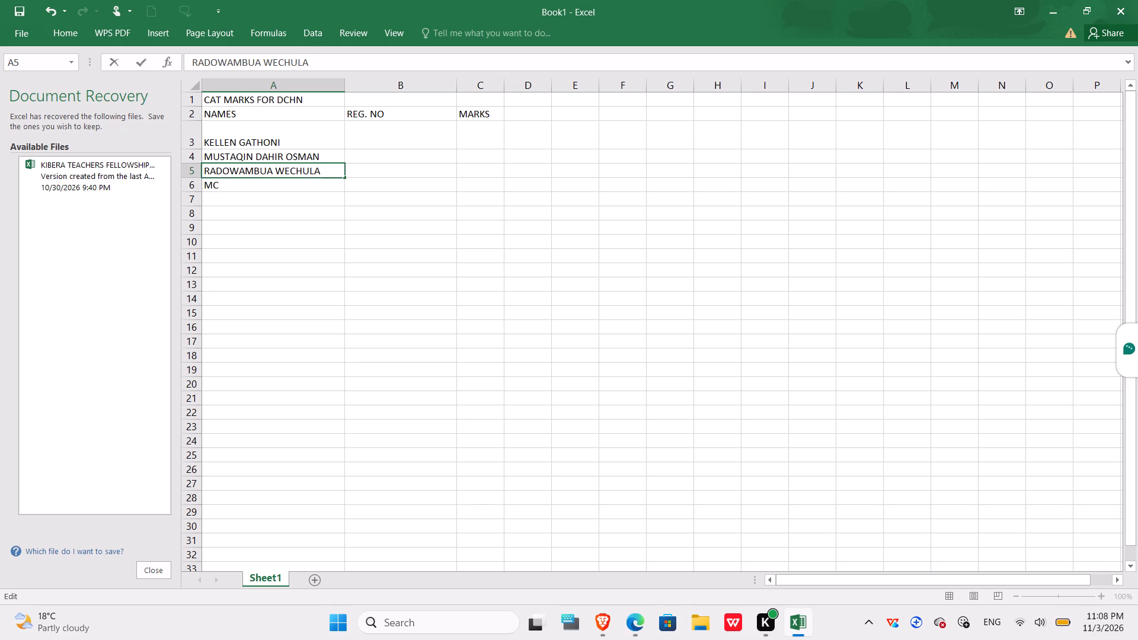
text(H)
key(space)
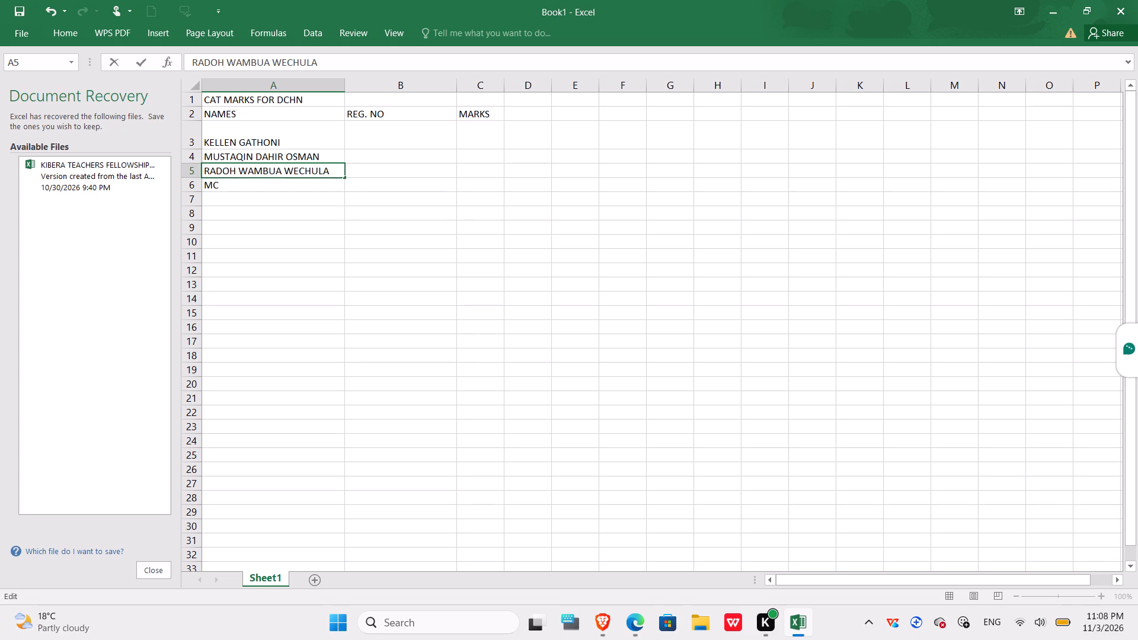
Replace the MC entry in cell A6 with the fourth student's three-part name in capitals.
click(224, 186)
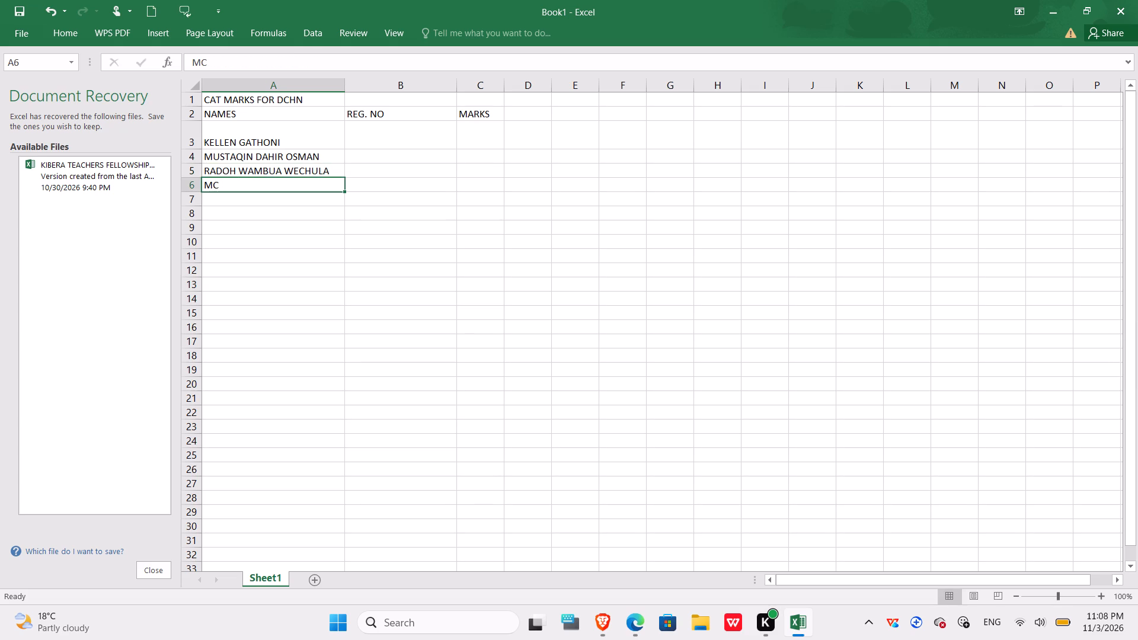
key(BackSpace)
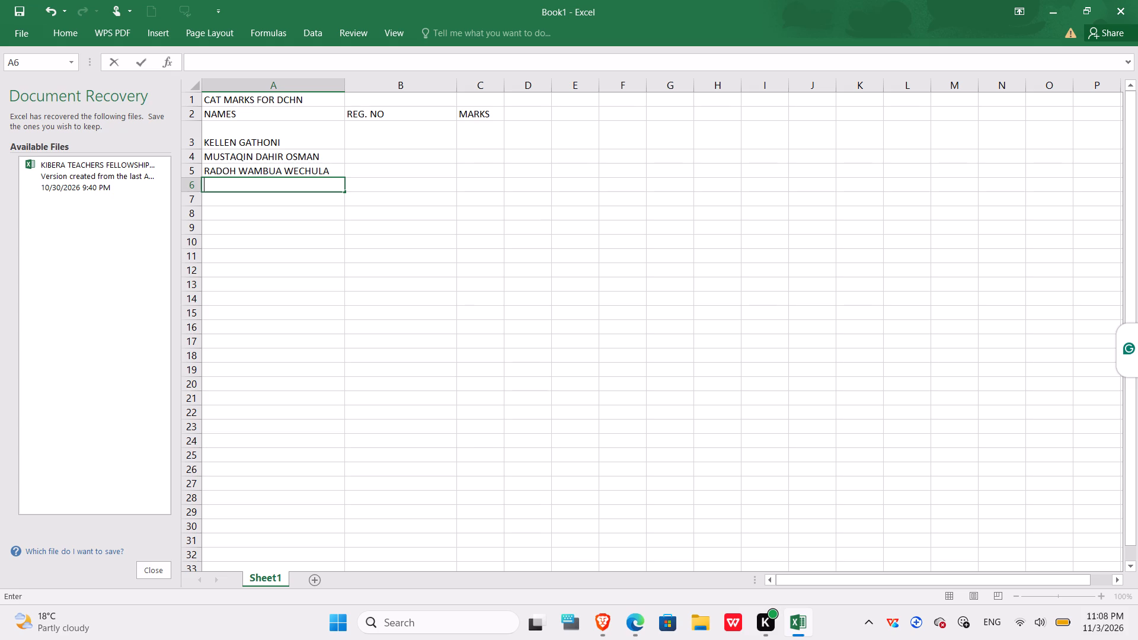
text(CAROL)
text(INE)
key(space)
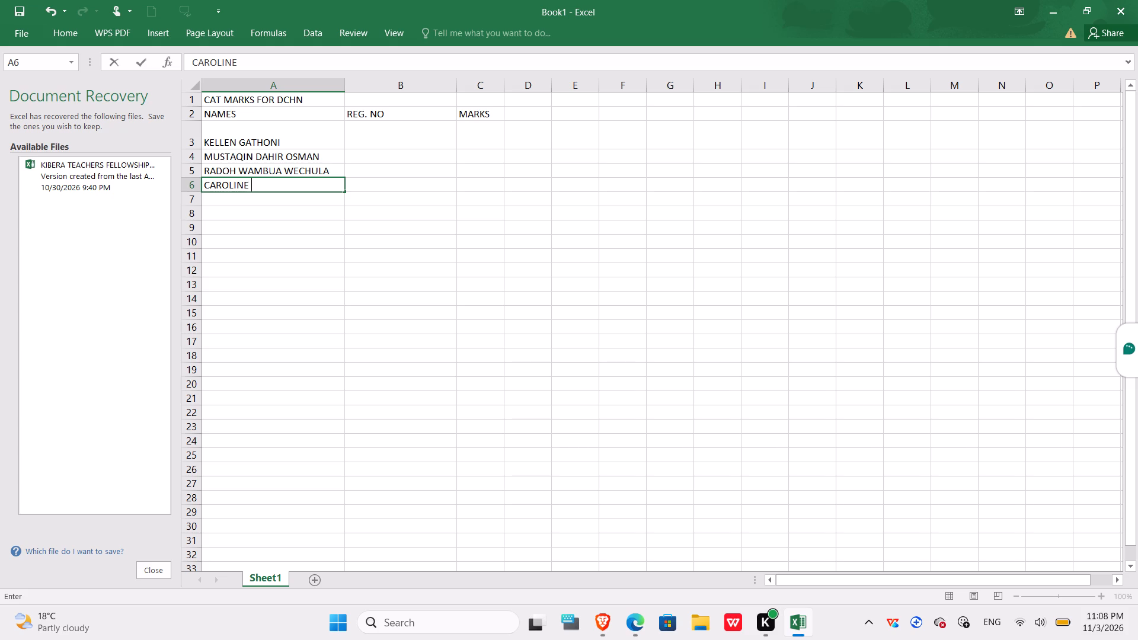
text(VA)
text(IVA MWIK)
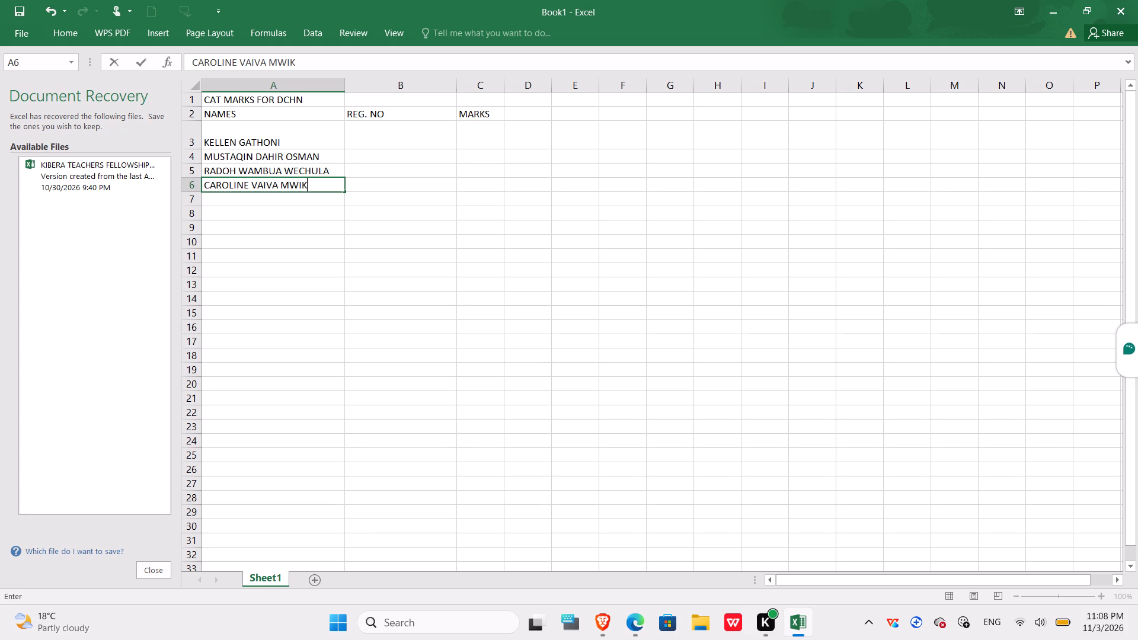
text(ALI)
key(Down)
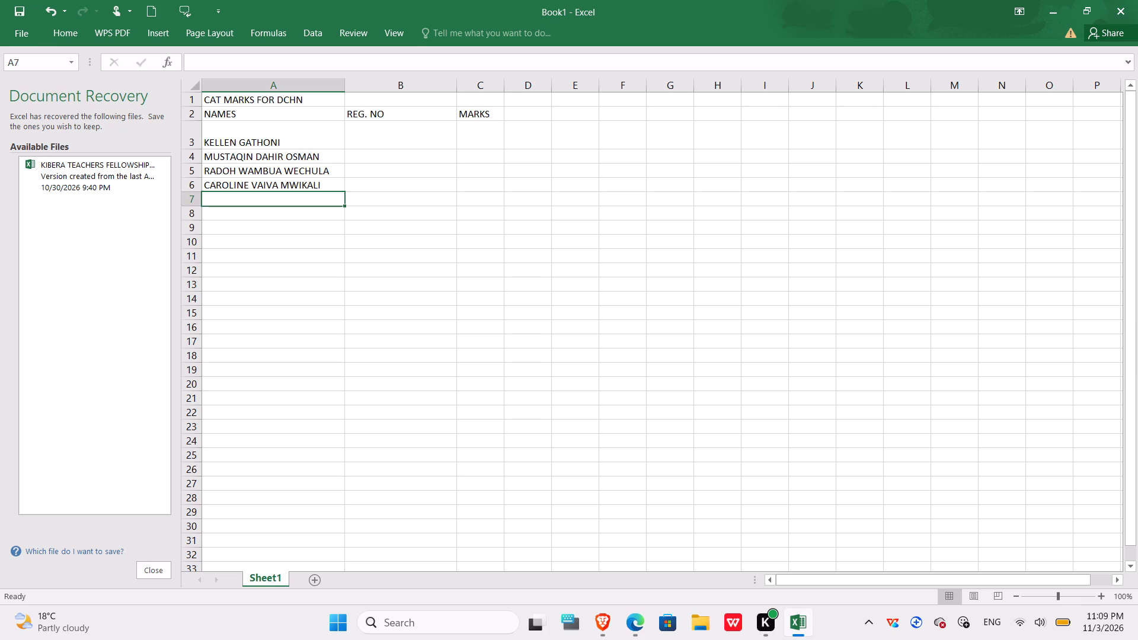
Enter the fifth and sixth students' two-part names in capitals in cells A7 and A8.
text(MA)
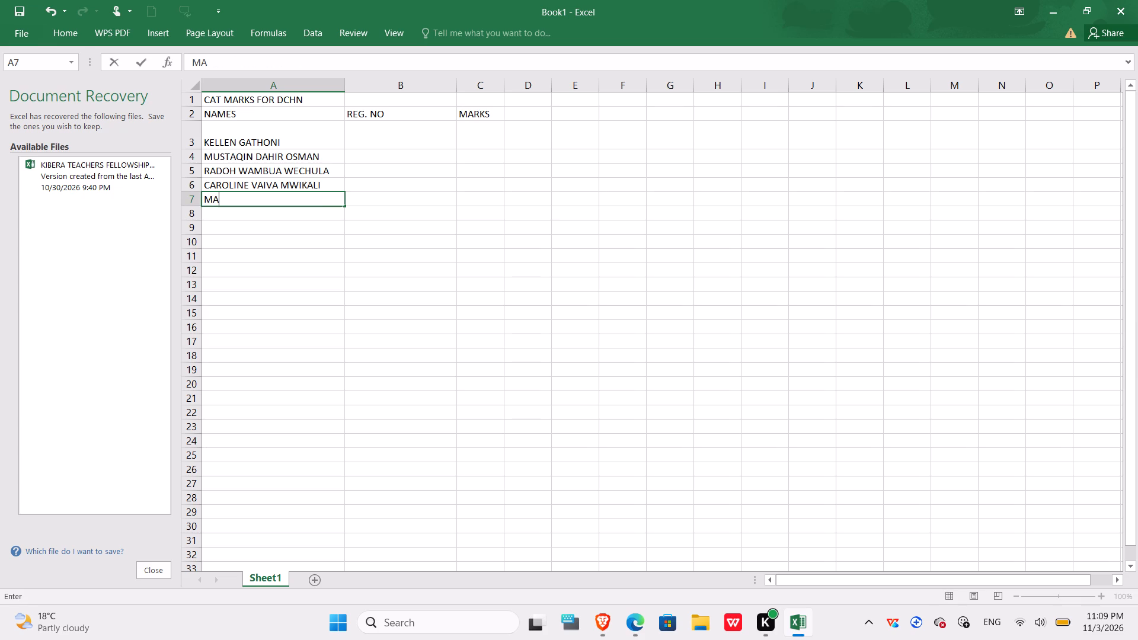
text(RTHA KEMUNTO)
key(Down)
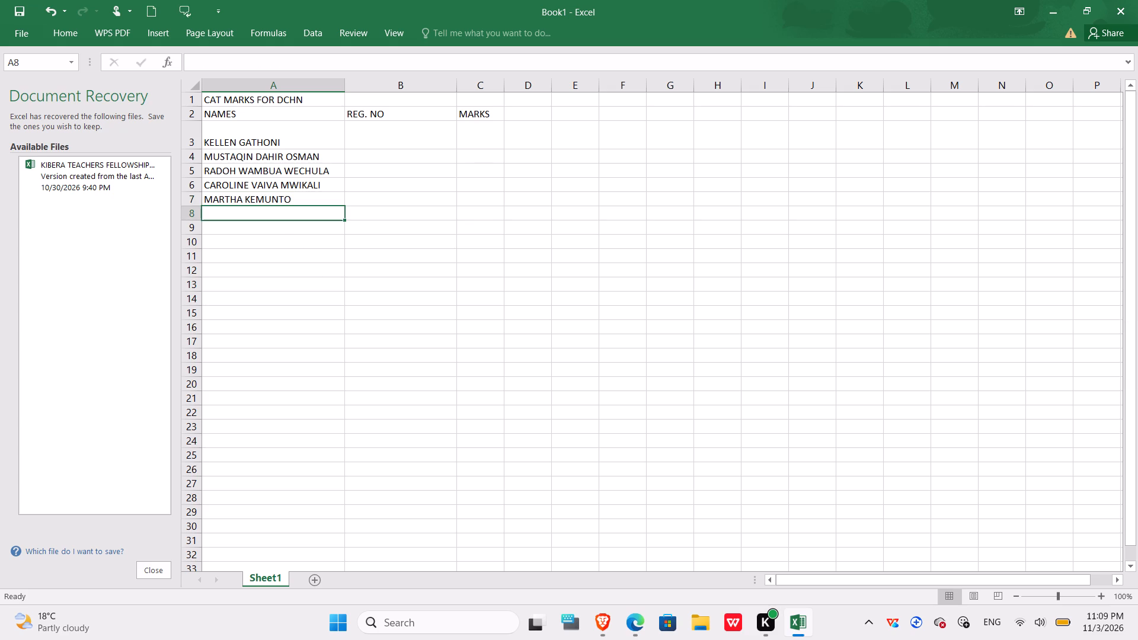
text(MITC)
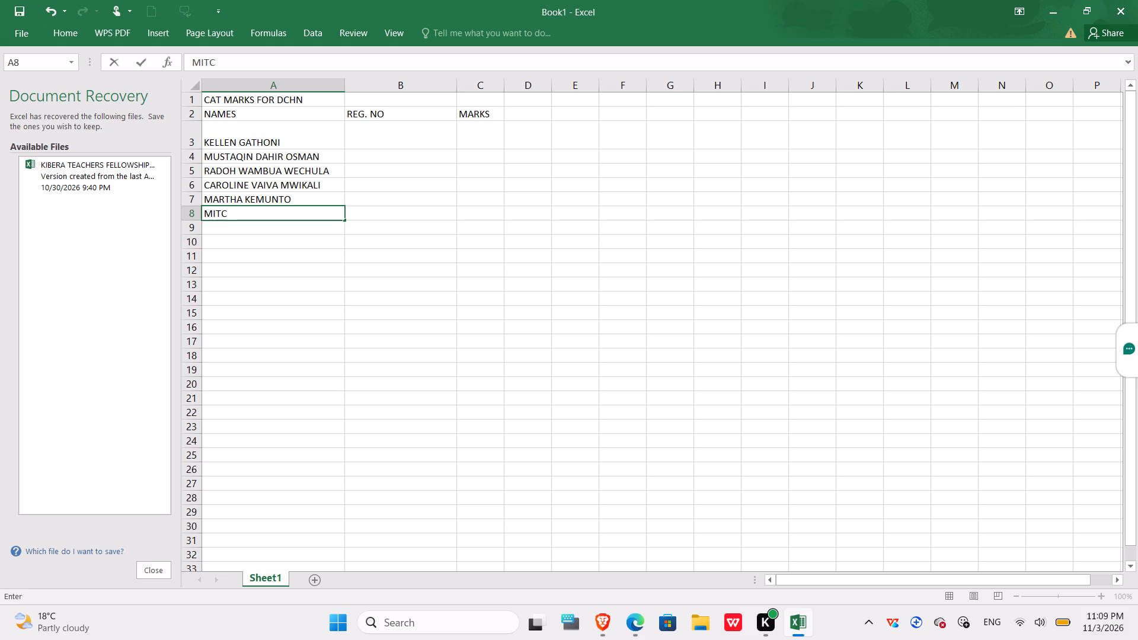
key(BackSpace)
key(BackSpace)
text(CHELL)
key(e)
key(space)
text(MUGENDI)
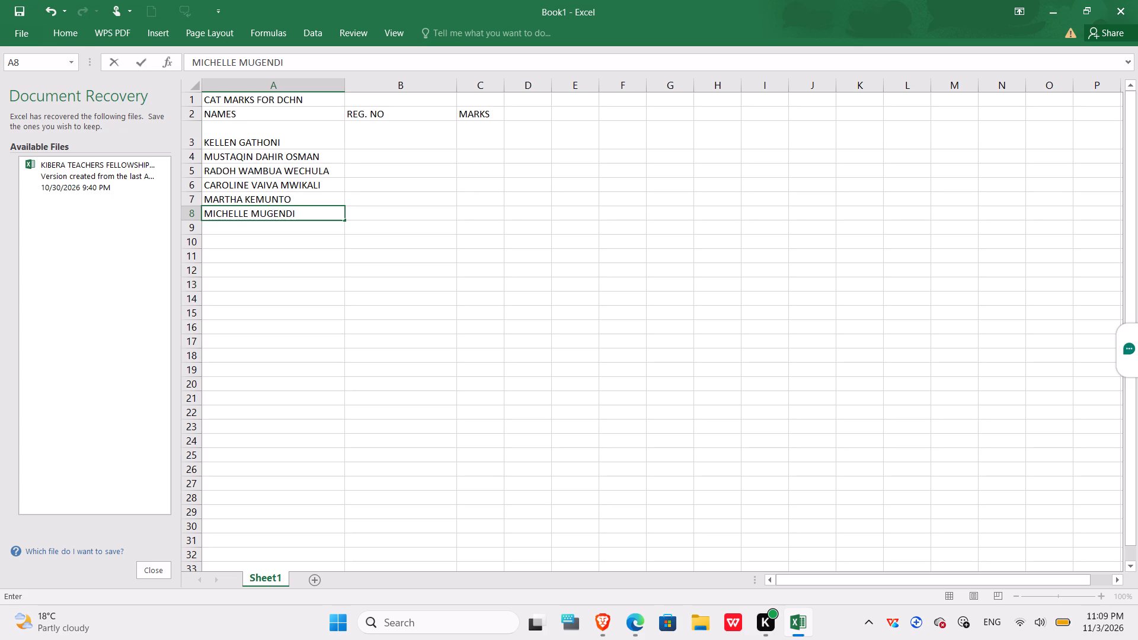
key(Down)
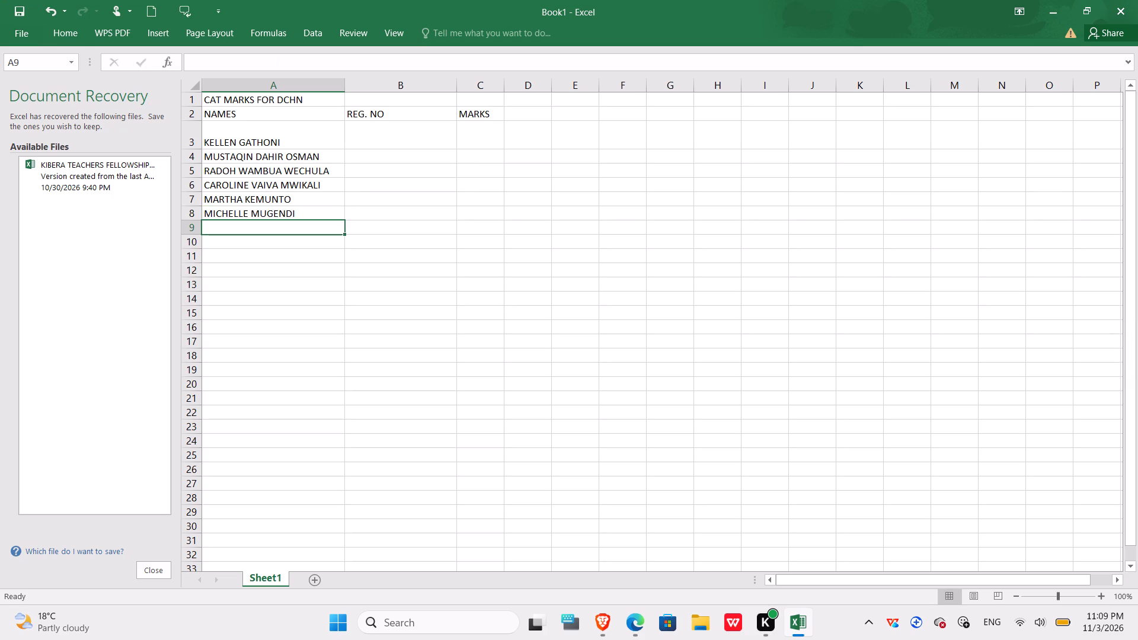
Enter the seventh and eighth students' two-part names in capitals in cells A9 and A10.
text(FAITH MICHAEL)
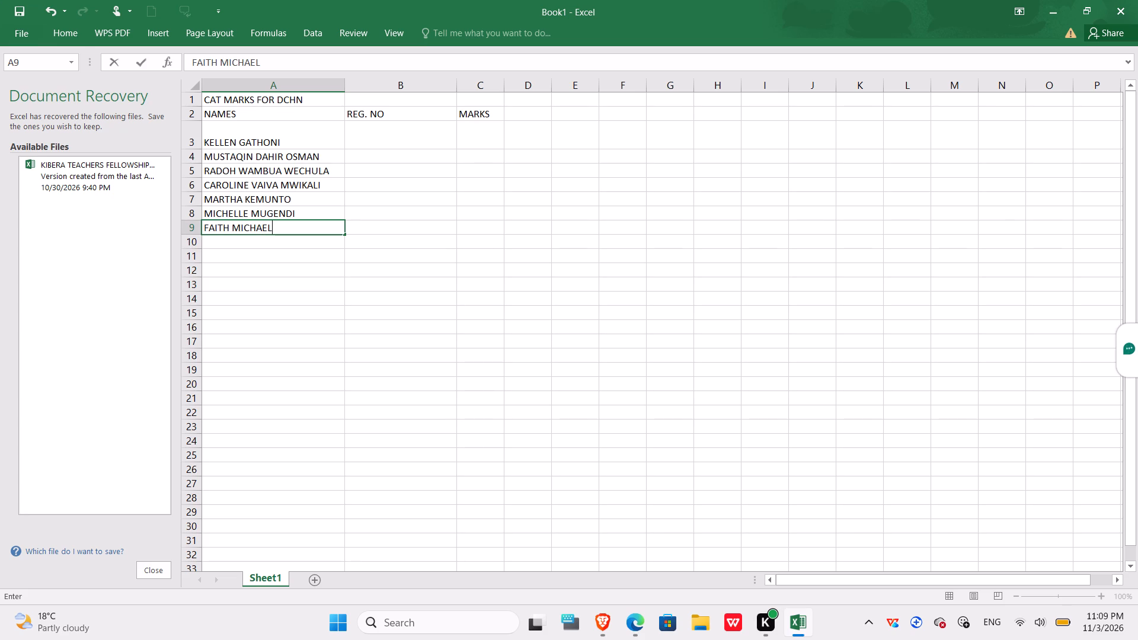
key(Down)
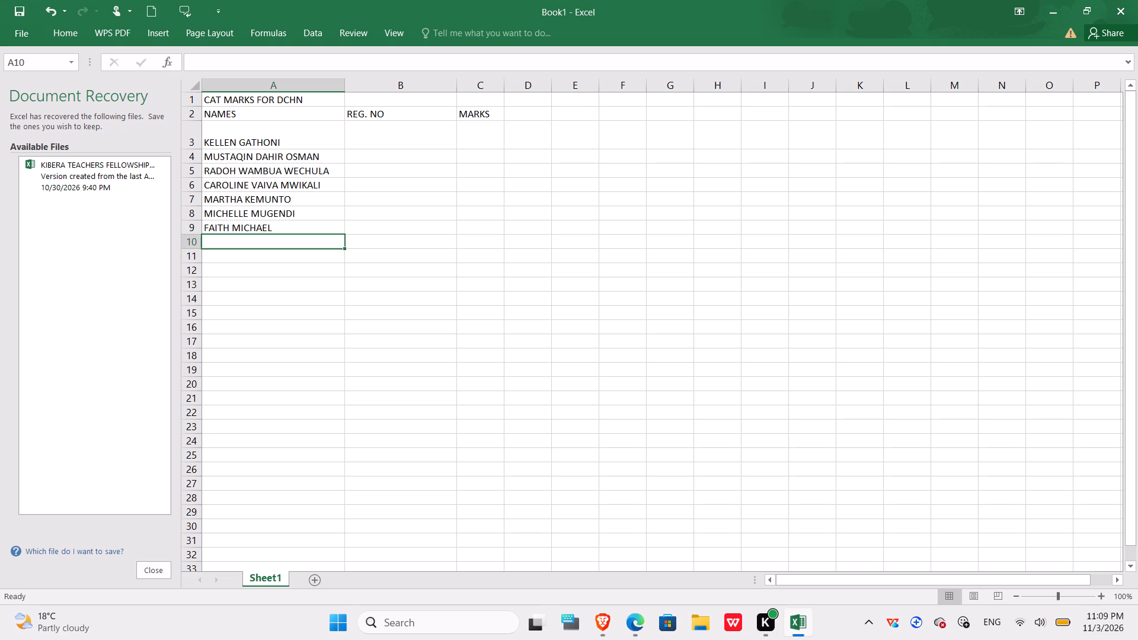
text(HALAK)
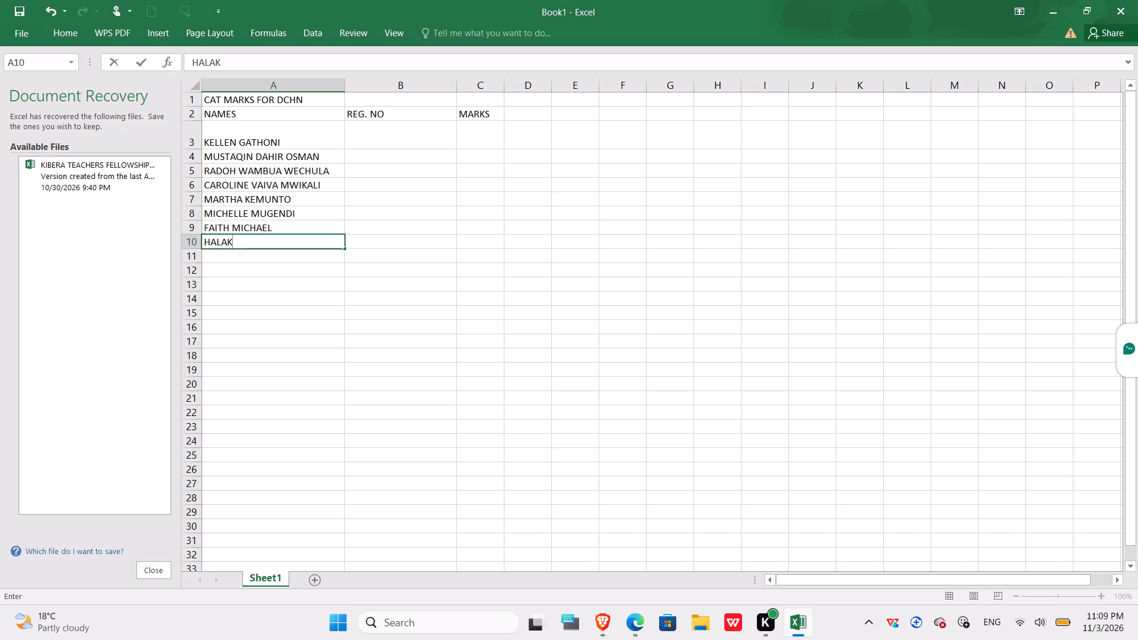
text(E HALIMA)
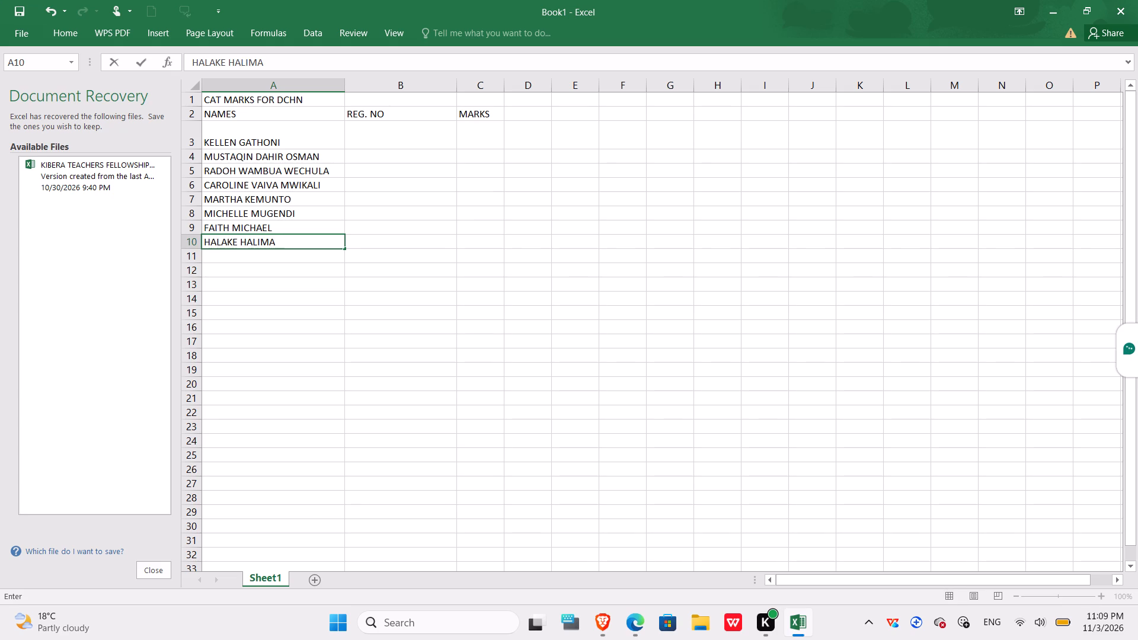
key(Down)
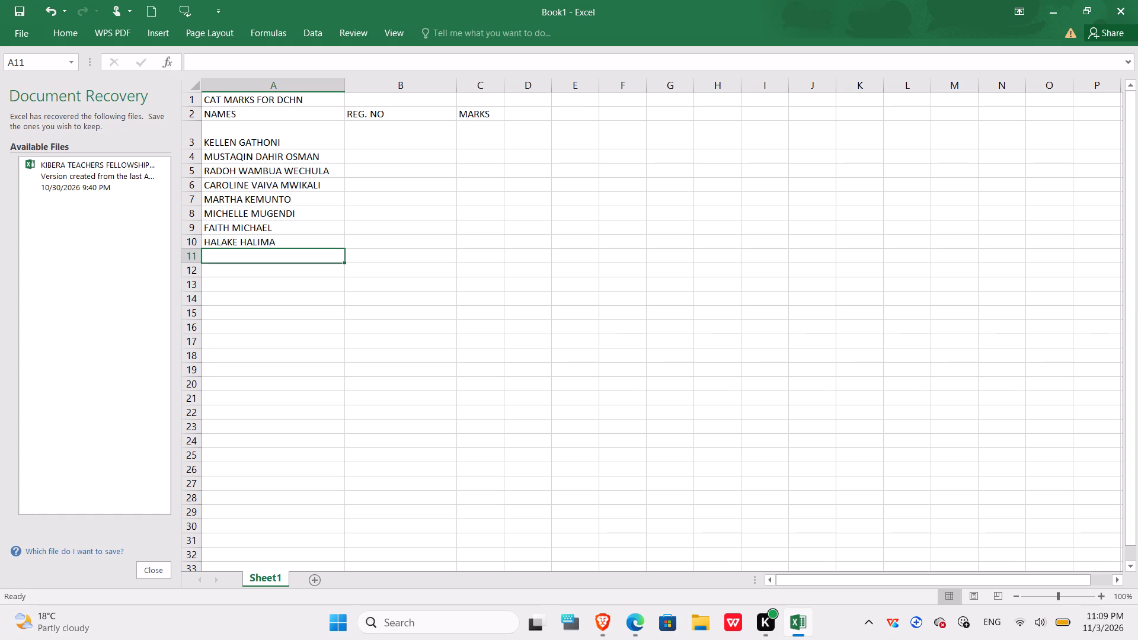
Enter the ninth and tenth students' two-part names in capitals in cells A11 and A12.
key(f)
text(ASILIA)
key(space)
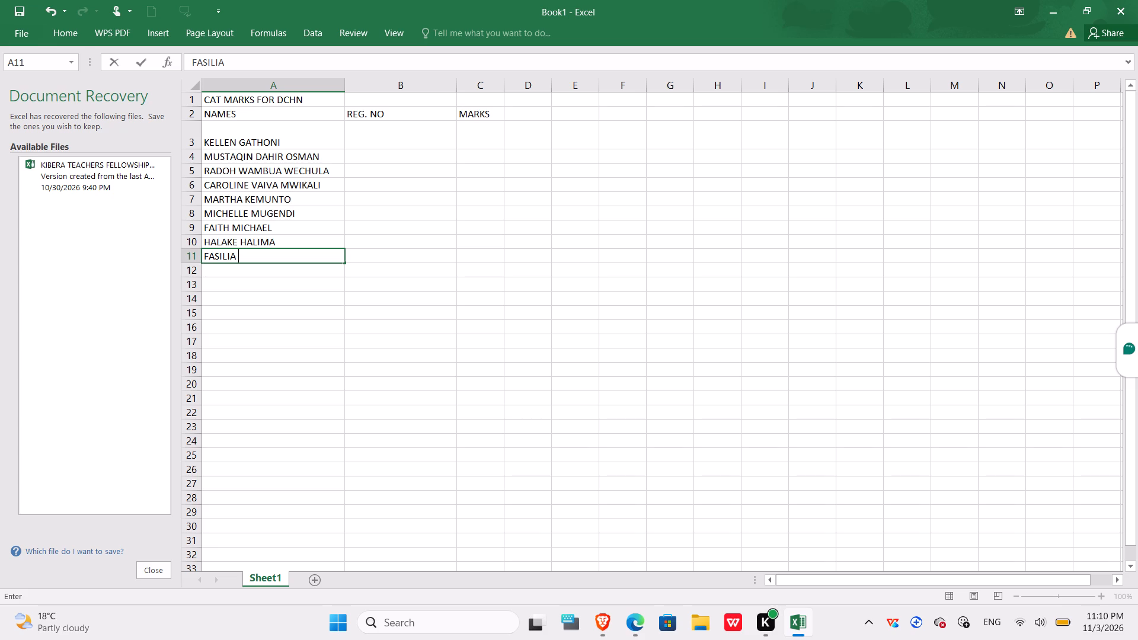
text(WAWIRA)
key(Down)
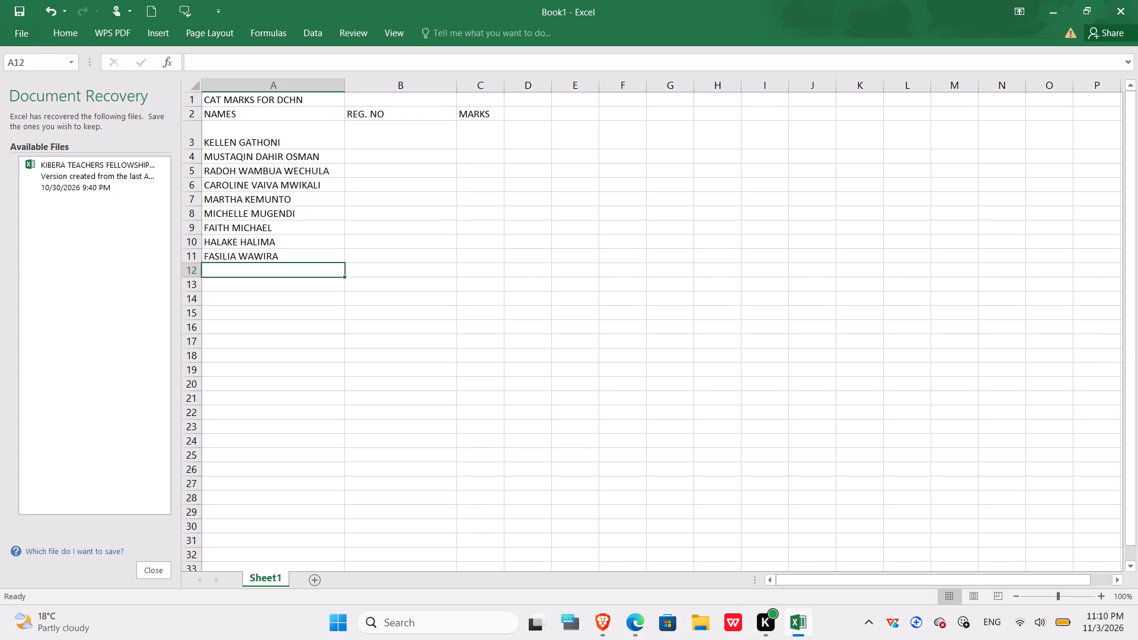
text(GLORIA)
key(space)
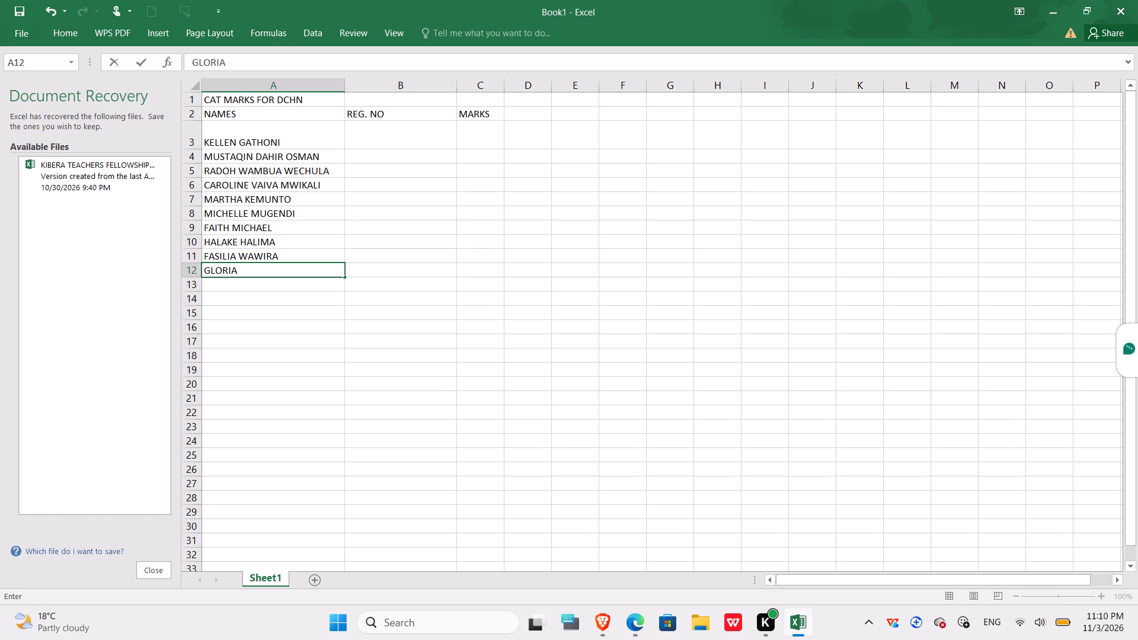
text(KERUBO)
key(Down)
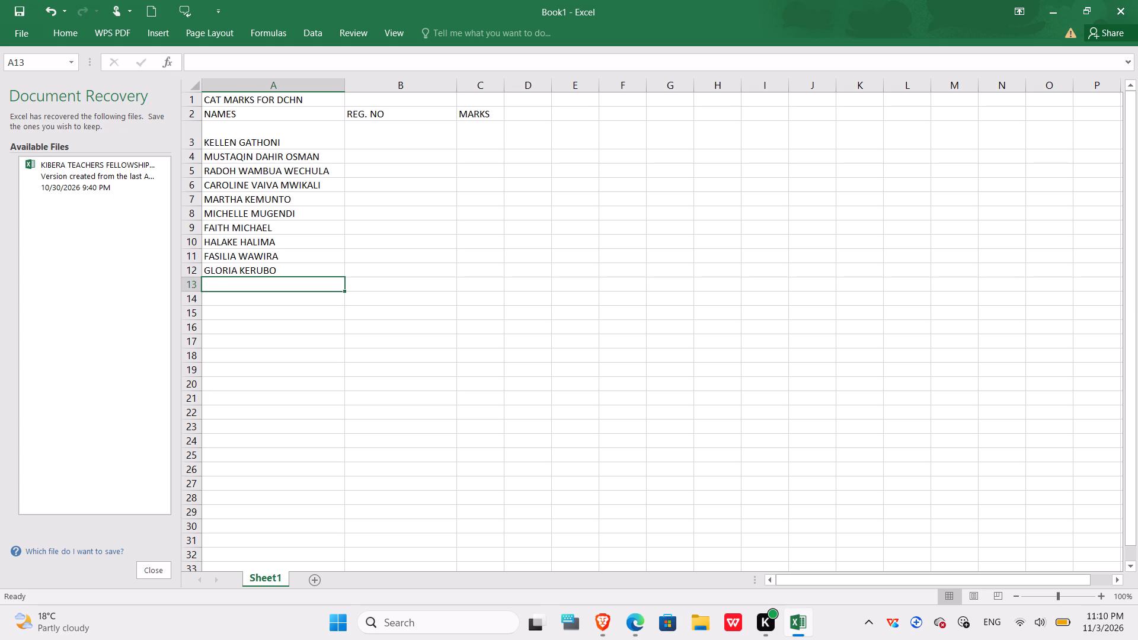
Enter the eleventh and twelfth students' two-part names in capitals in cells A13 and A14.
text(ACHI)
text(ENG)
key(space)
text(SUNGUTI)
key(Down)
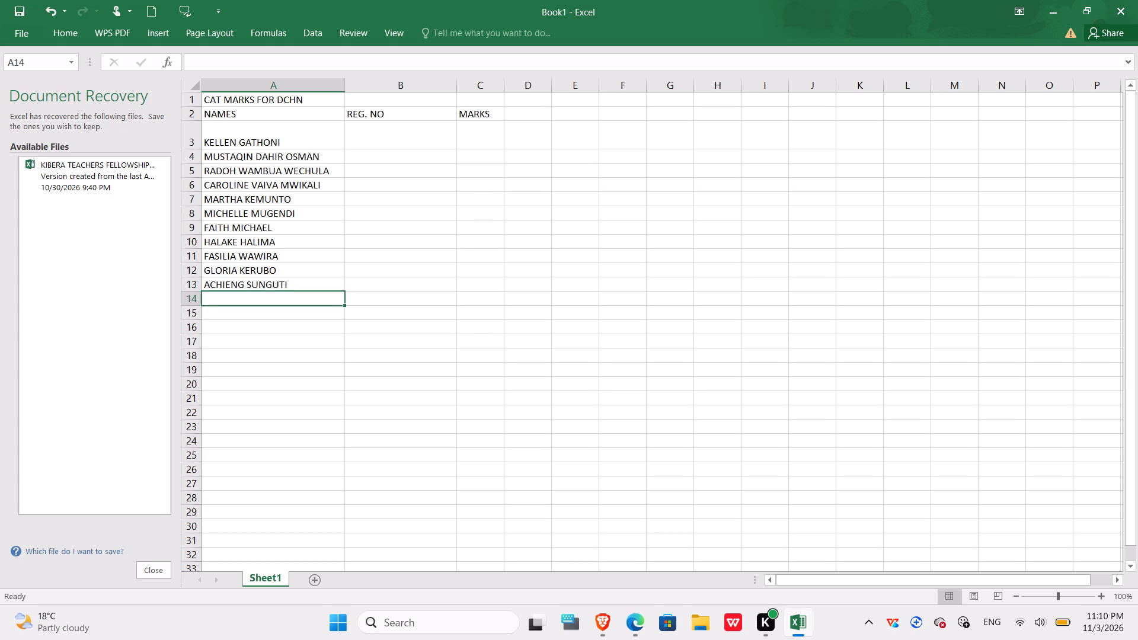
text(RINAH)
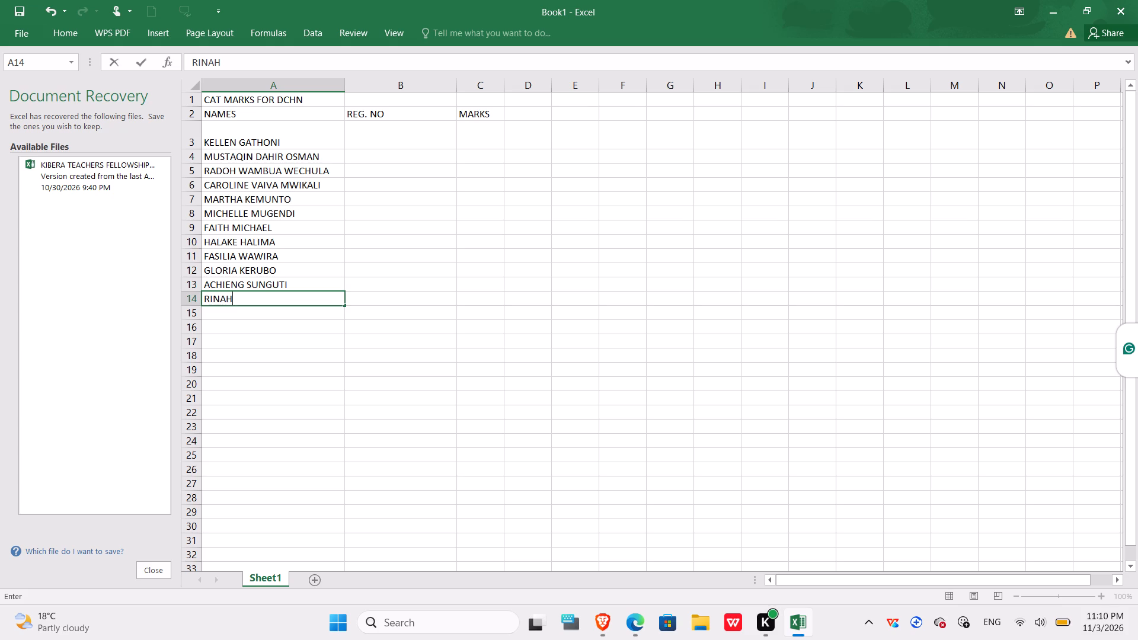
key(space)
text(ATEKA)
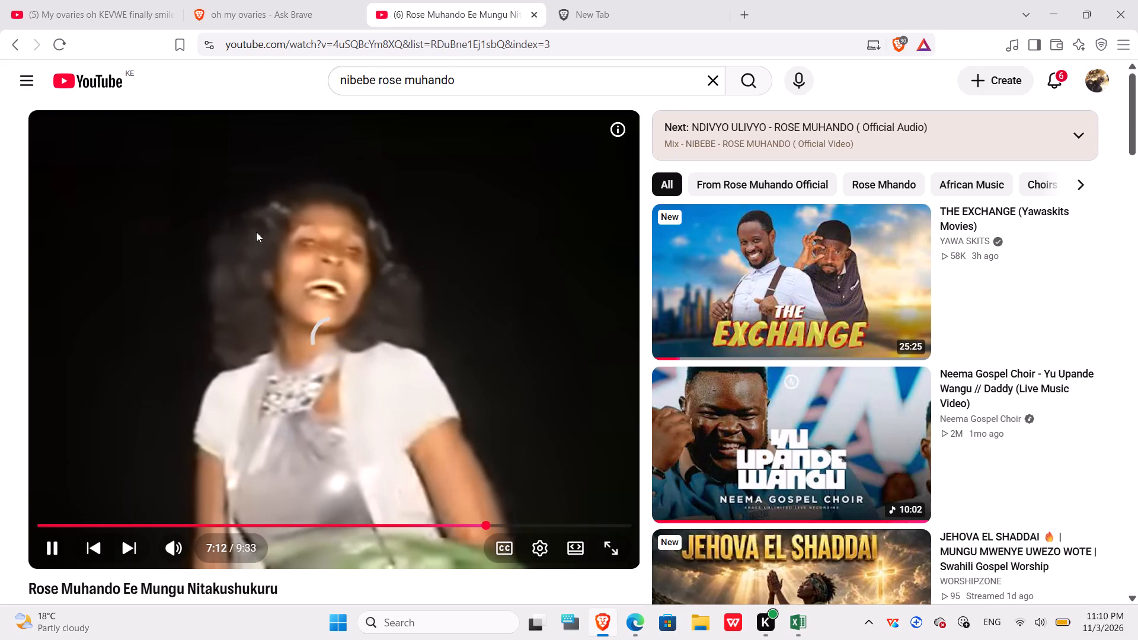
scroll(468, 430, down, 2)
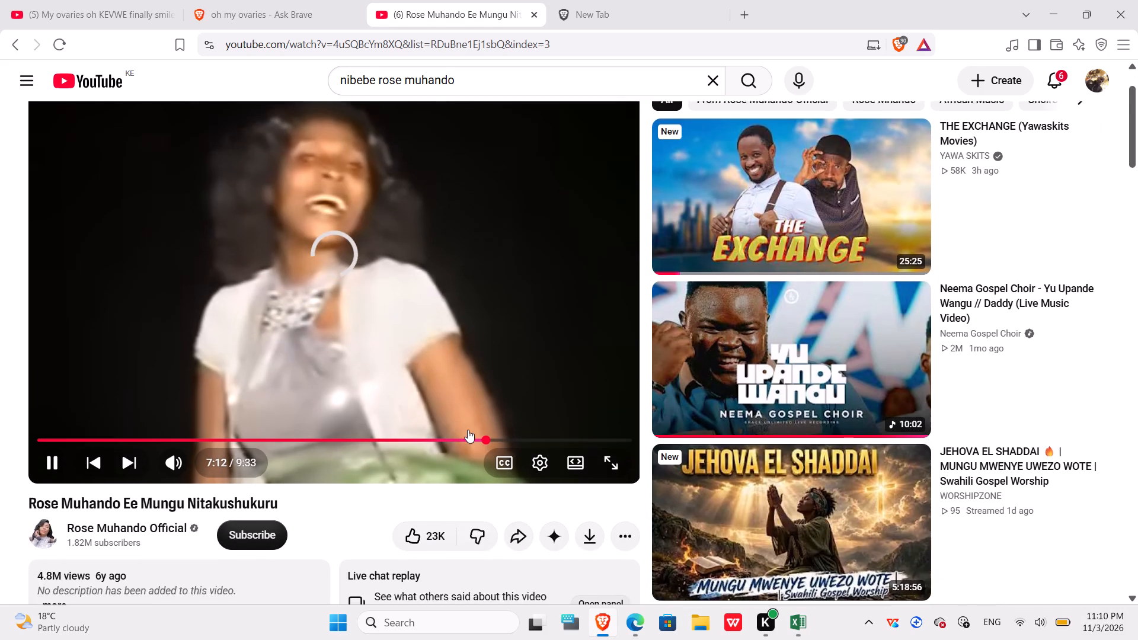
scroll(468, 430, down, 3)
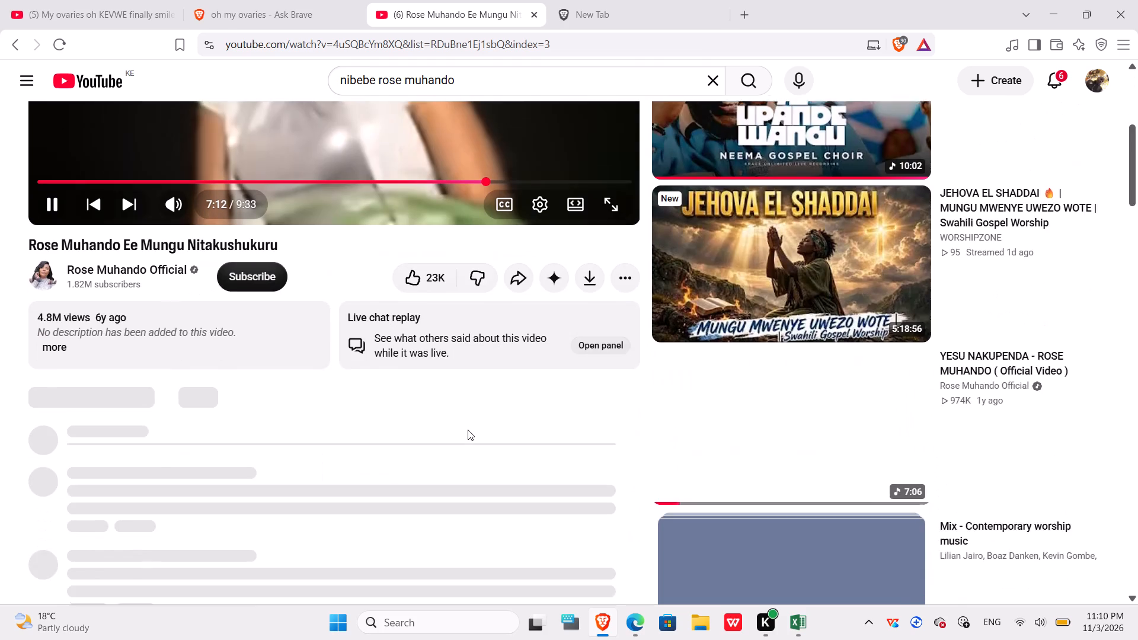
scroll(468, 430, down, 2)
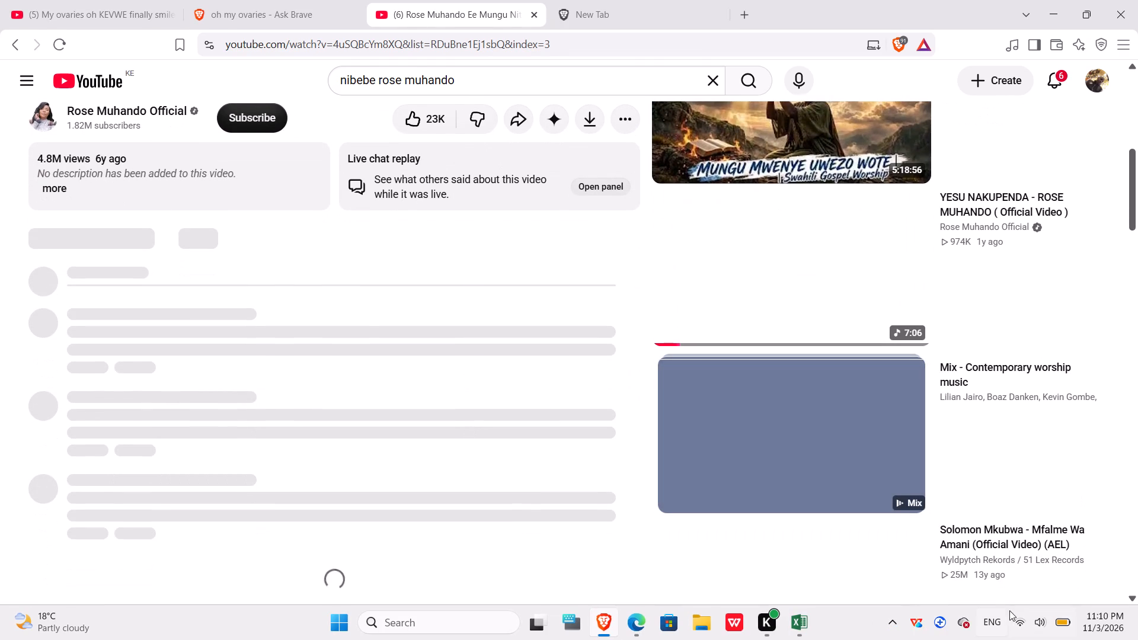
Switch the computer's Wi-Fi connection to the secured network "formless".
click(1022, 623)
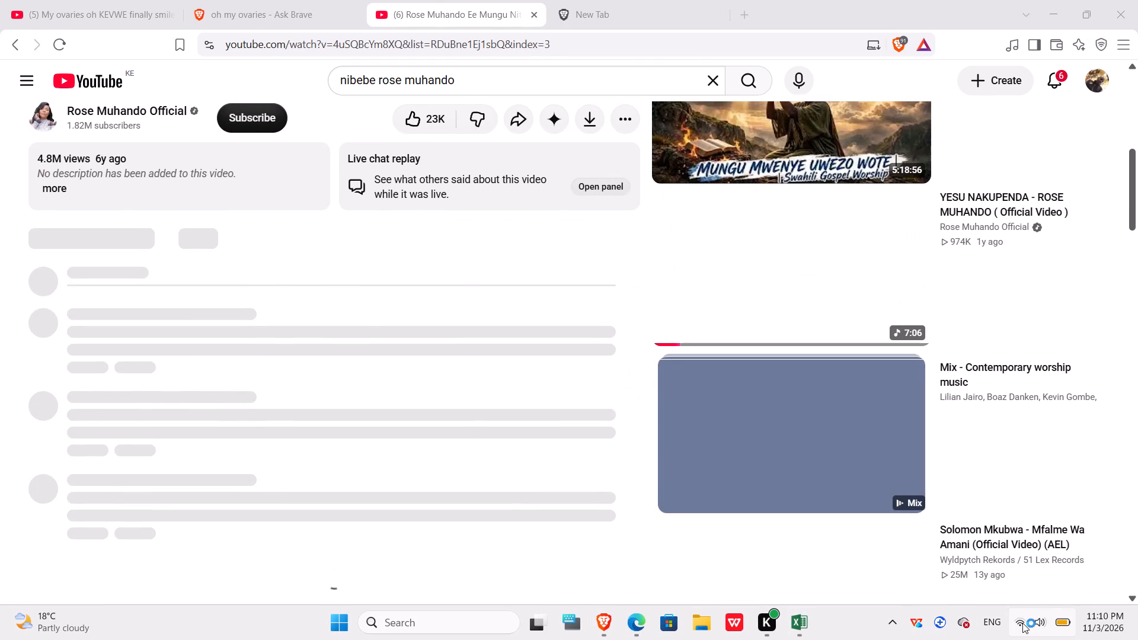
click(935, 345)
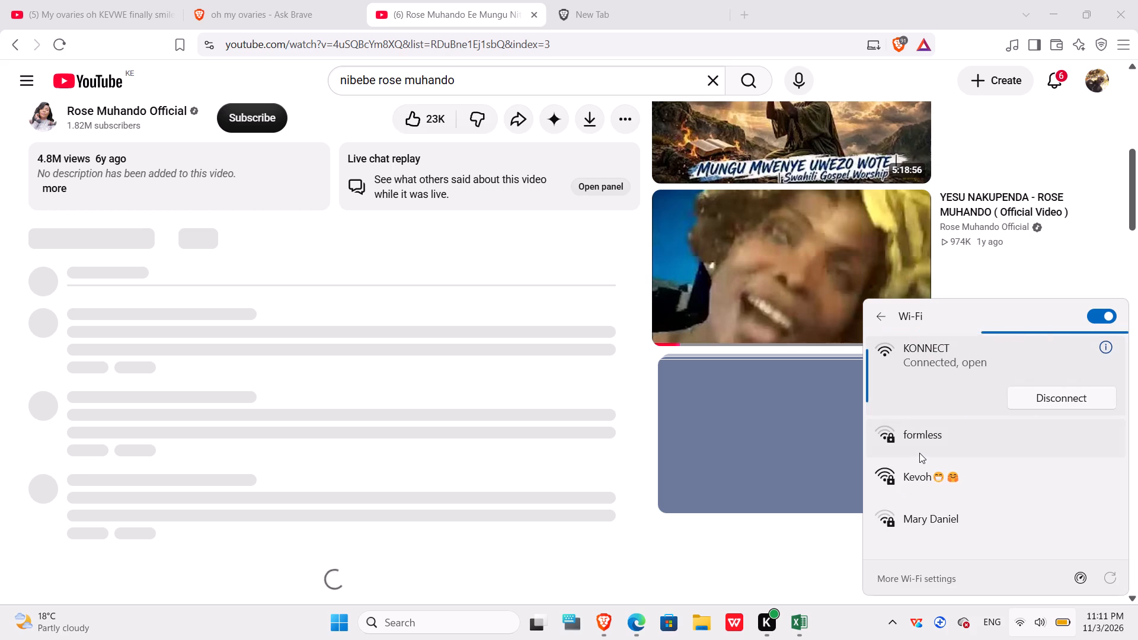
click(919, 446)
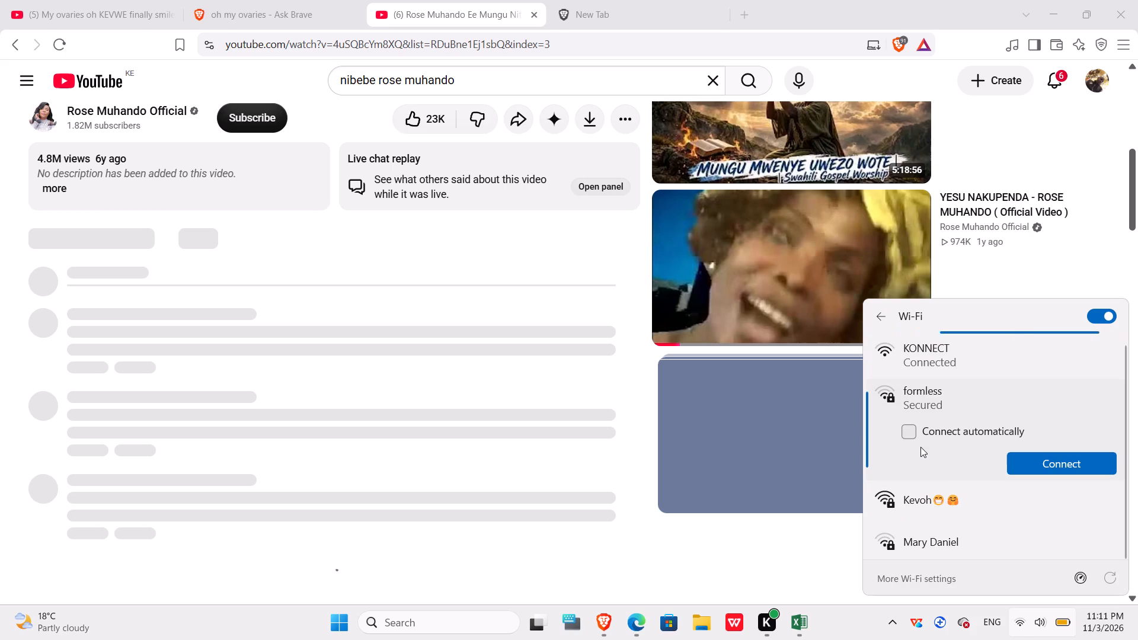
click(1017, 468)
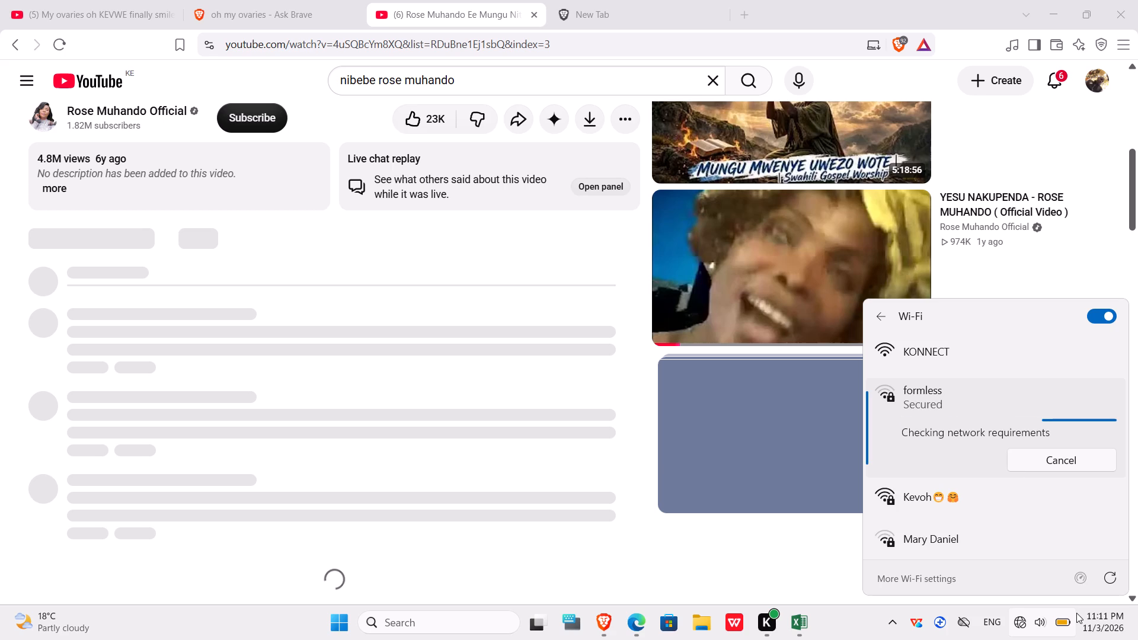
Switch to the Excel workbook and enter the thirteenth and fourteenth students' two-part names in capitals in cells A15 and A16.
click(789, 622)
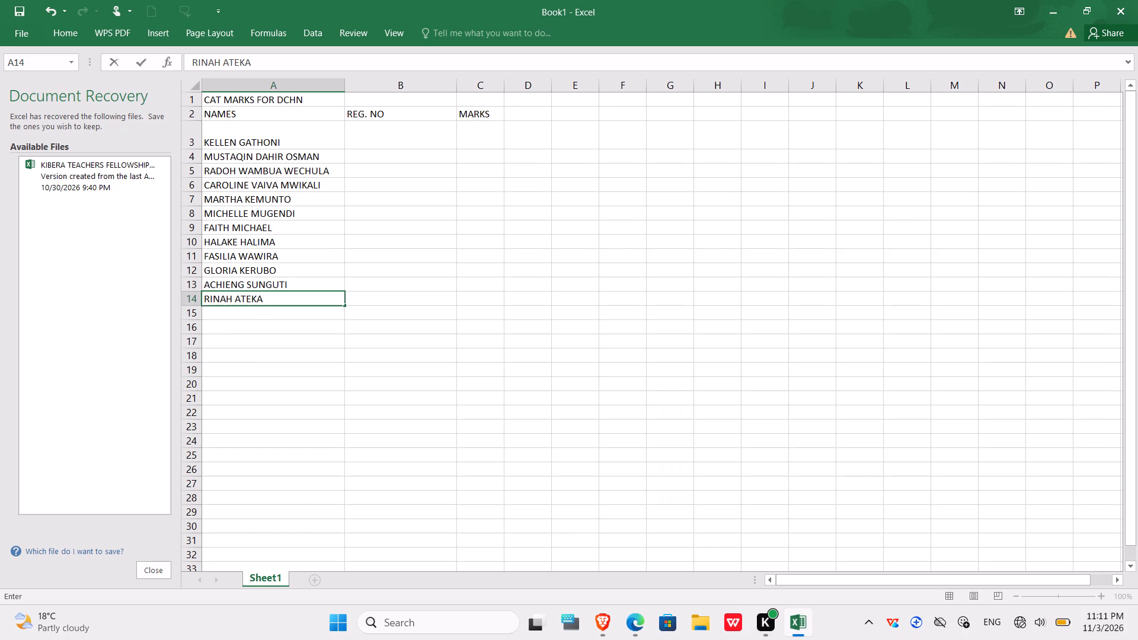
key(Down)
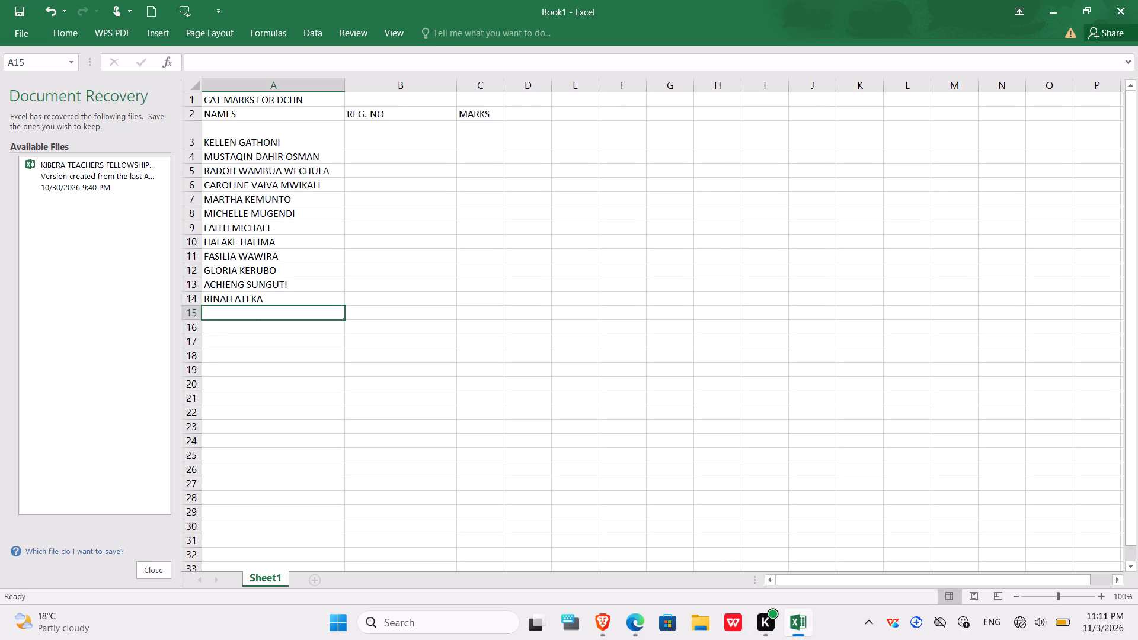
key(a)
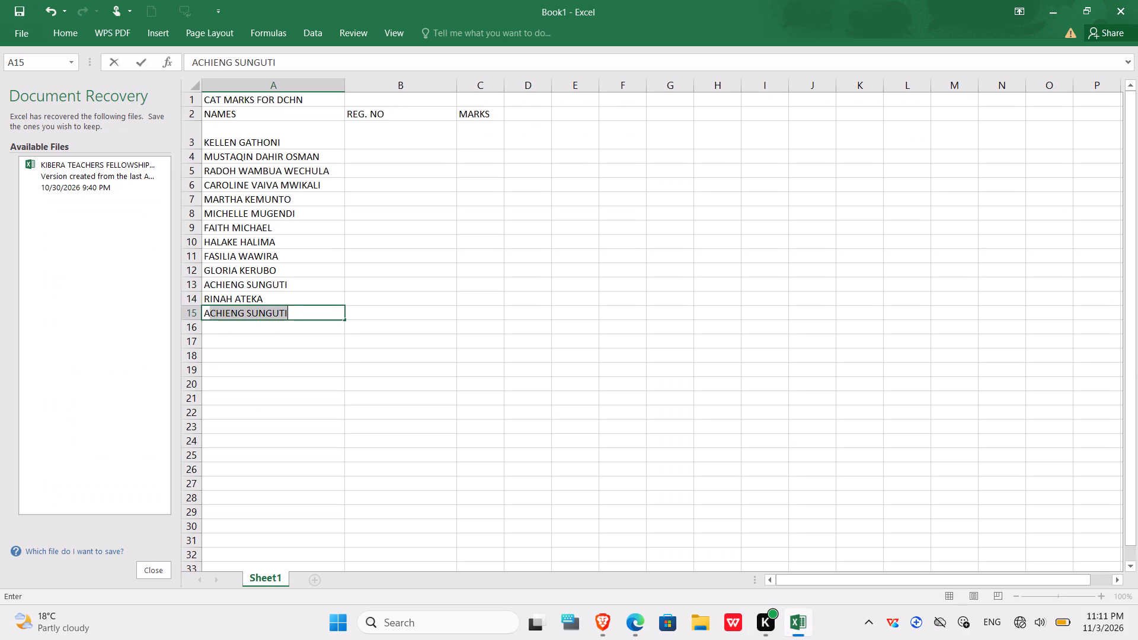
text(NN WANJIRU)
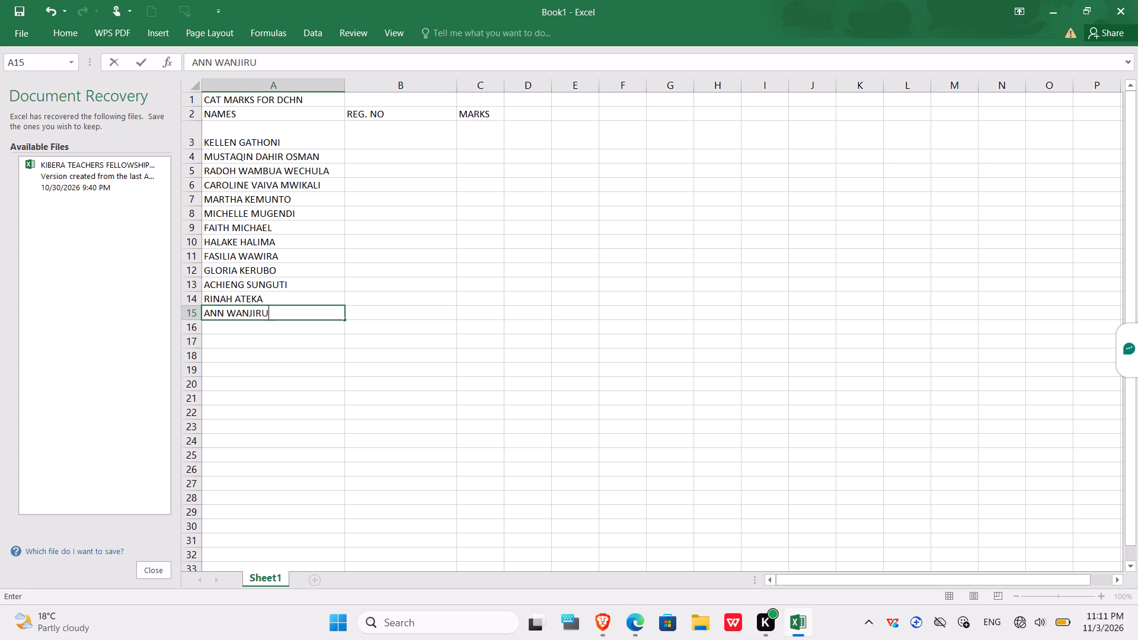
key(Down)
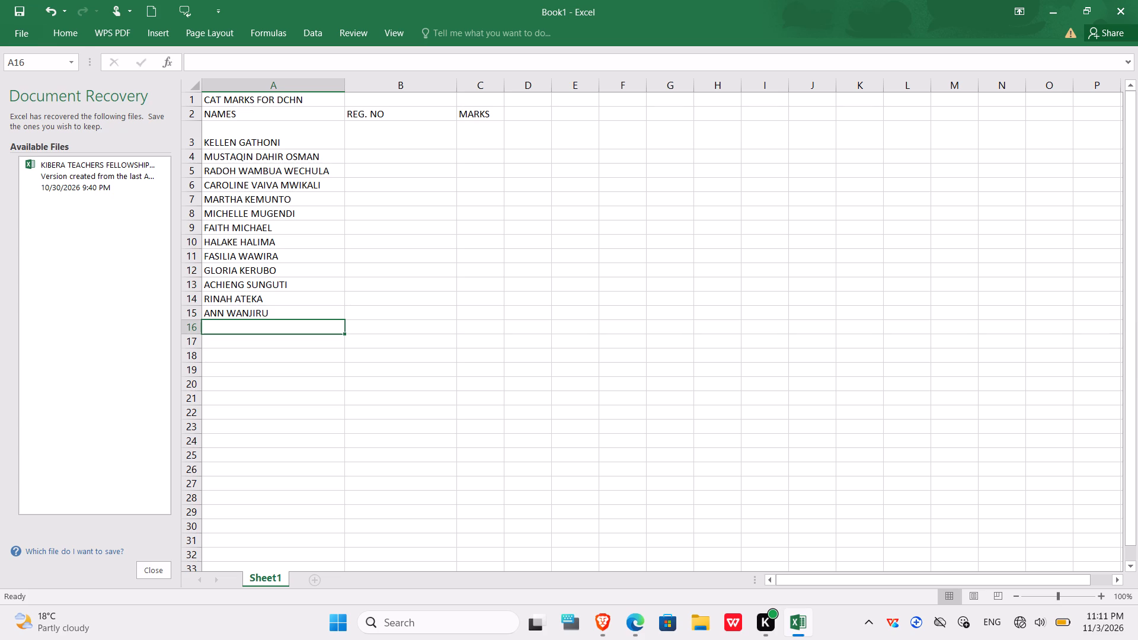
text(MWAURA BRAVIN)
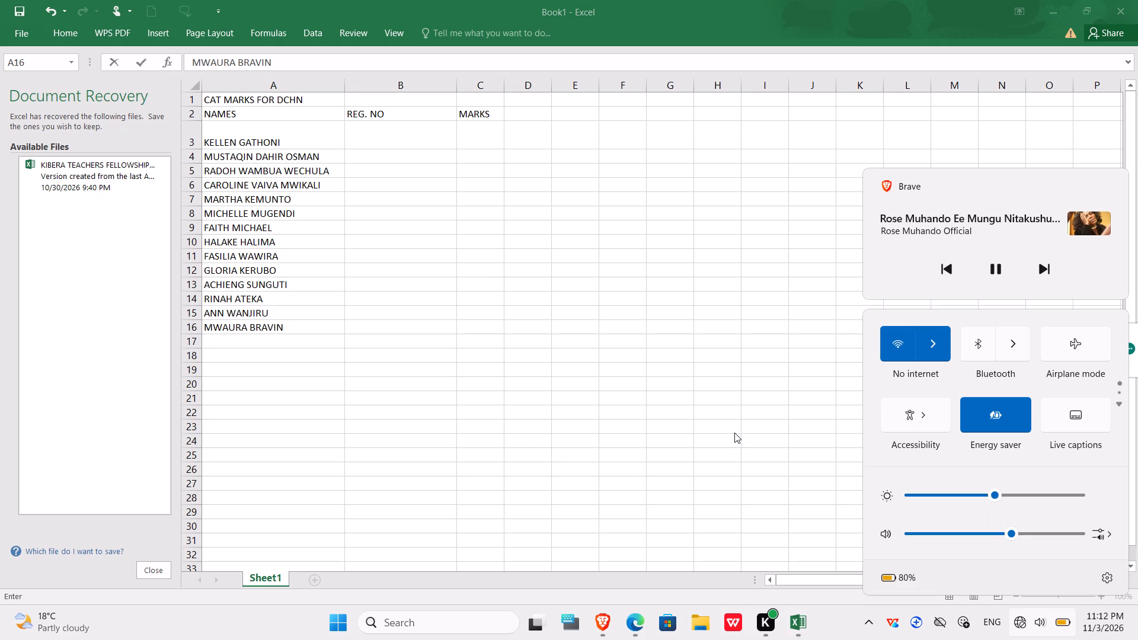
Reconnect the computer's Wi-Fi to the open network "KONNECT".
click(936, 351)
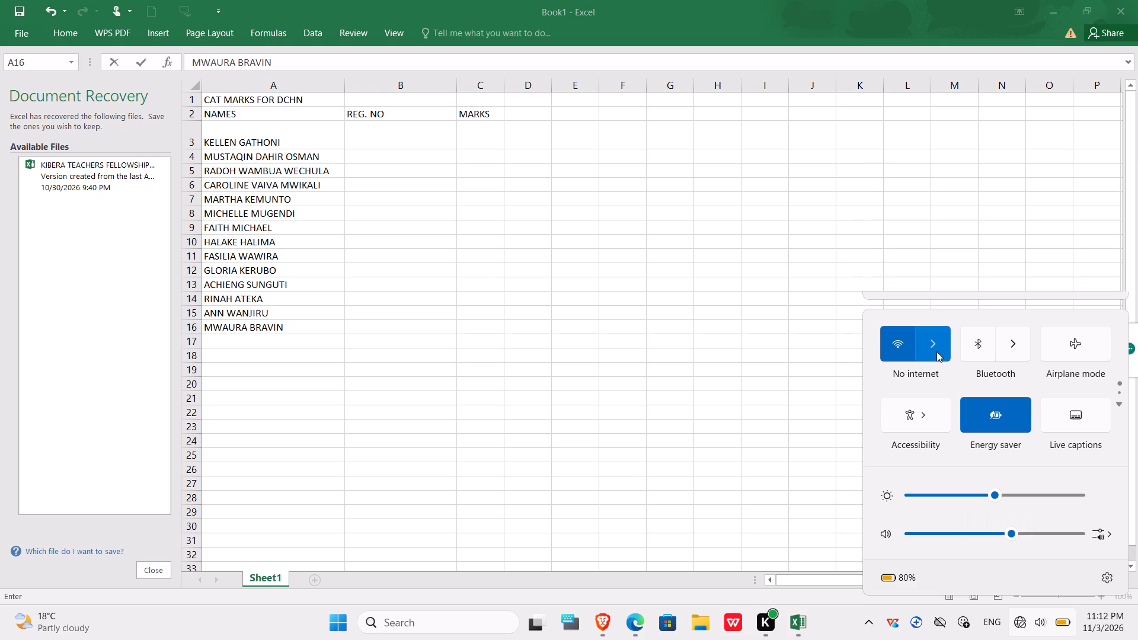
click(922, 437)
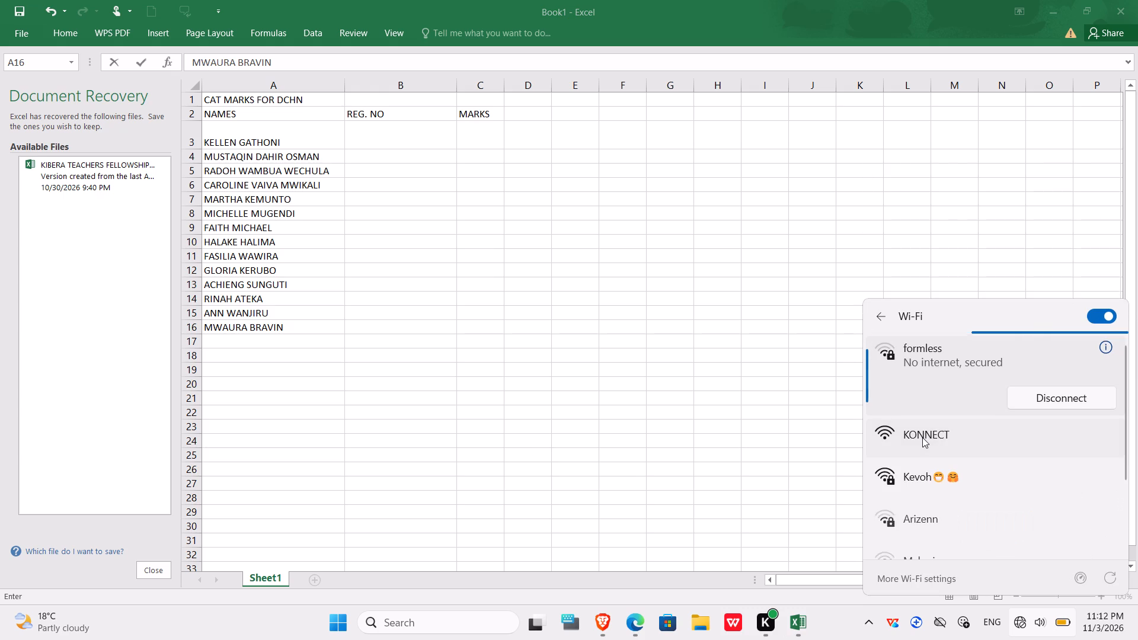
click(1030, 494)
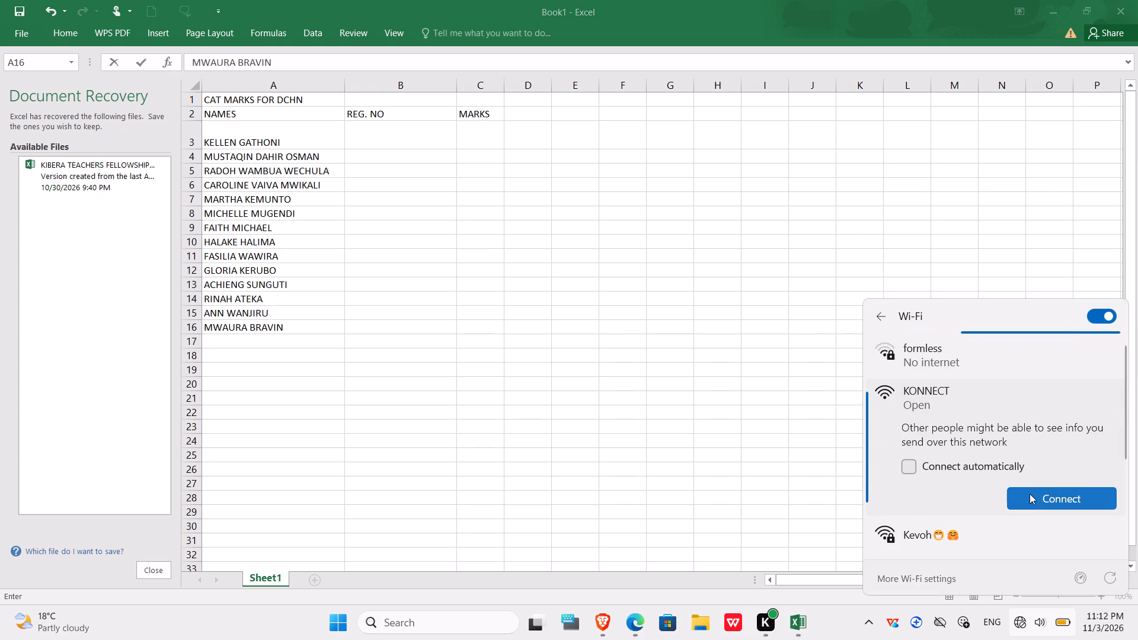
Enter the fifteenth student's name in capitals in cell A17, starting with the first name.
click(236, 336)
click(233, 347)
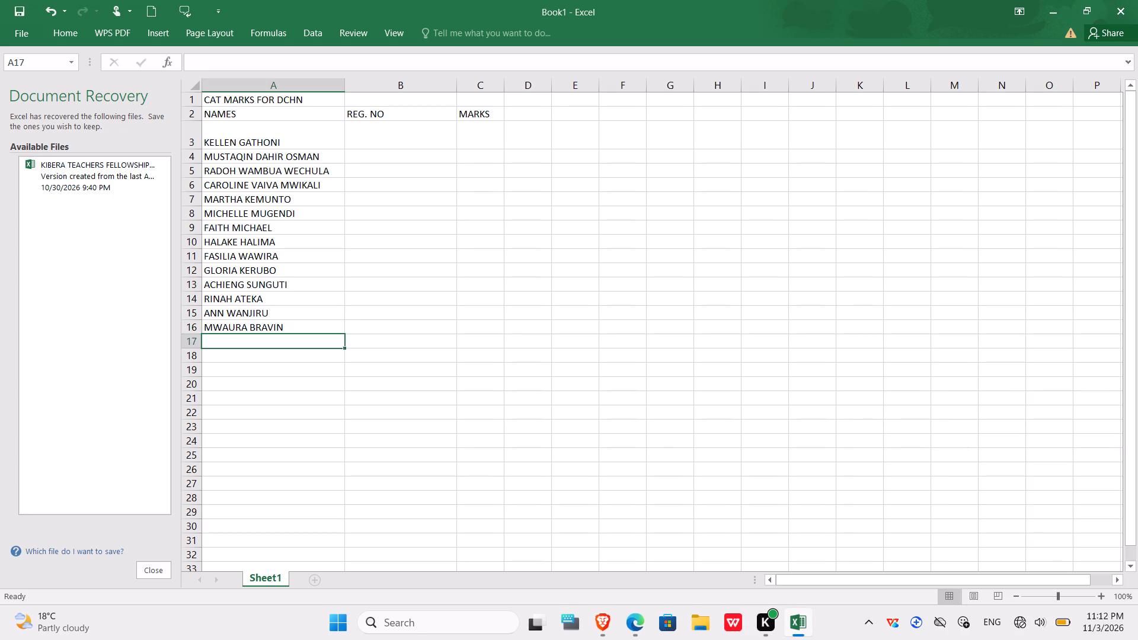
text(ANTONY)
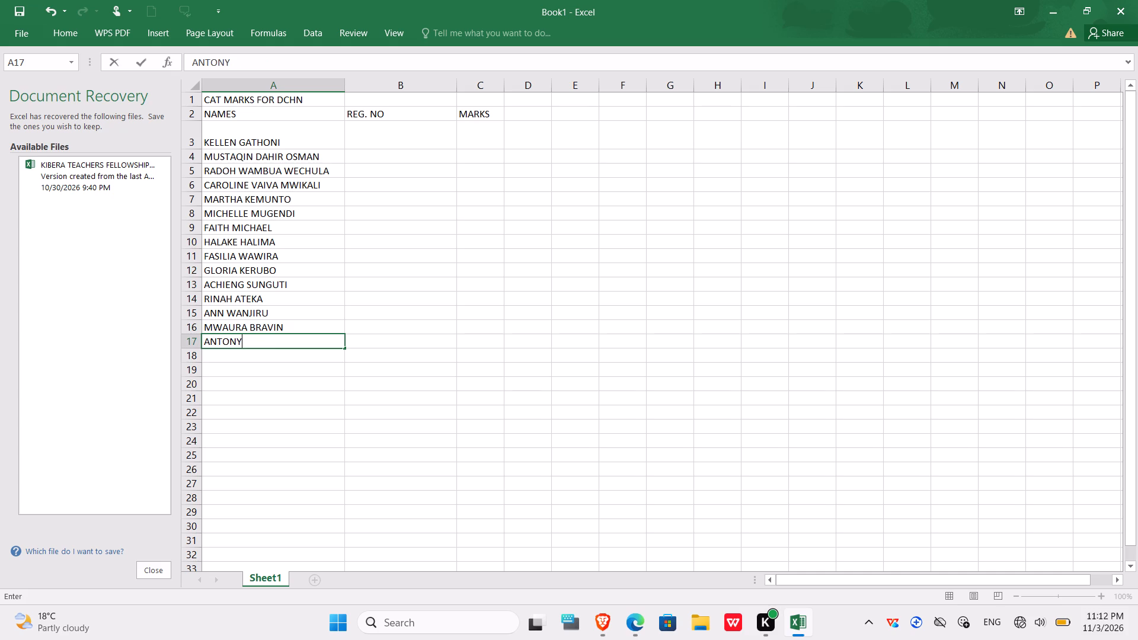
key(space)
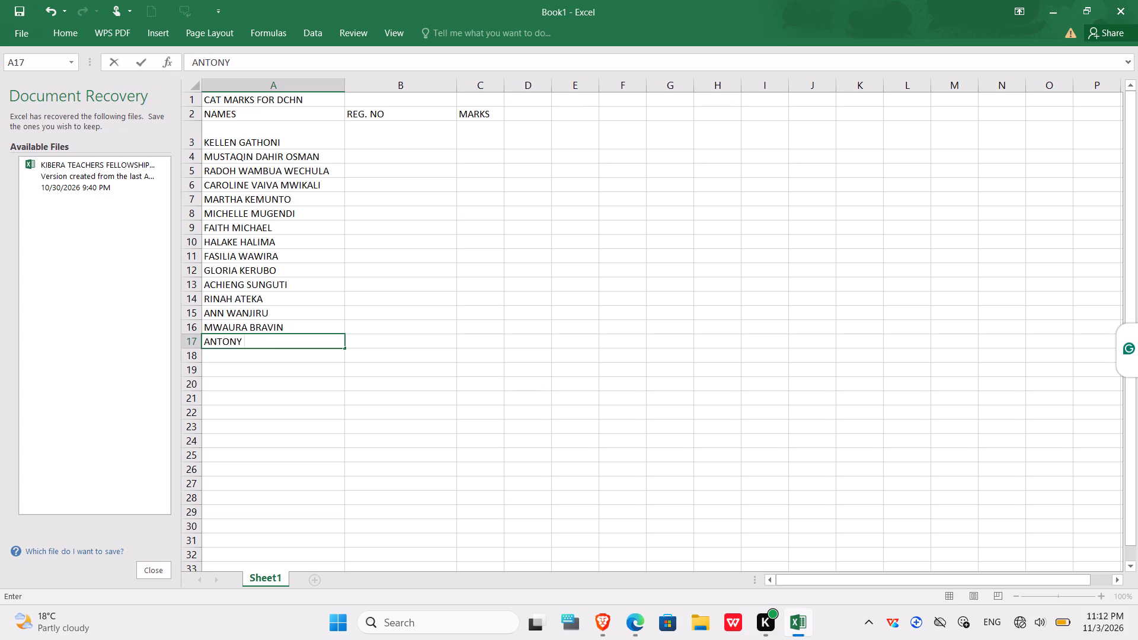
Complete the fifteenth student's name in cell A17 with the surname in capitals, correcting the surname's second letter to A.
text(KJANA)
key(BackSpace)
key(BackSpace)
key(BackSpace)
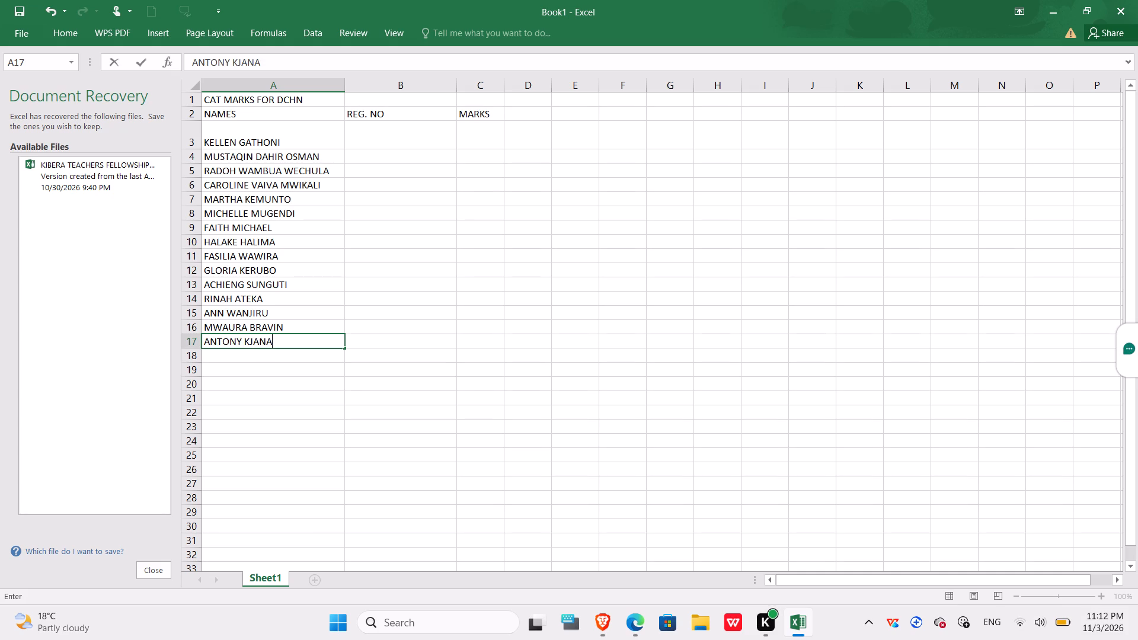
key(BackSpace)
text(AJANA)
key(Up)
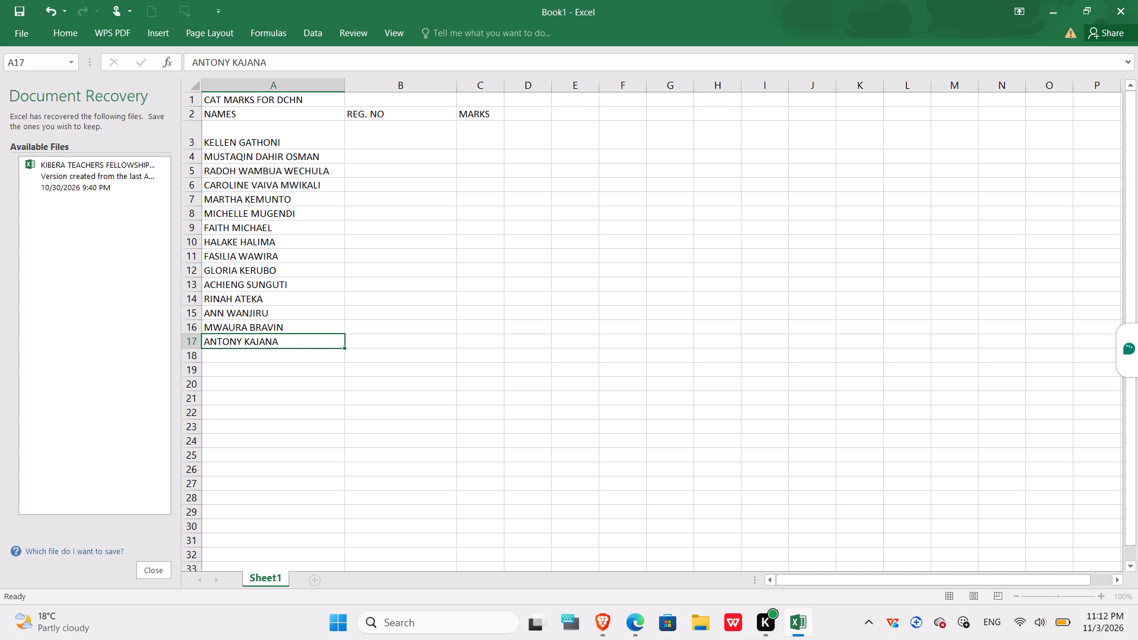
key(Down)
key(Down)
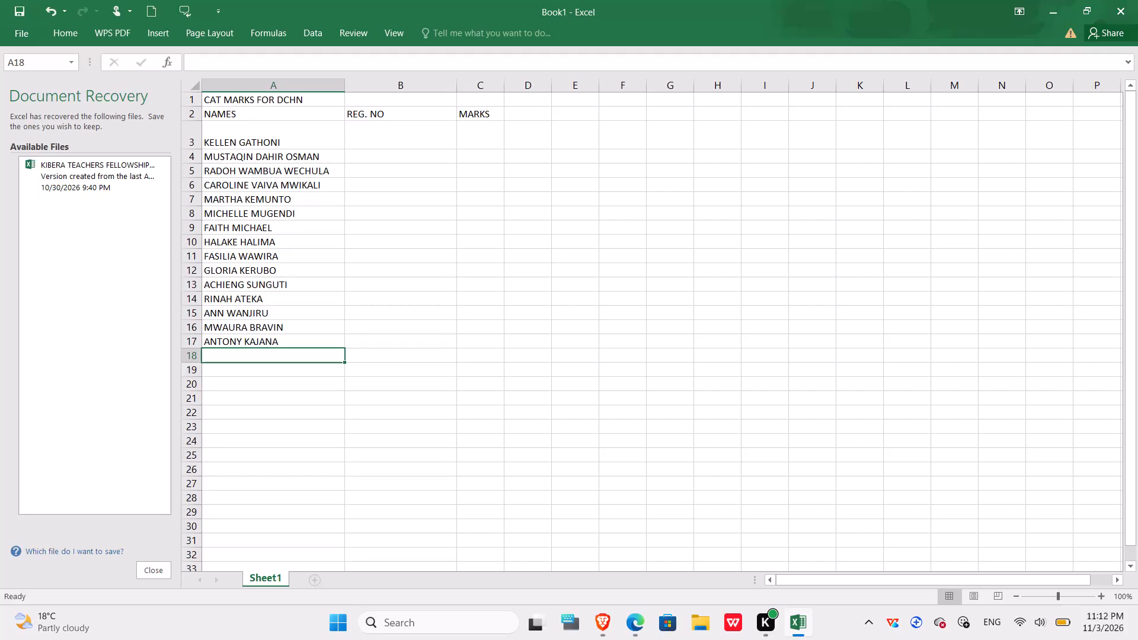
Enter the sixteenth and seventeenth students' two-part names in capitals in cells A18 and A19.
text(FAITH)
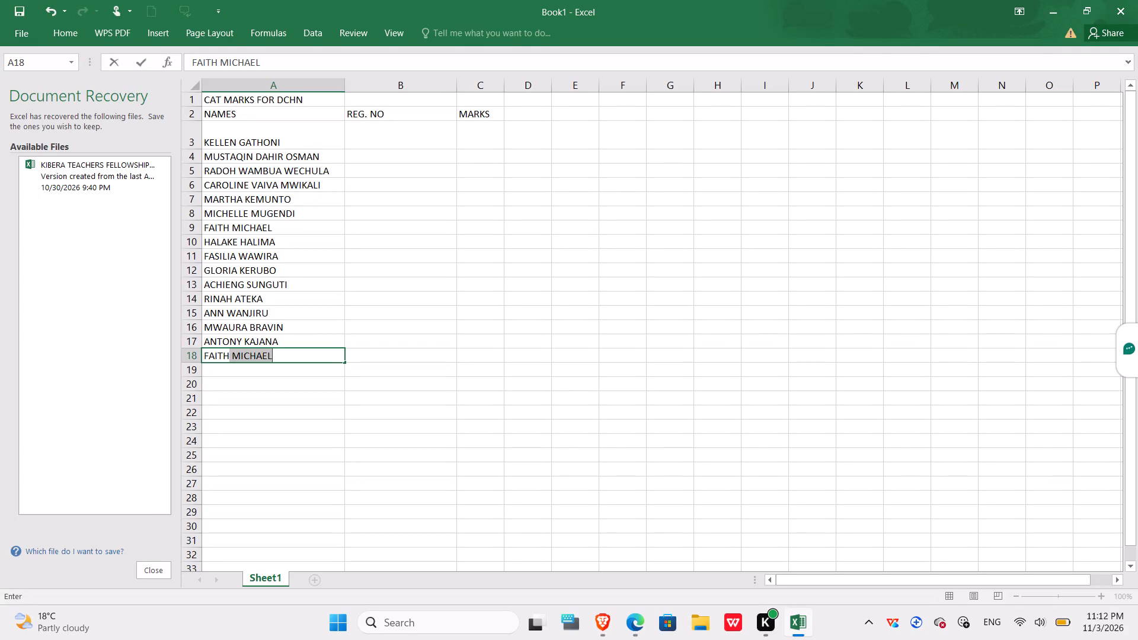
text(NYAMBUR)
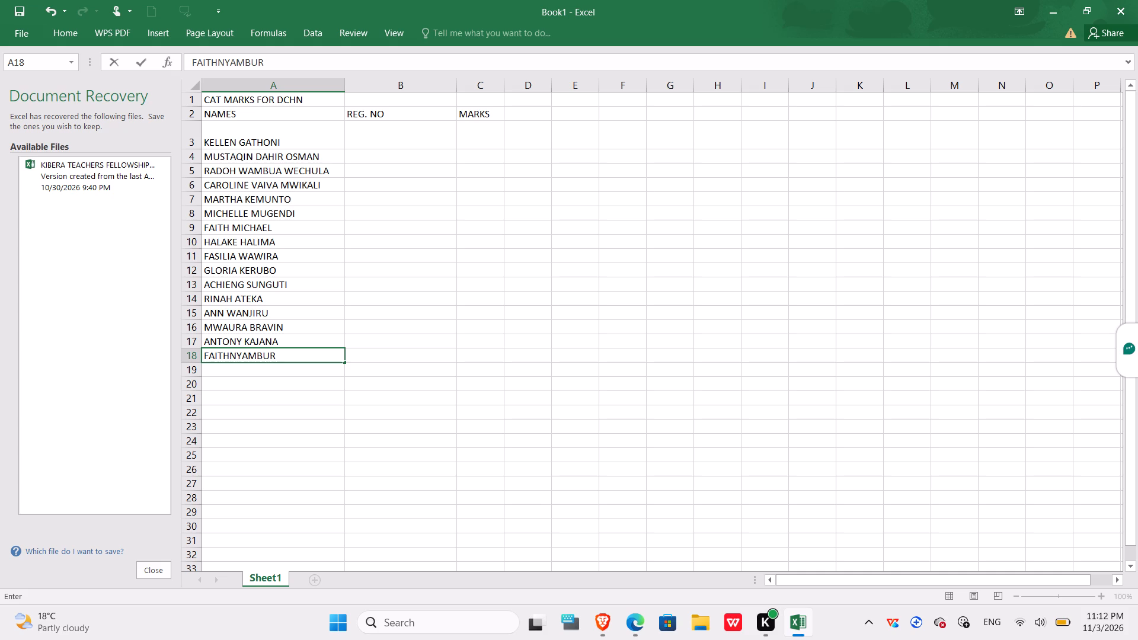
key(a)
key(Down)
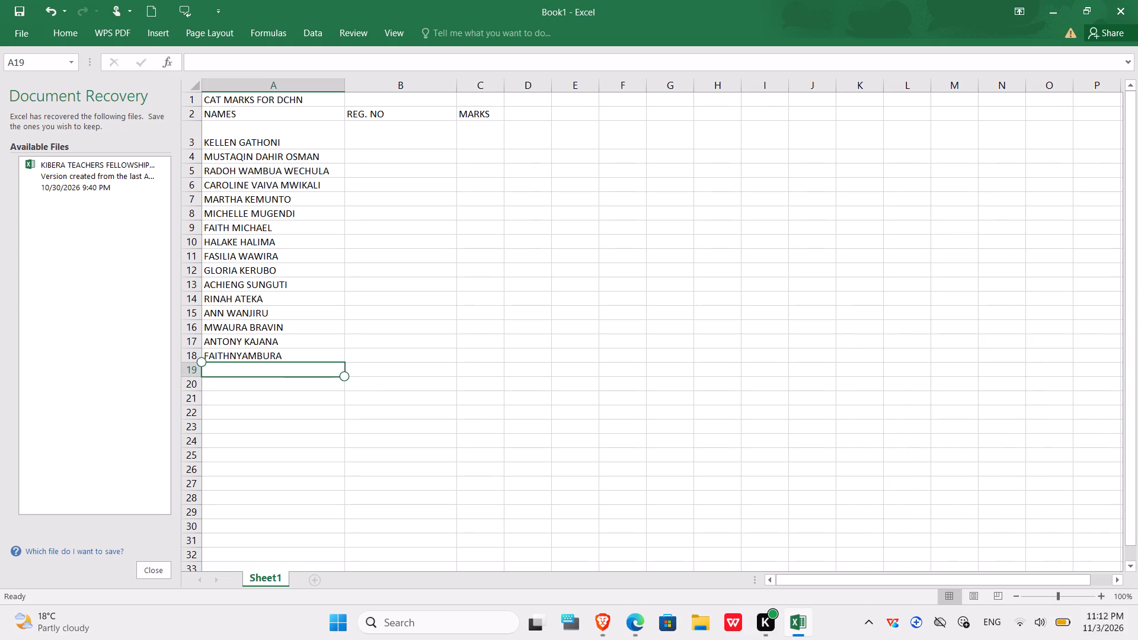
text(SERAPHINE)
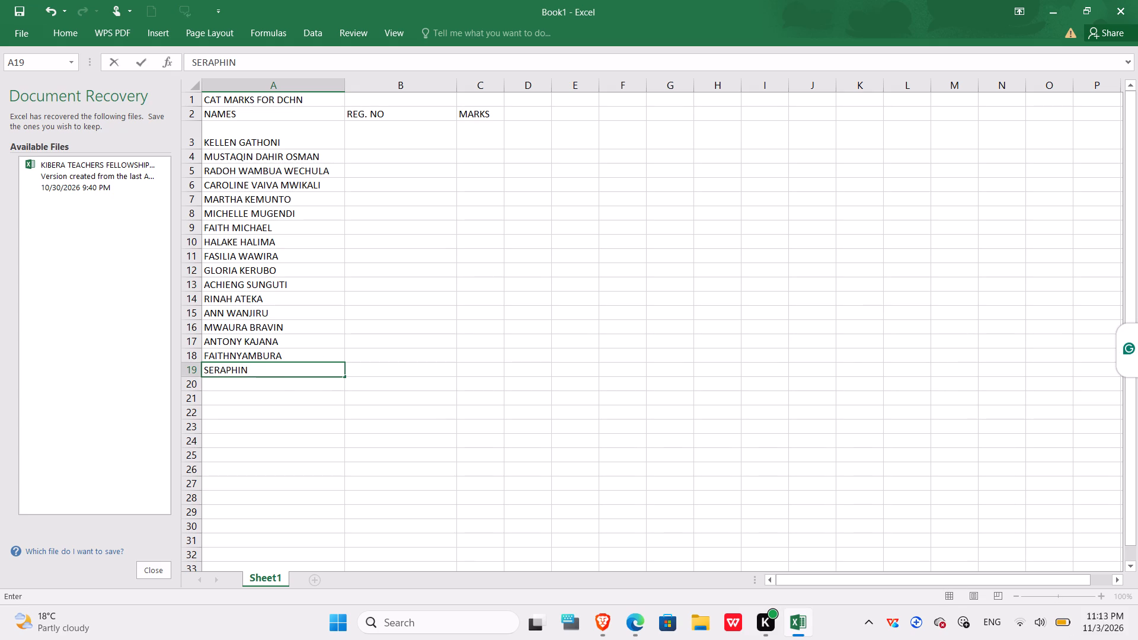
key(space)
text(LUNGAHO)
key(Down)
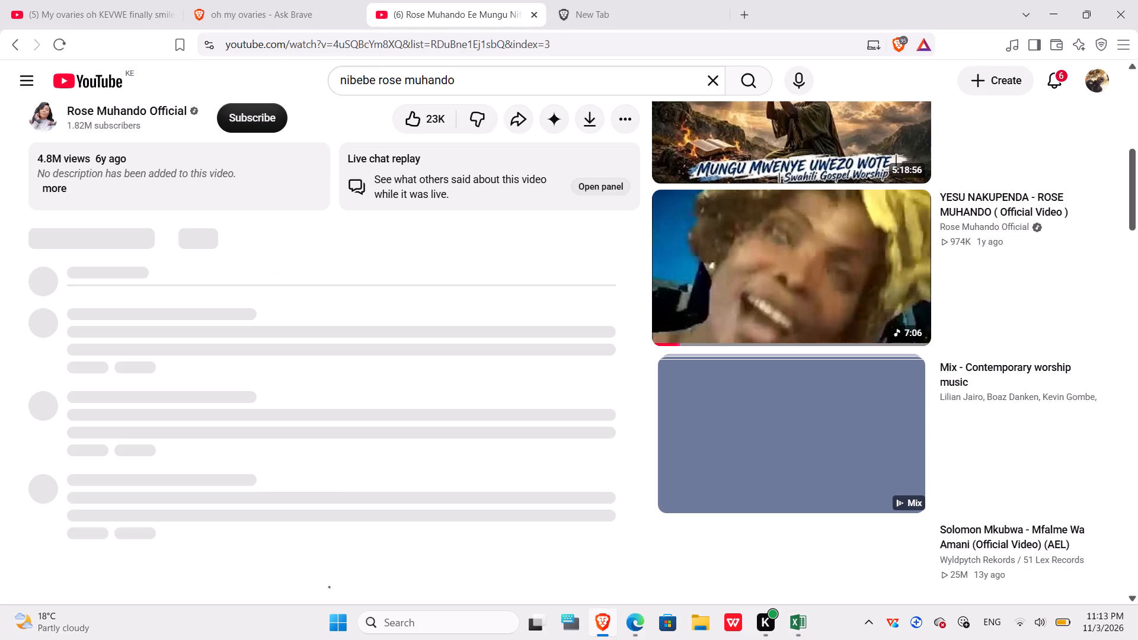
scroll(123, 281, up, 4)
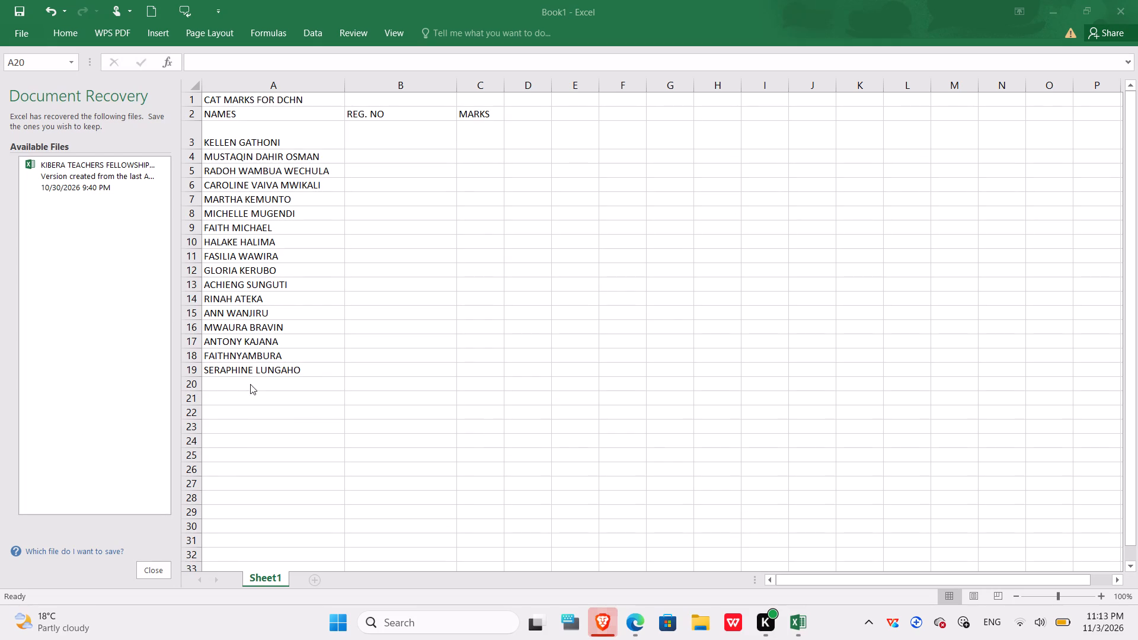
Enter the eighteenth and nineteenth students' two-part names in capitals in cells A20 and A21.
click(234, 380)
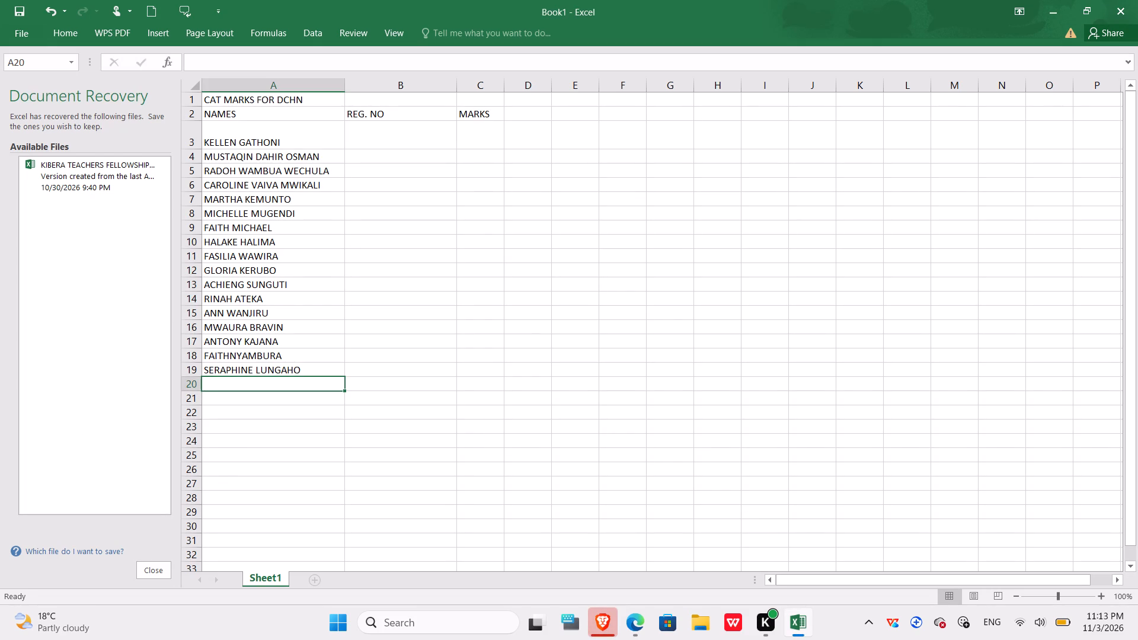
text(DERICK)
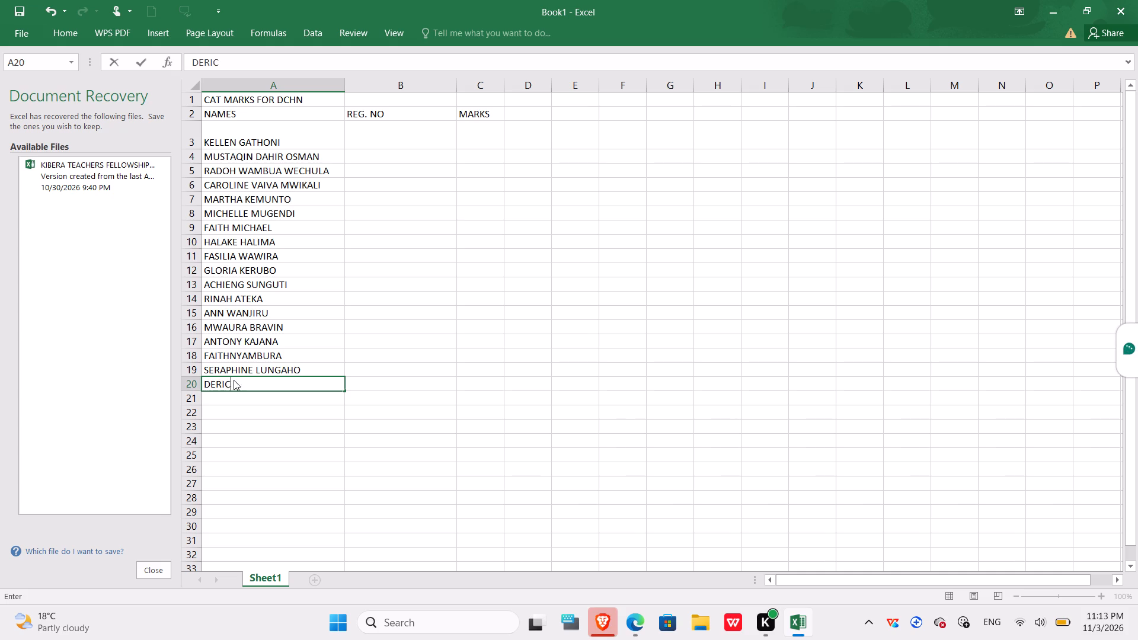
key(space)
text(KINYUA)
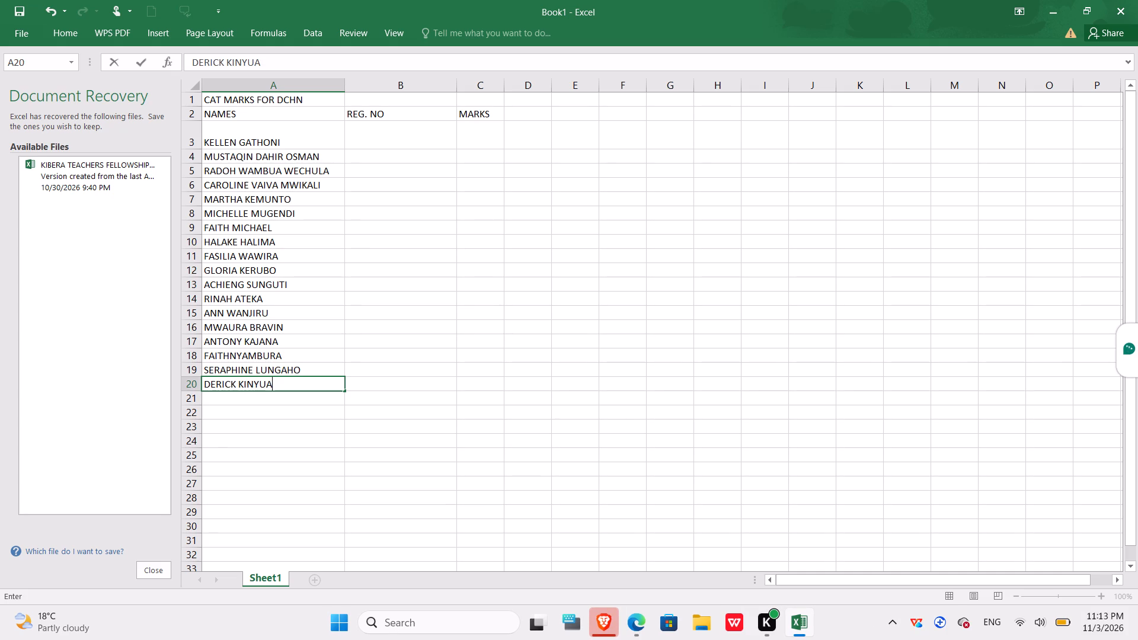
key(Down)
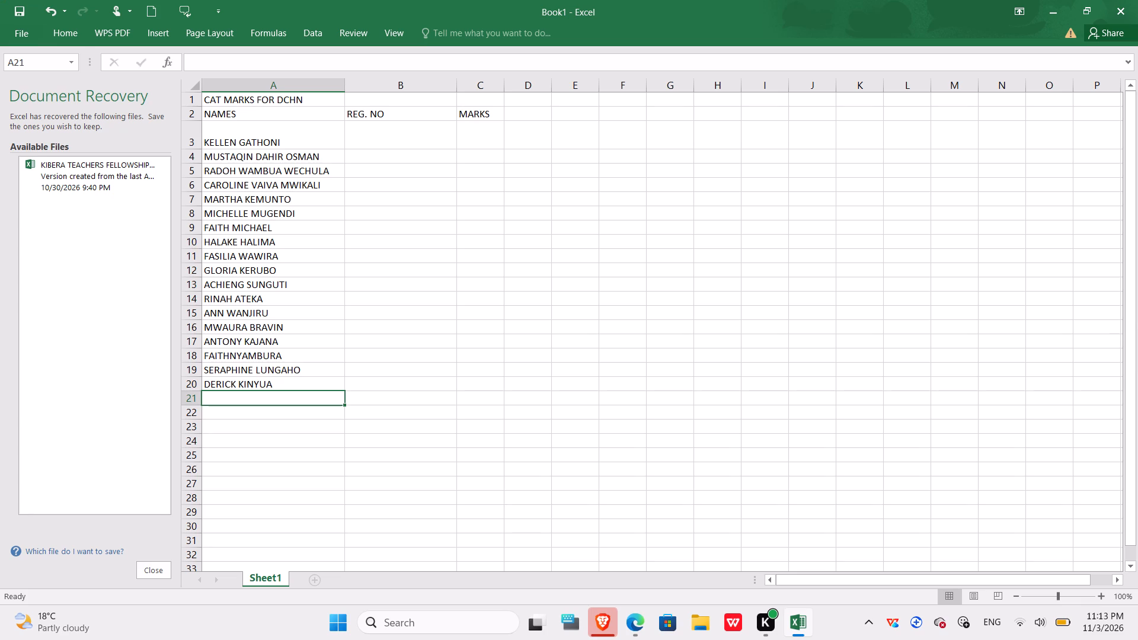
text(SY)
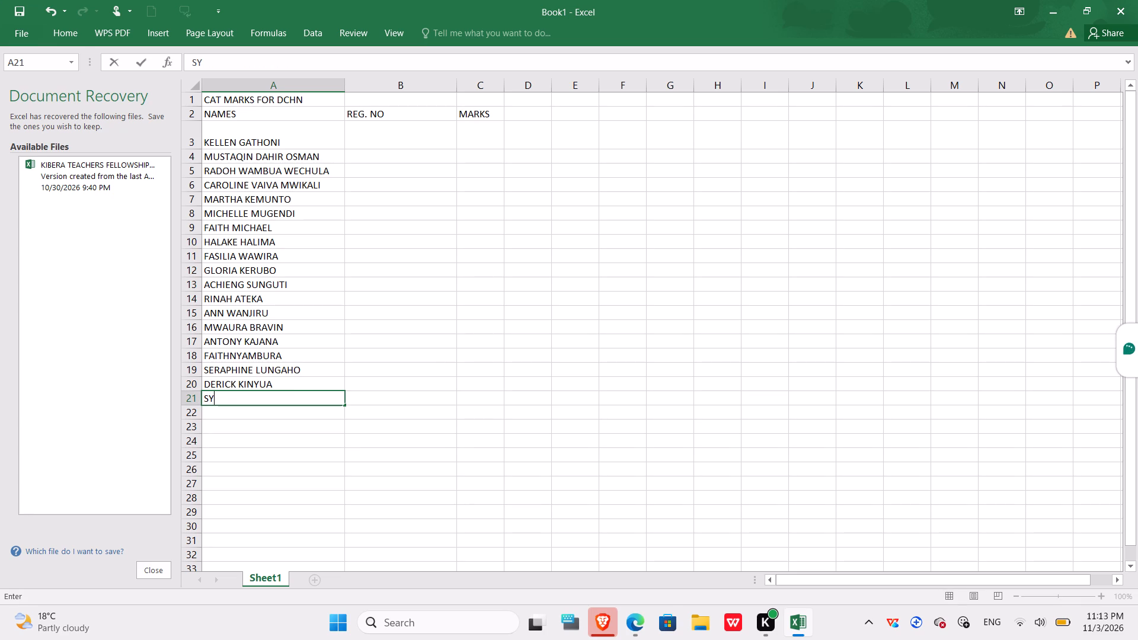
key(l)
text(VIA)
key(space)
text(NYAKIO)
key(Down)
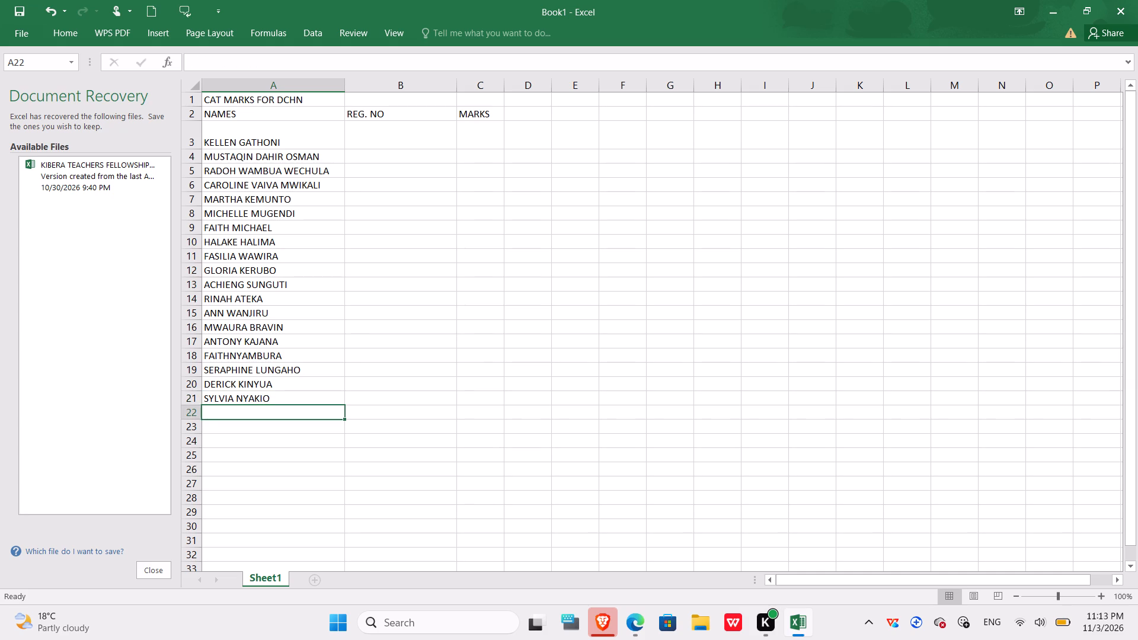
Enter the two-part names of the twentieth to twenty-second students in capitals in cells A22 to A24.
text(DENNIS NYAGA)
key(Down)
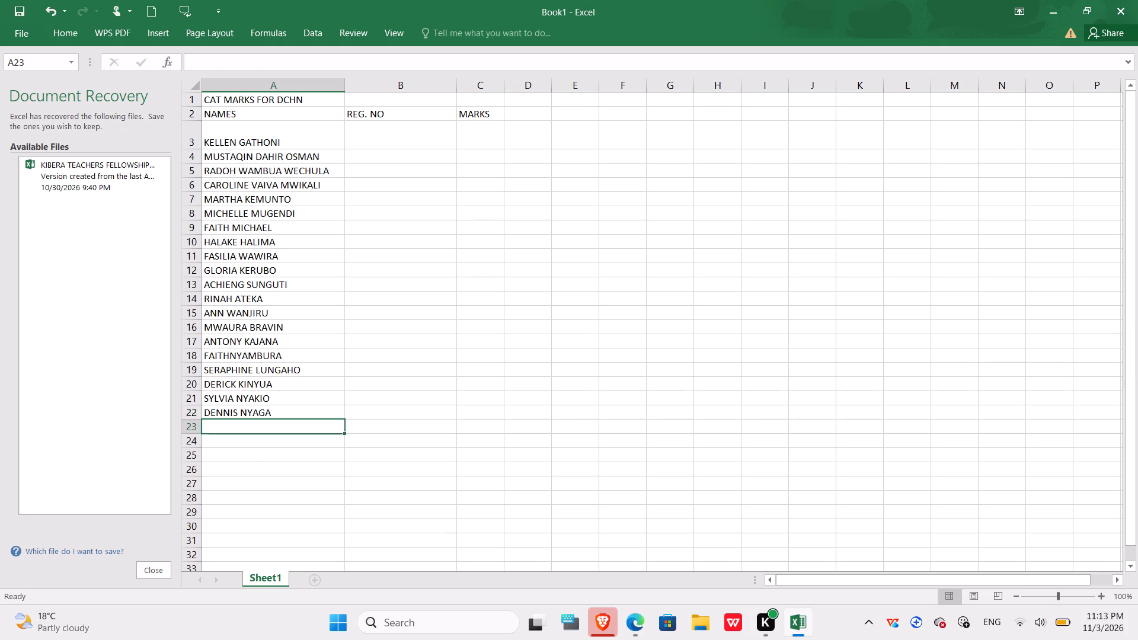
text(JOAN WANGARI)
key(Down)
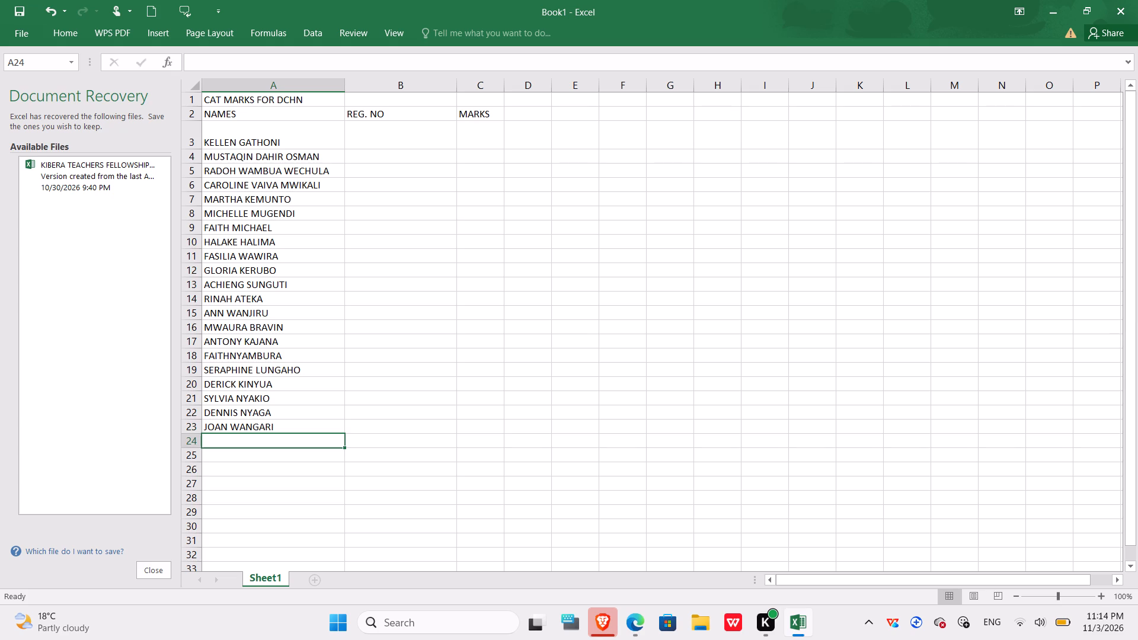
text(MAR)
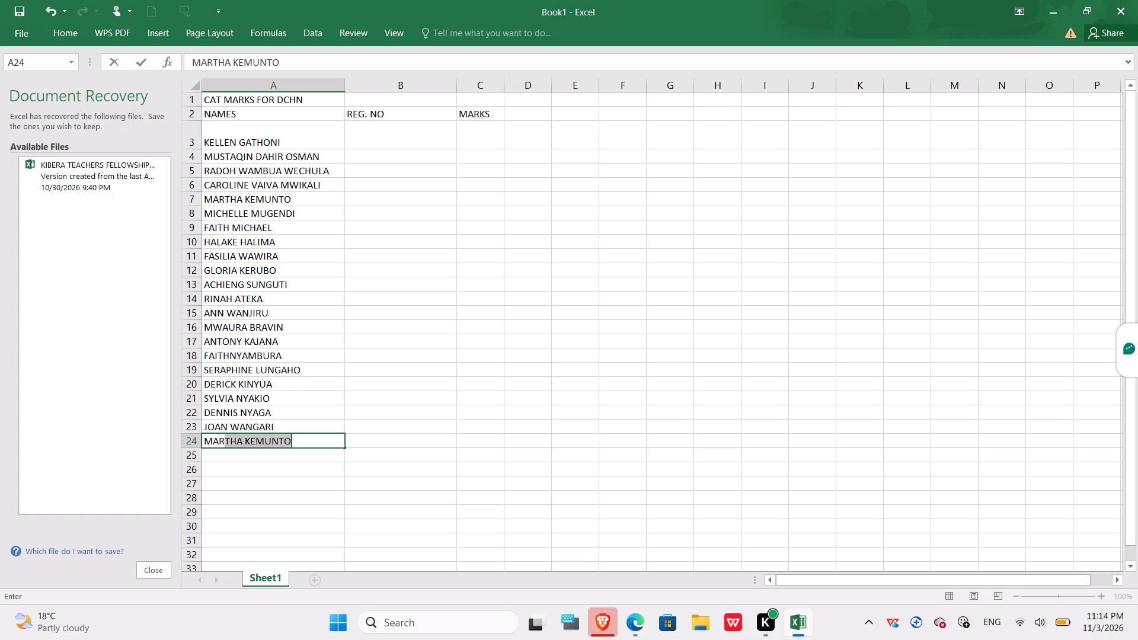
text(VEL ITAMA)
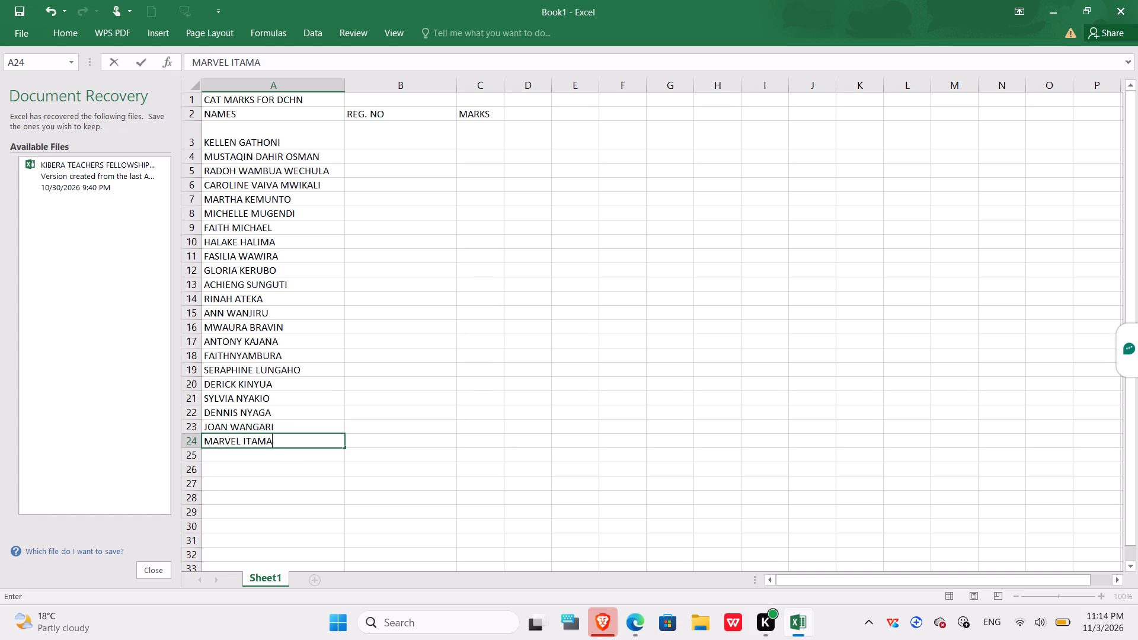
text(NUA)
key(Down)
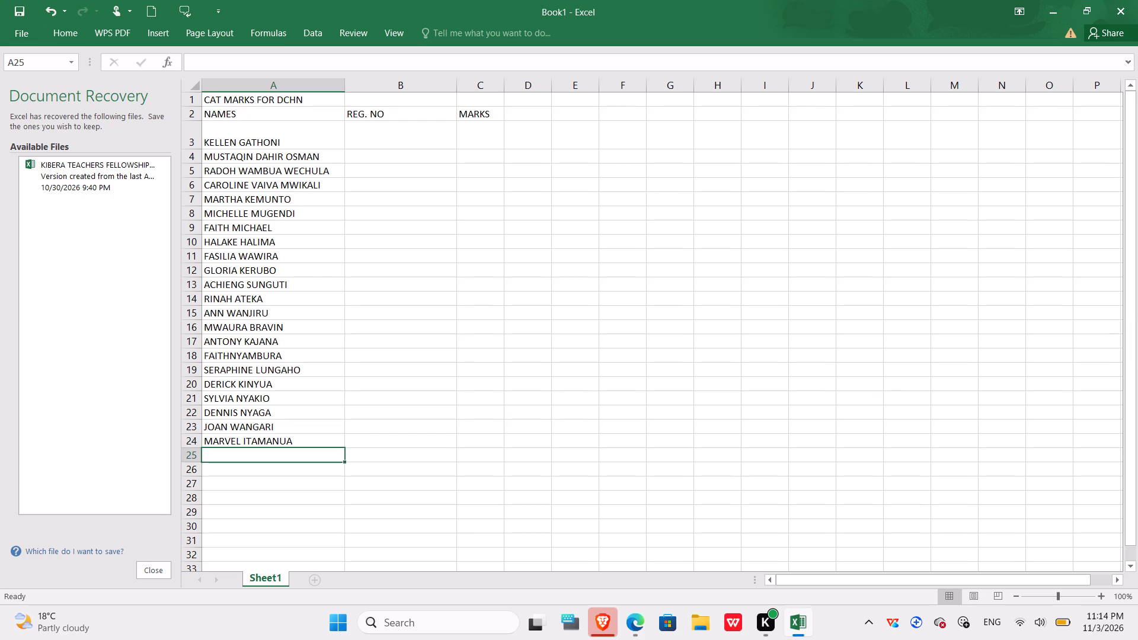
Enter the twenty-third and twenty-fourth students' two-part names in capitals in cells A25 and A26.
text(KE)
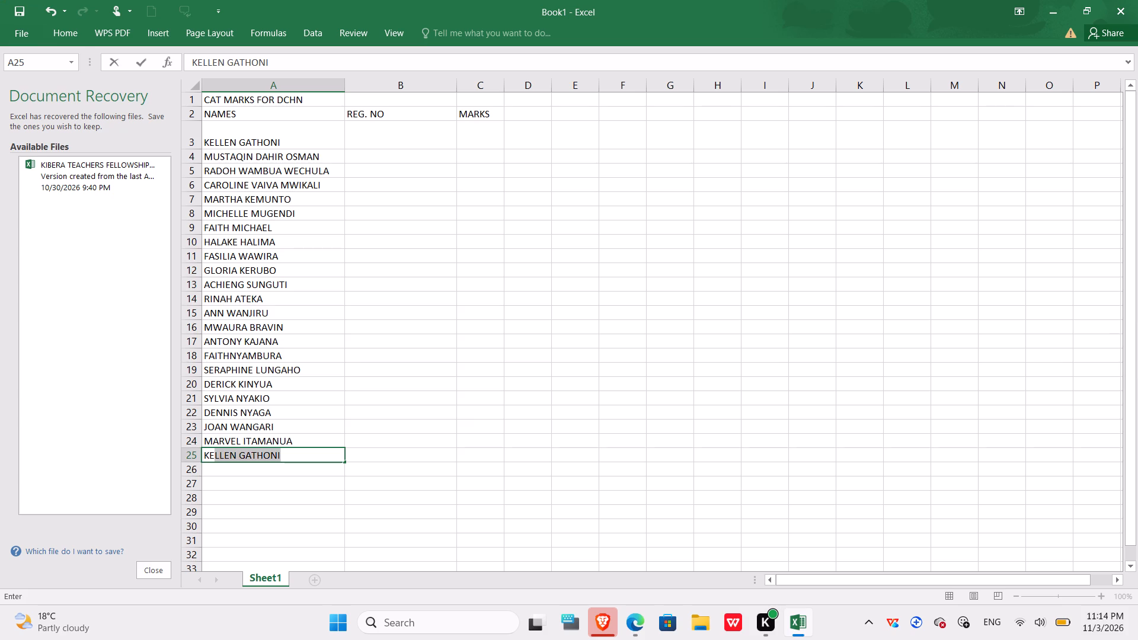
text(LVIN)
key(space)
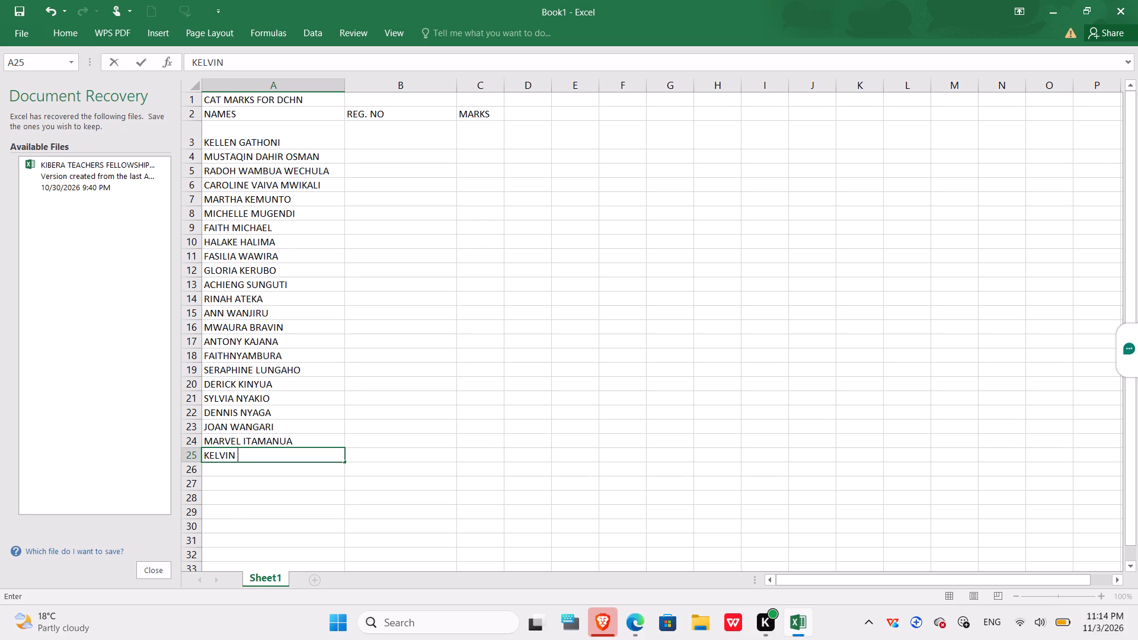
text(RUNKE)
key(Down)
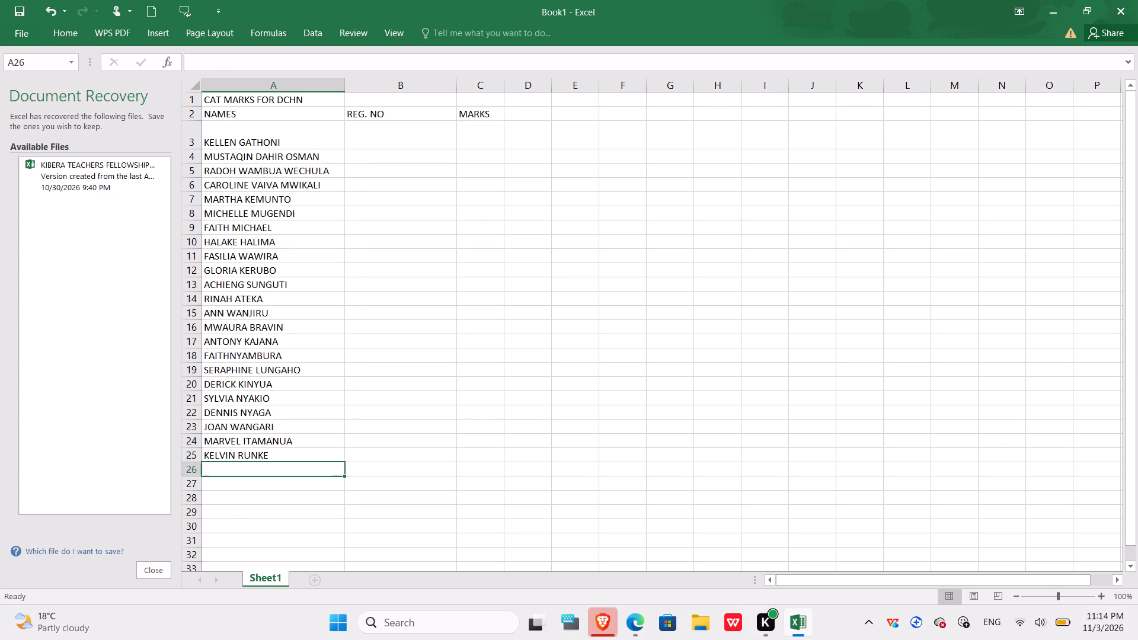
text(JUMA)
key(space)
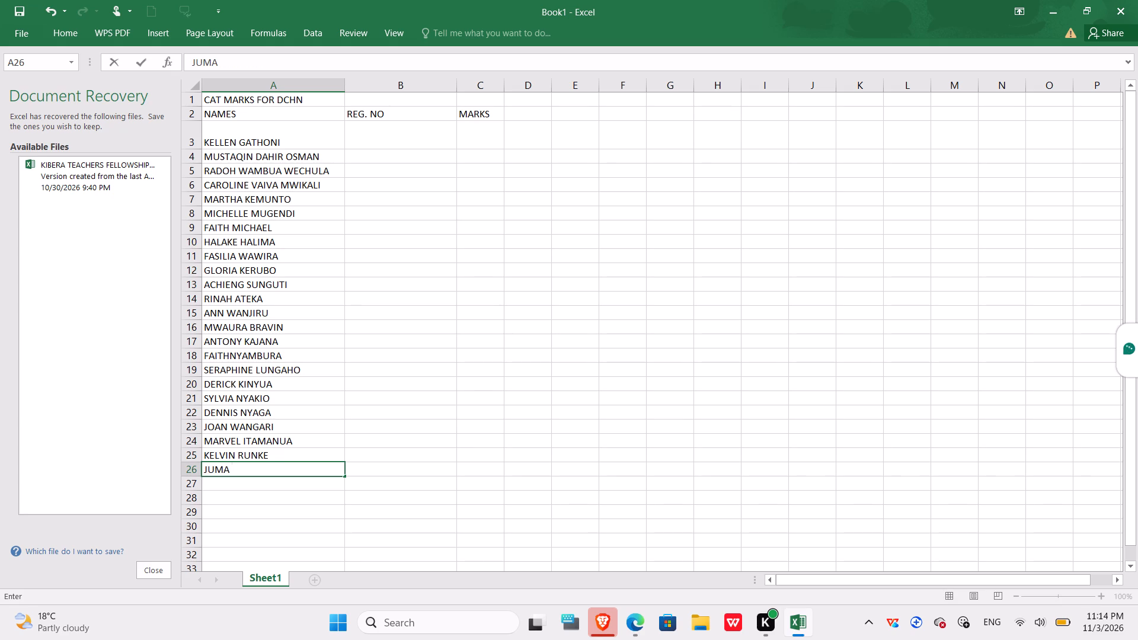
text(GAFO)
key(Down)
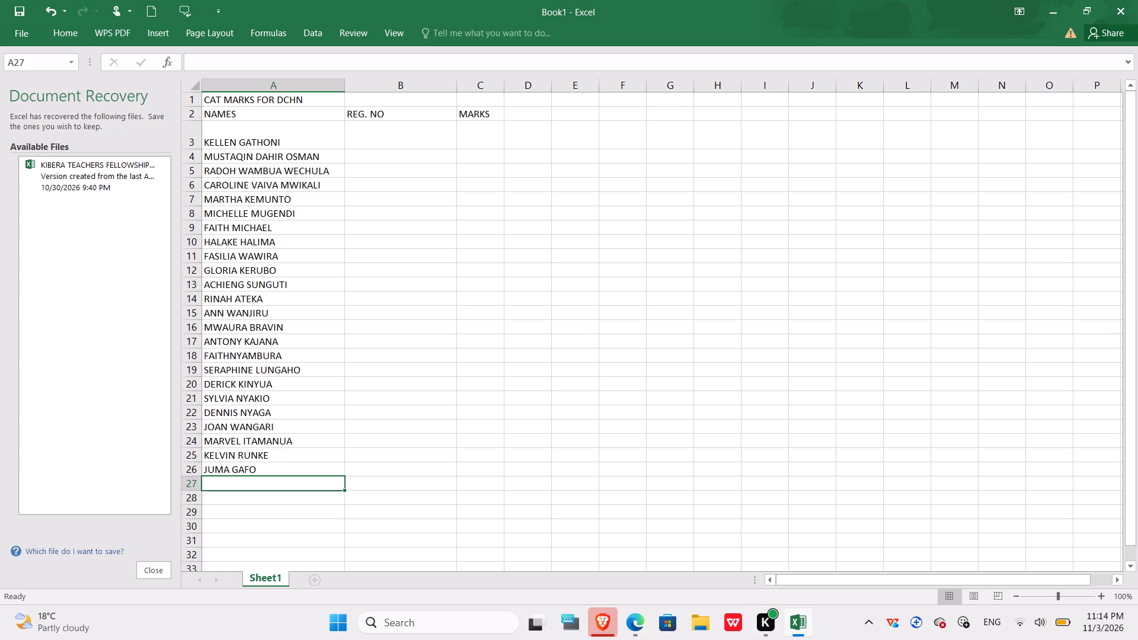
Enter the twenty-fifth student's two-part name in capitals in cell A27, correcting the first name's third letter to N.
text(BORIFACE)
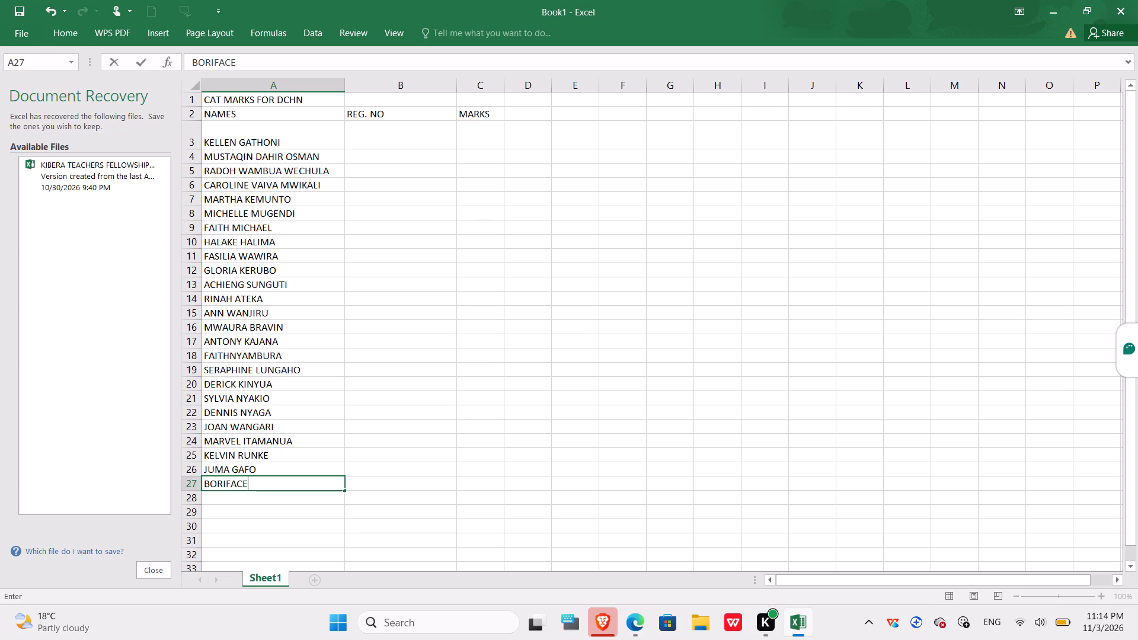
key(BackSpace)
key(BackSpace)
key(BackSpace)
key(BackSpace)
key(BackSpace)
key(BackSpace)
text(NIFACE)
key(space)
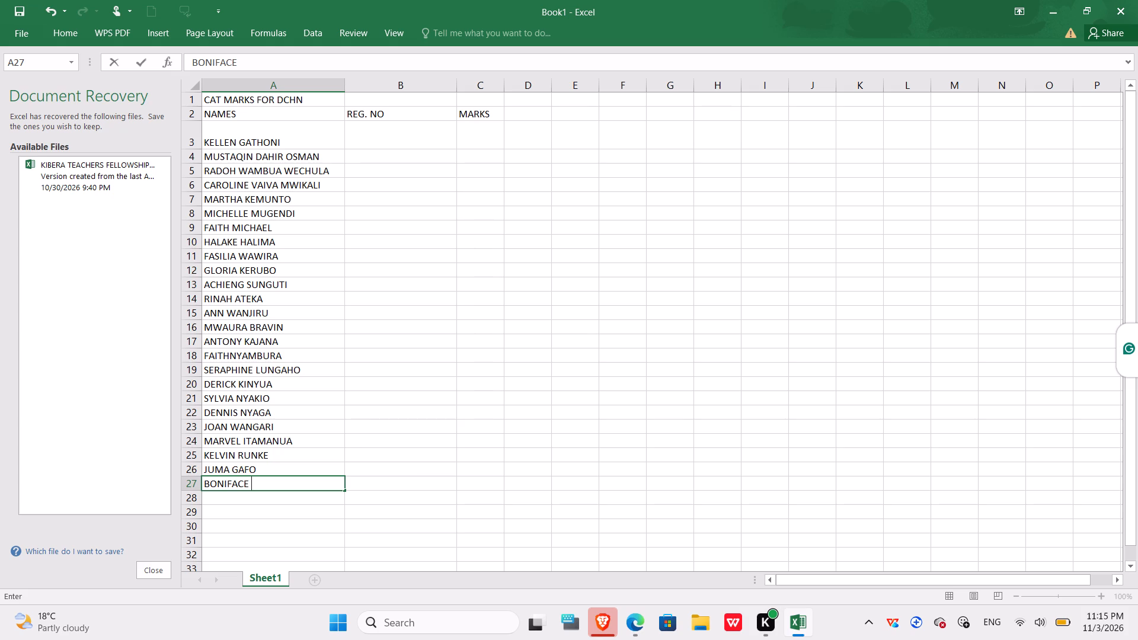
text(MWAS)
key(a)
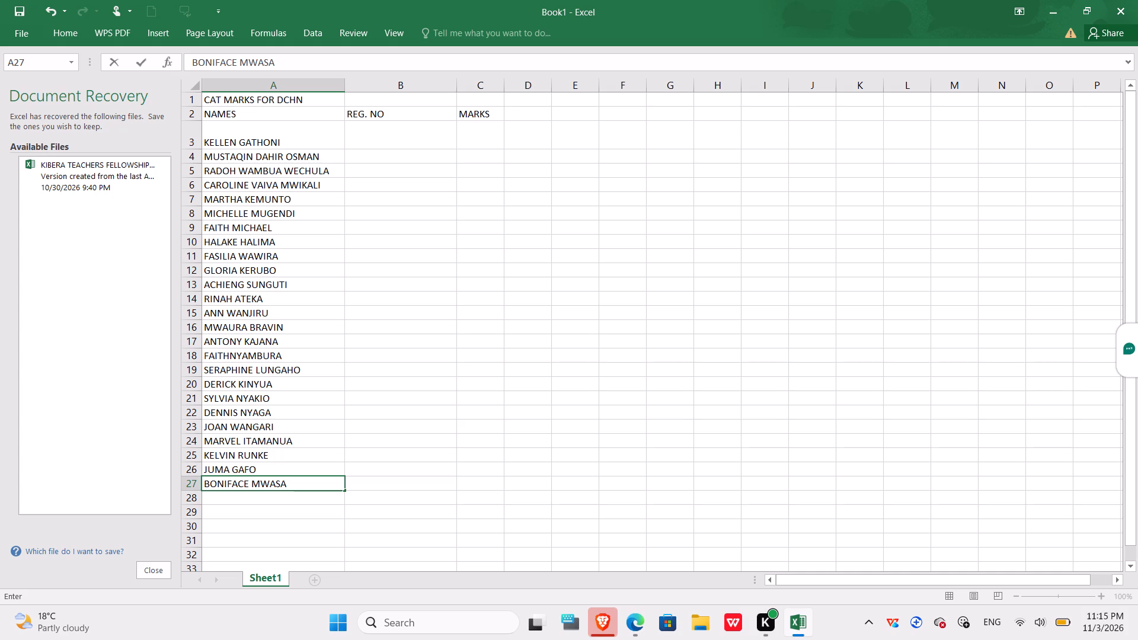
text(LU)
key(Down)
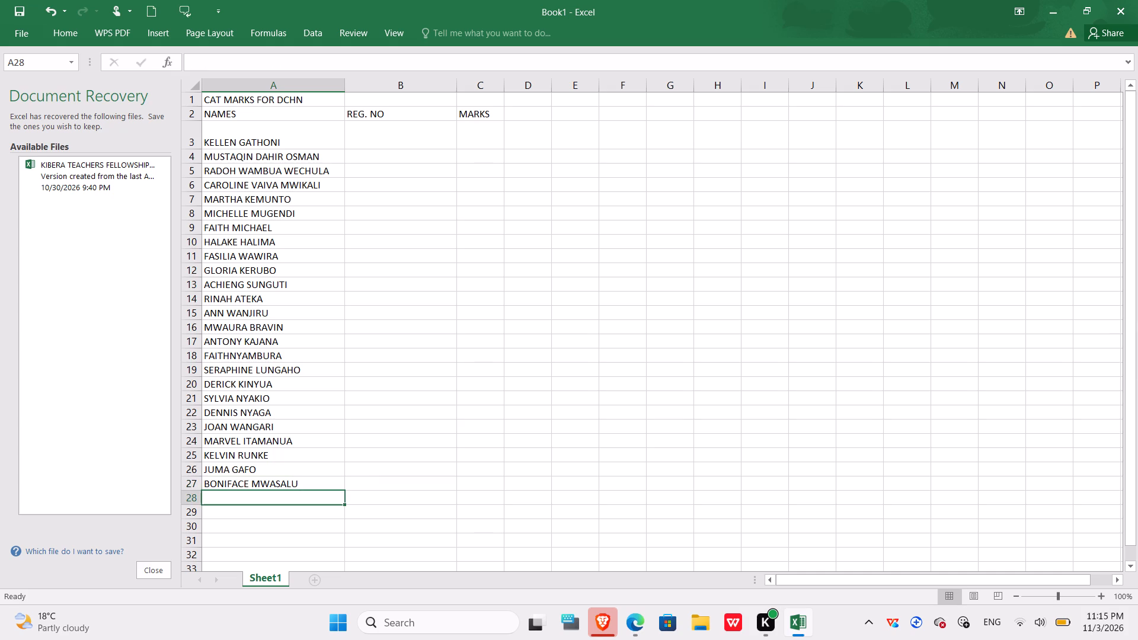
Enter the twenty-sixth and twenty-seventh students' two-part names in capitals in cells A28 and A29.
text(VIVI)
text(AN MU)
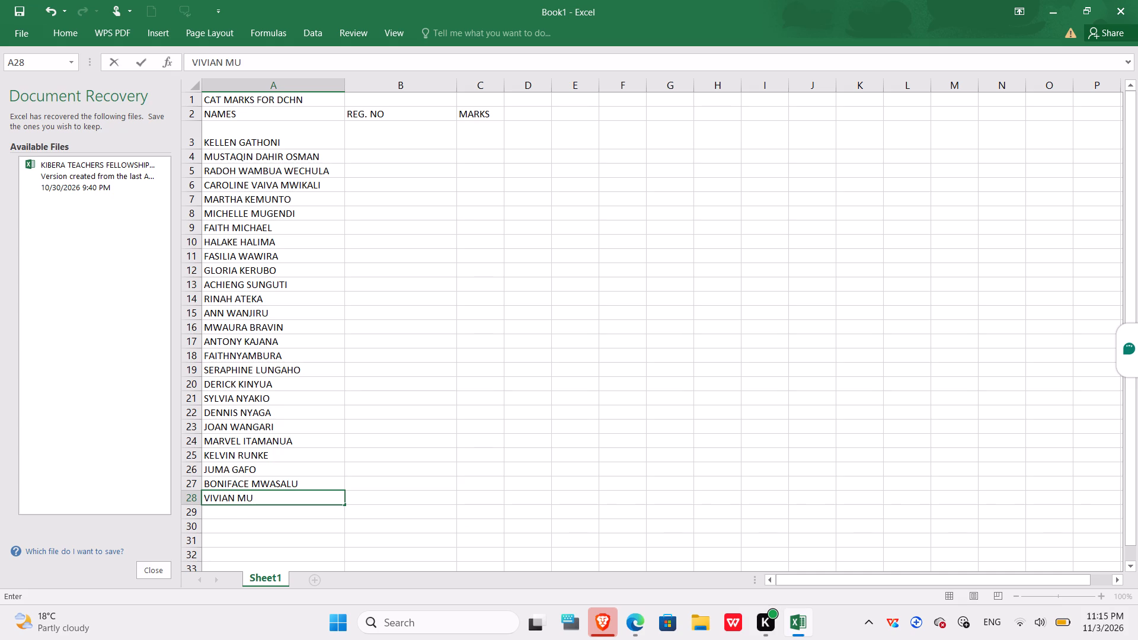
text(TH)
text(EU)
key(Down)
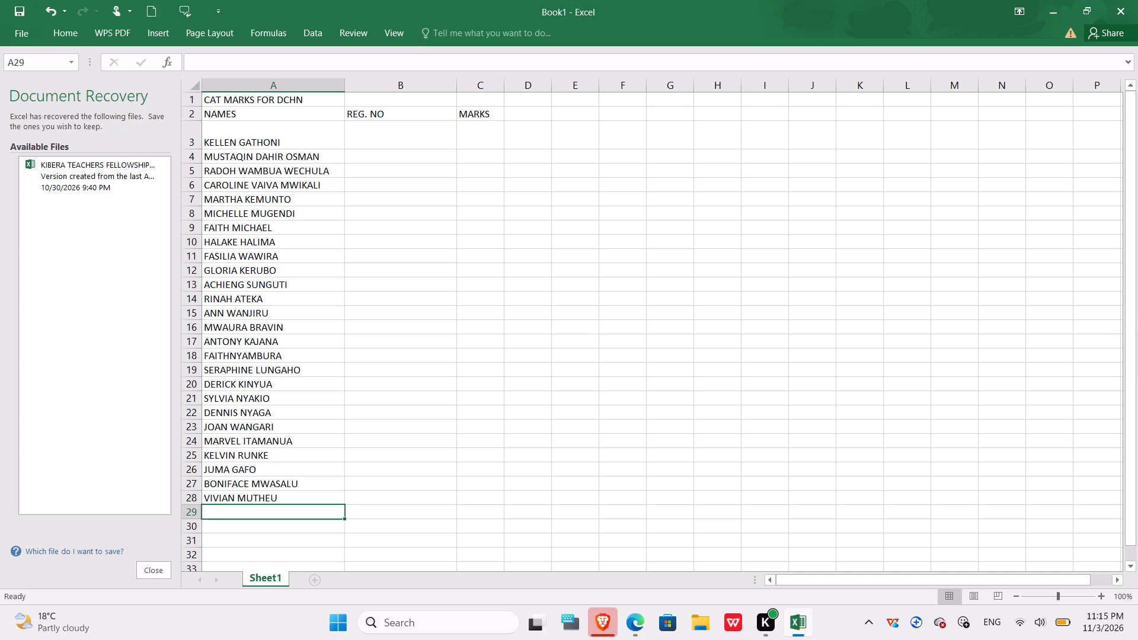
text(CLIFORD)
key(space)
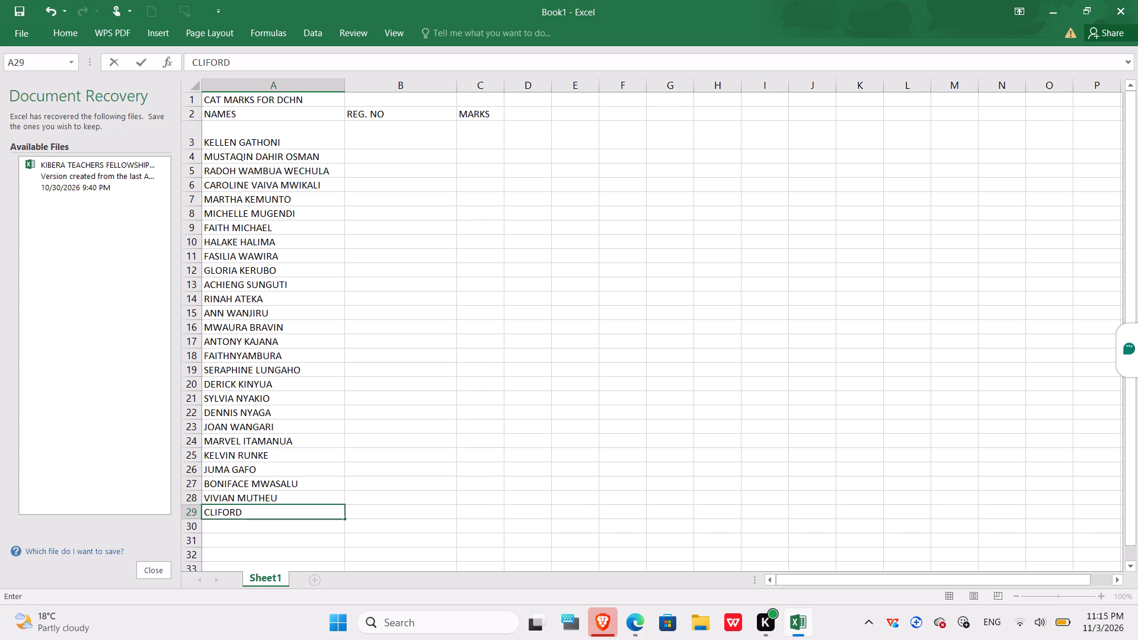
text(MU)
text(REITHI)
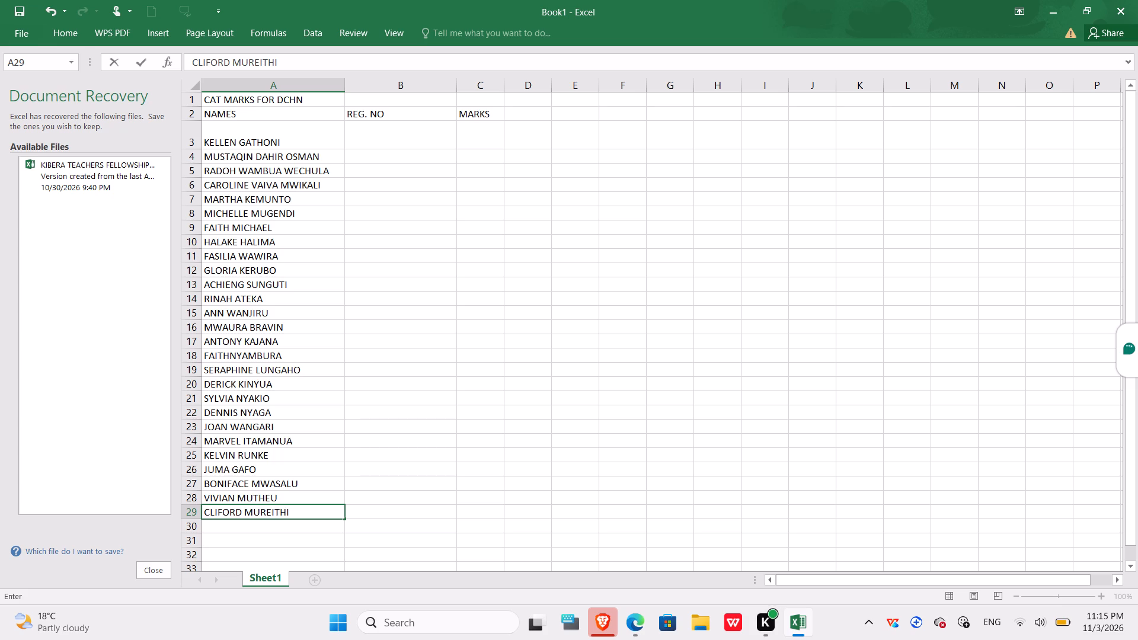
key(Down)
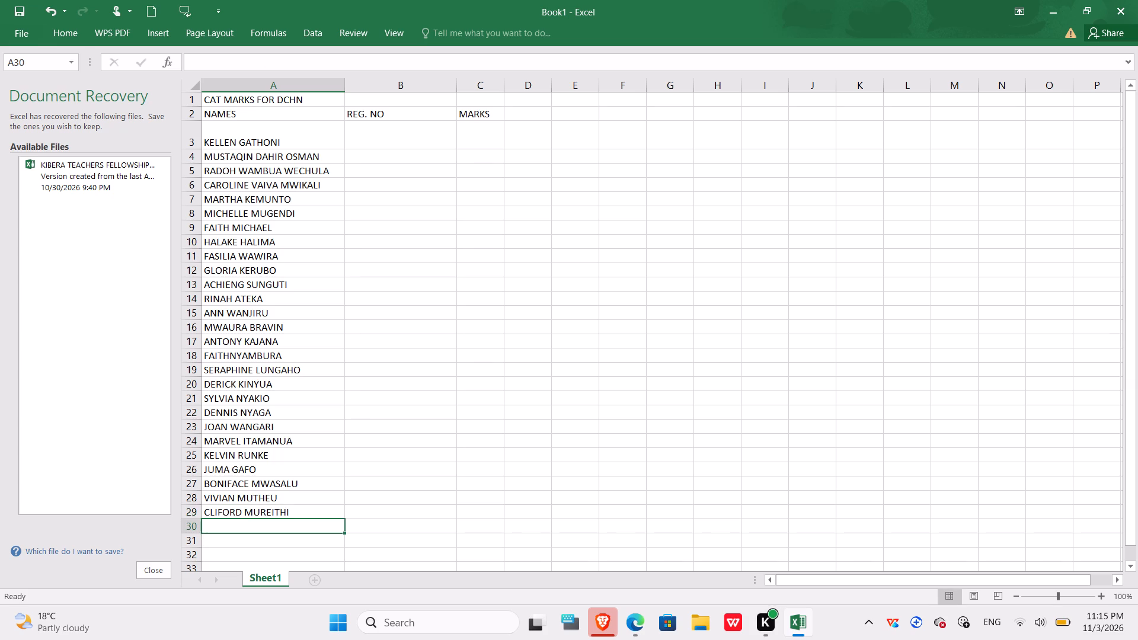
Enter the twenty-eighth student's two-part name in capitals in cell A30.
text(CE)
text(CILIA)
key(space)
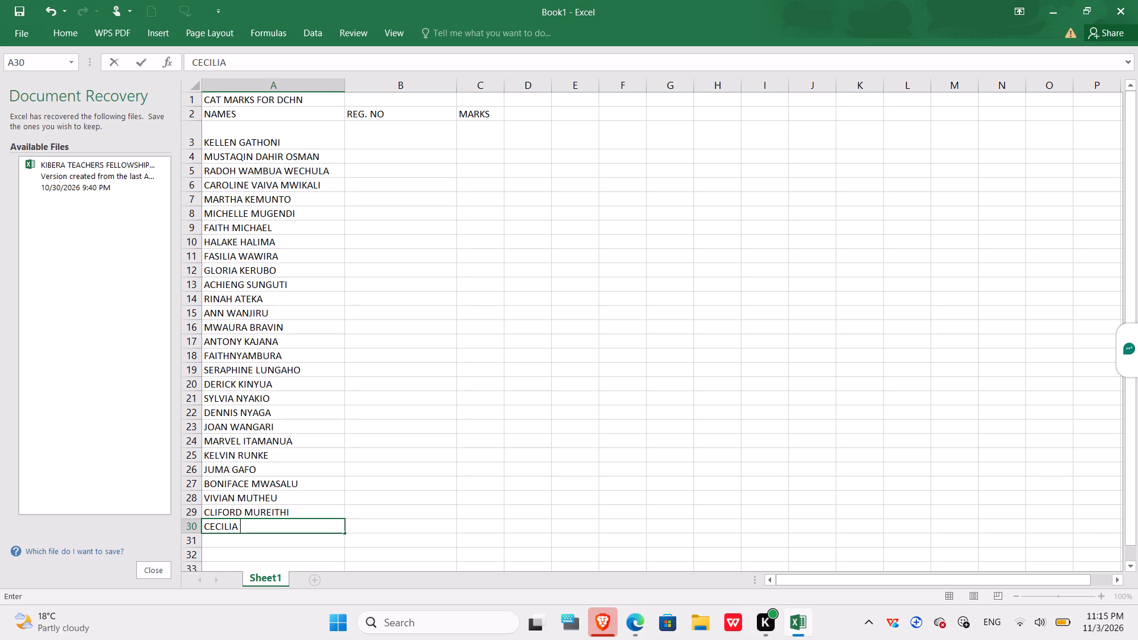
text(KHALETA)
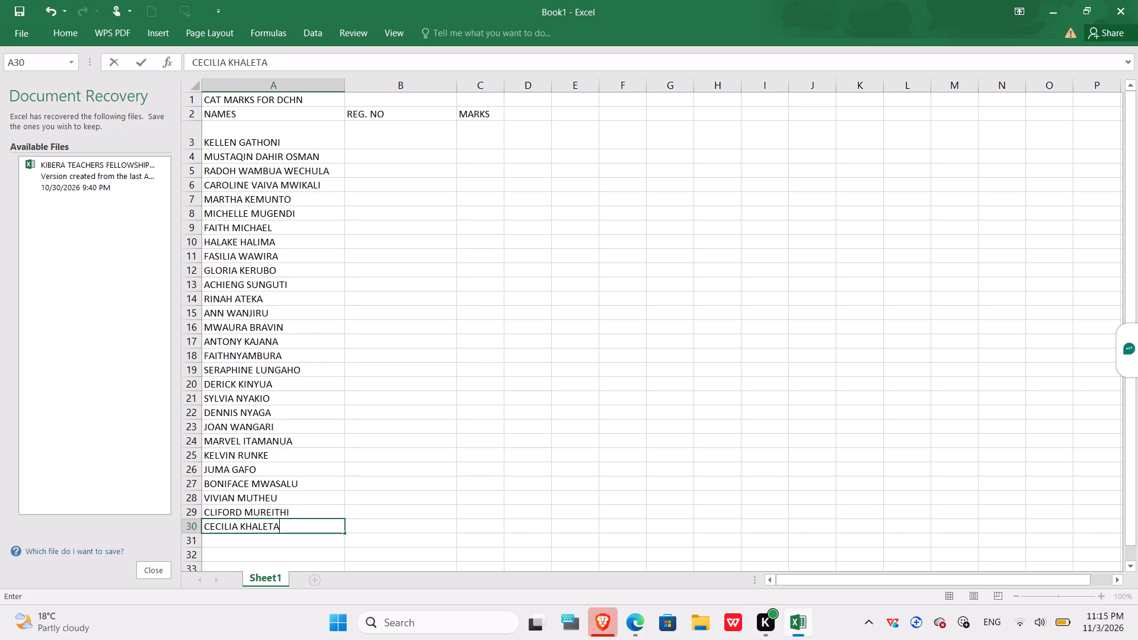
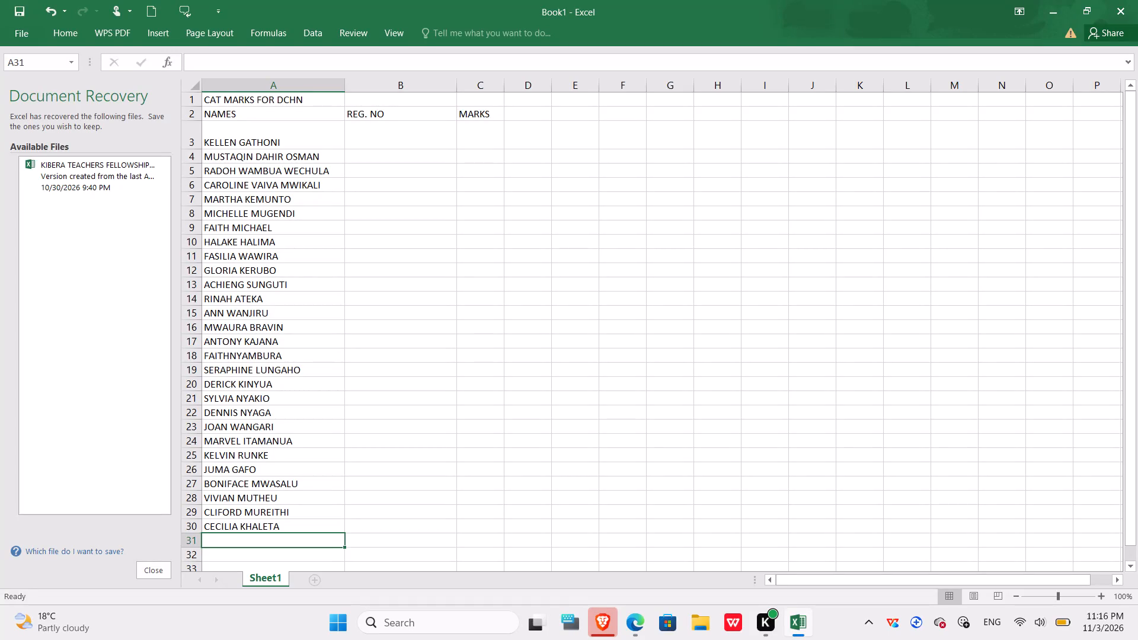
Enter the twenty-ninth and thirtieth students' two-part names in capitals in cells A31 and A32.
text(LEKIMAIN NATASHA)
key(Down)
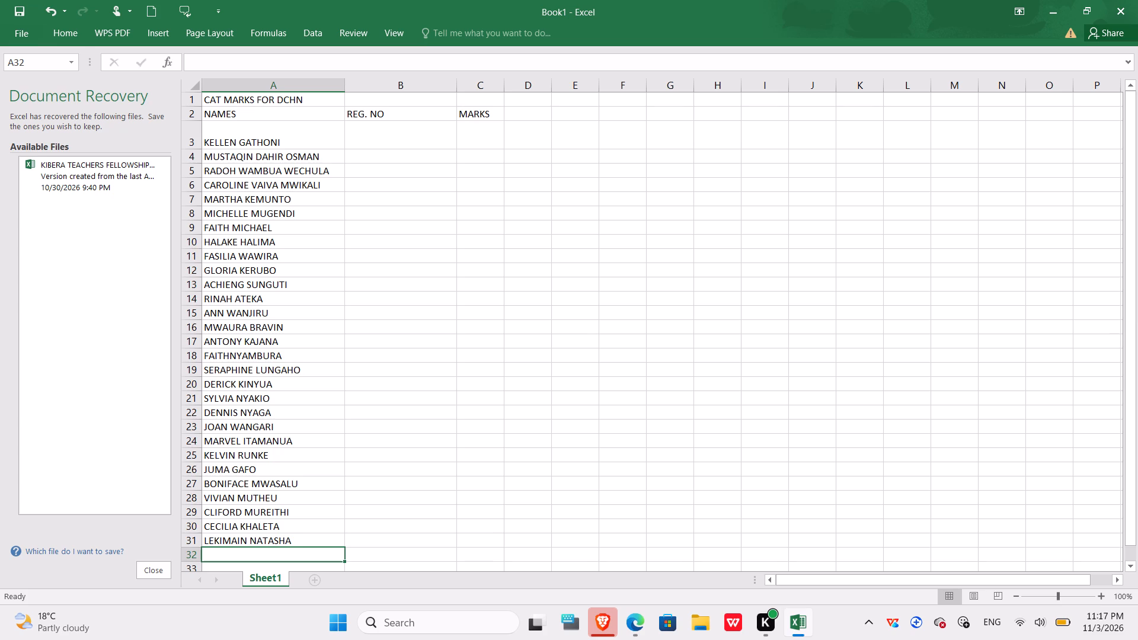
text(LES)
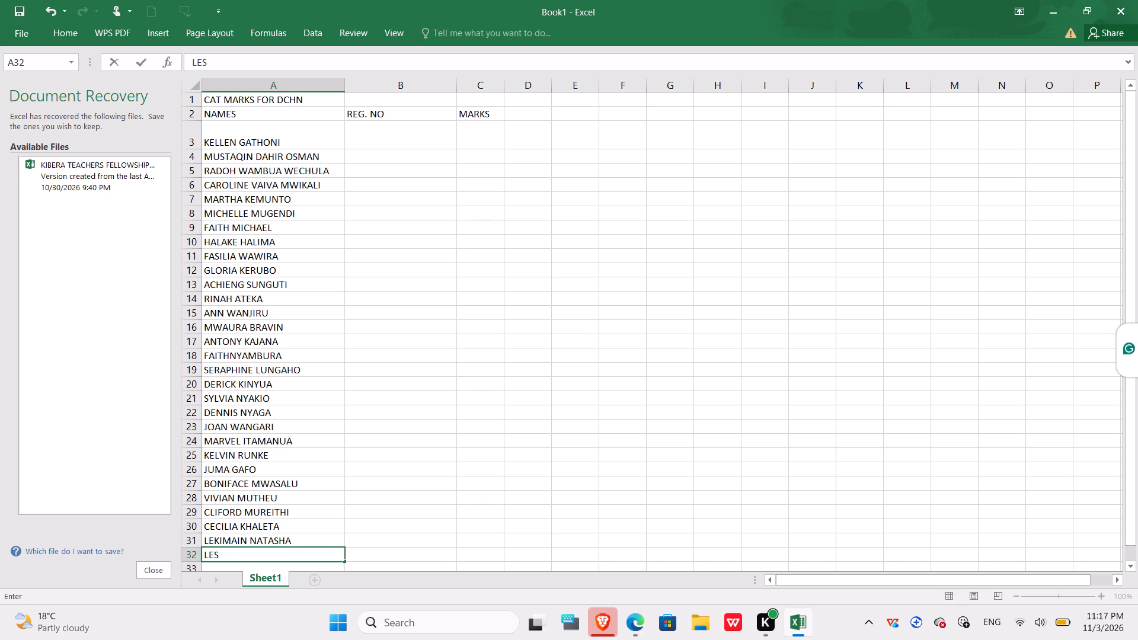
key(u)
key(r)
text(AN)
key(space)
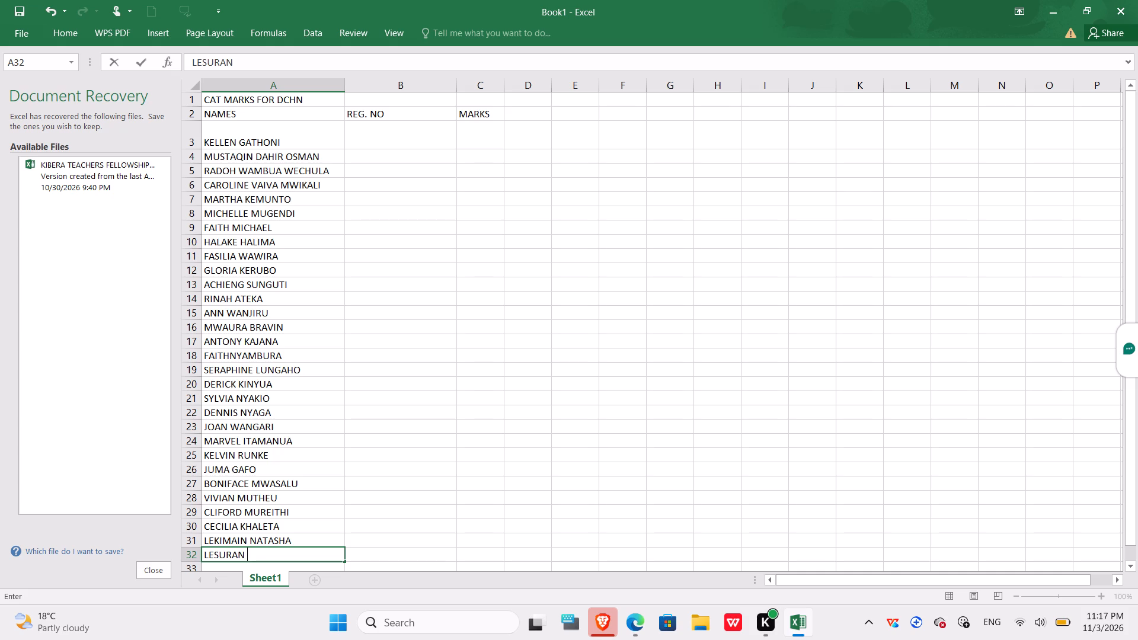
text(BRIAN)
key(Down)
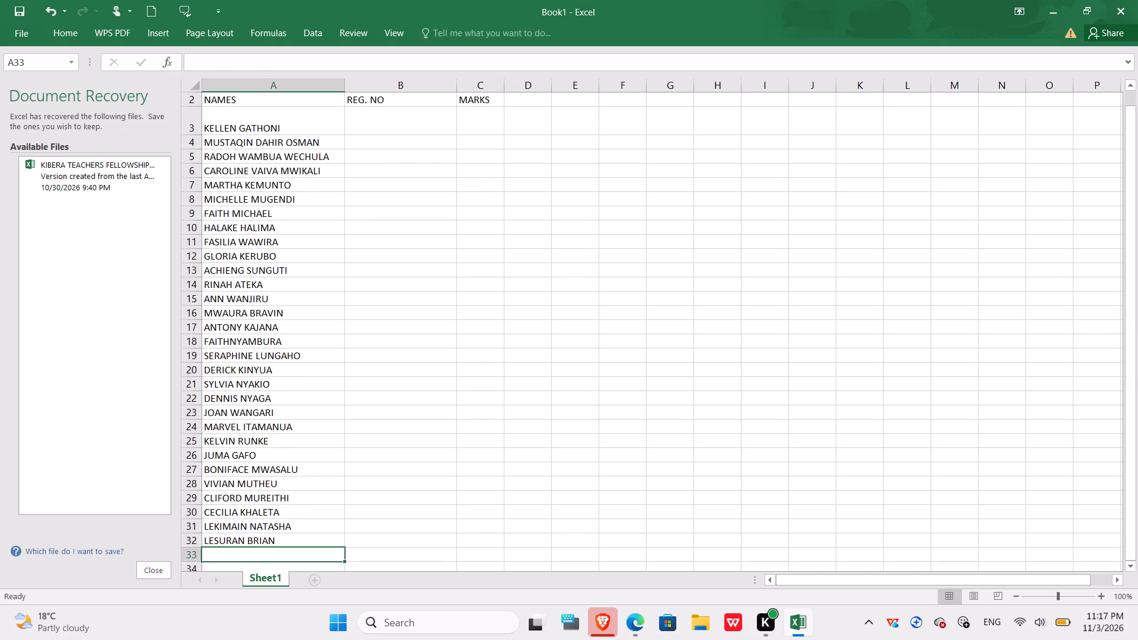
Enter the thirty-first and thirty-second students' two-part names in capitals in cells A33 and A34.
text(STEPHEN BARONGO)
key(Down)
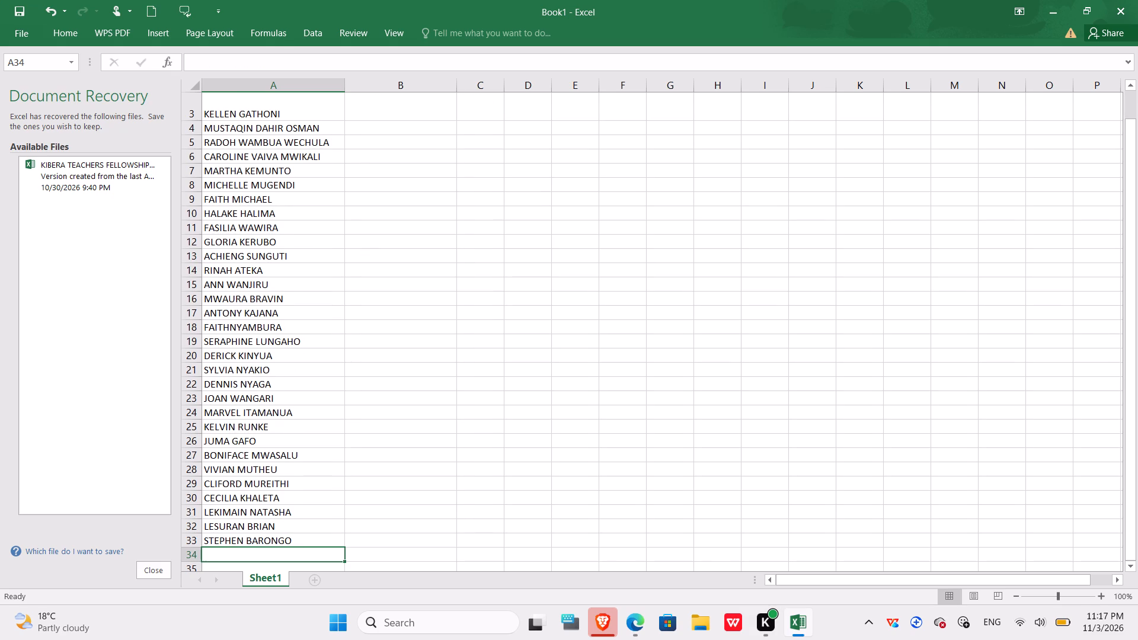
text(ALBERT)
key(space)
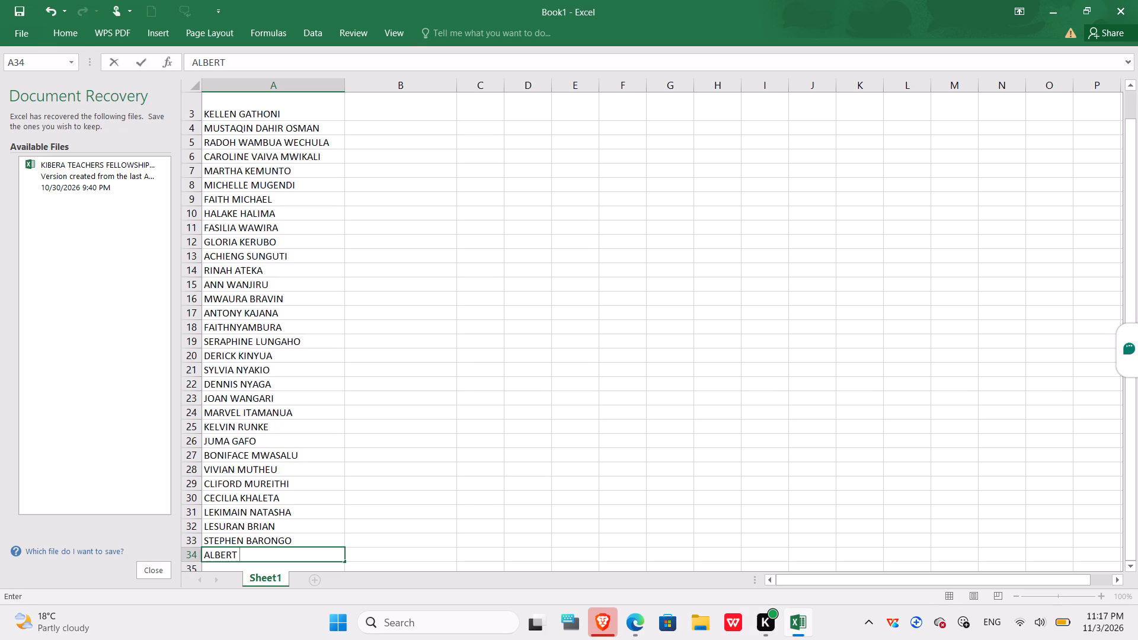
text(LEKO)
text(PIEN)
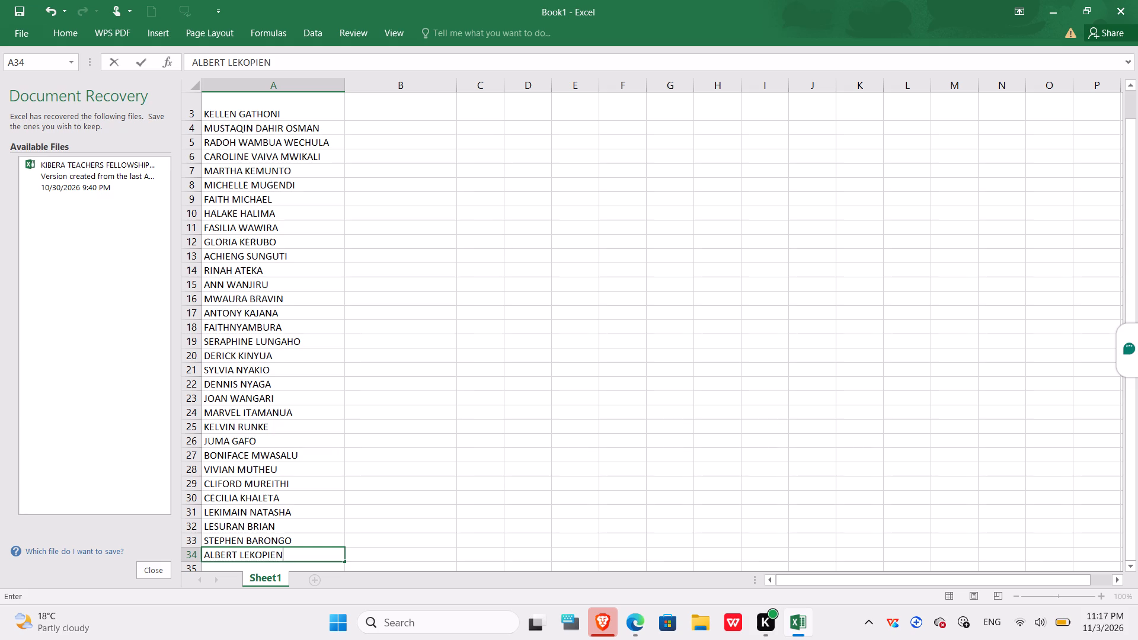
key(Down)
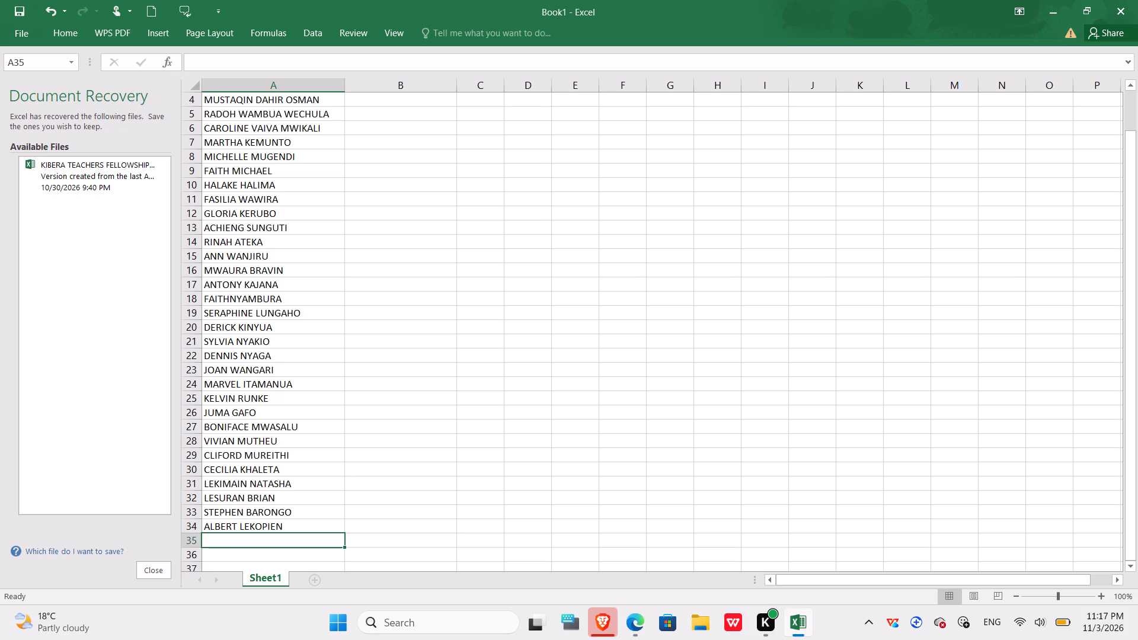
Enter the thirty-third and thirty-fourth students' two-part names in capitals in cells A35 and A36.
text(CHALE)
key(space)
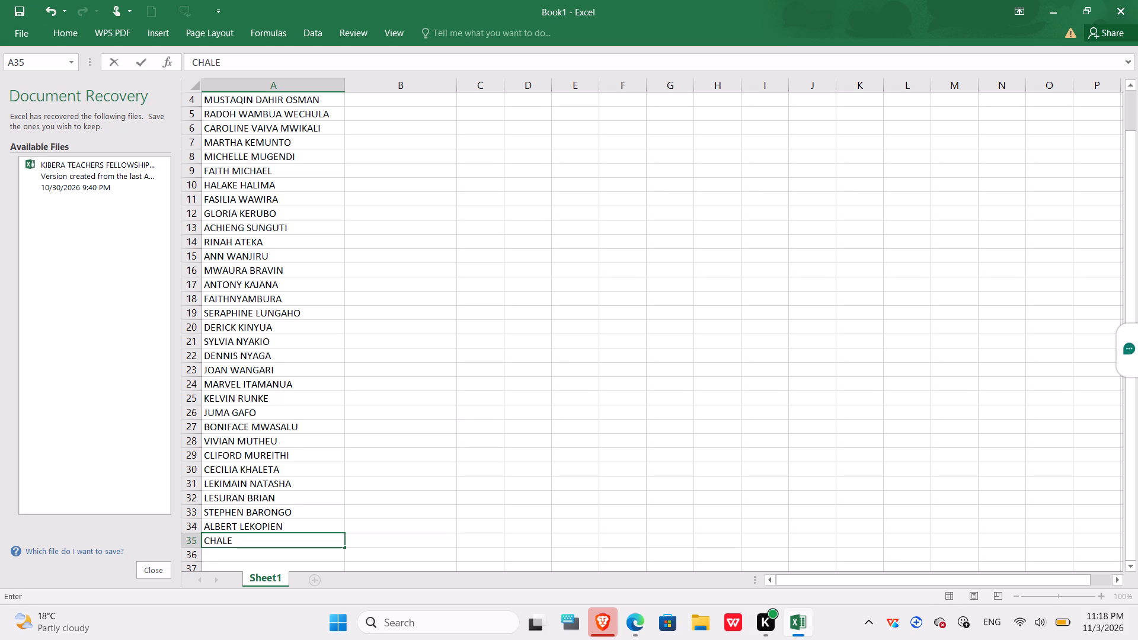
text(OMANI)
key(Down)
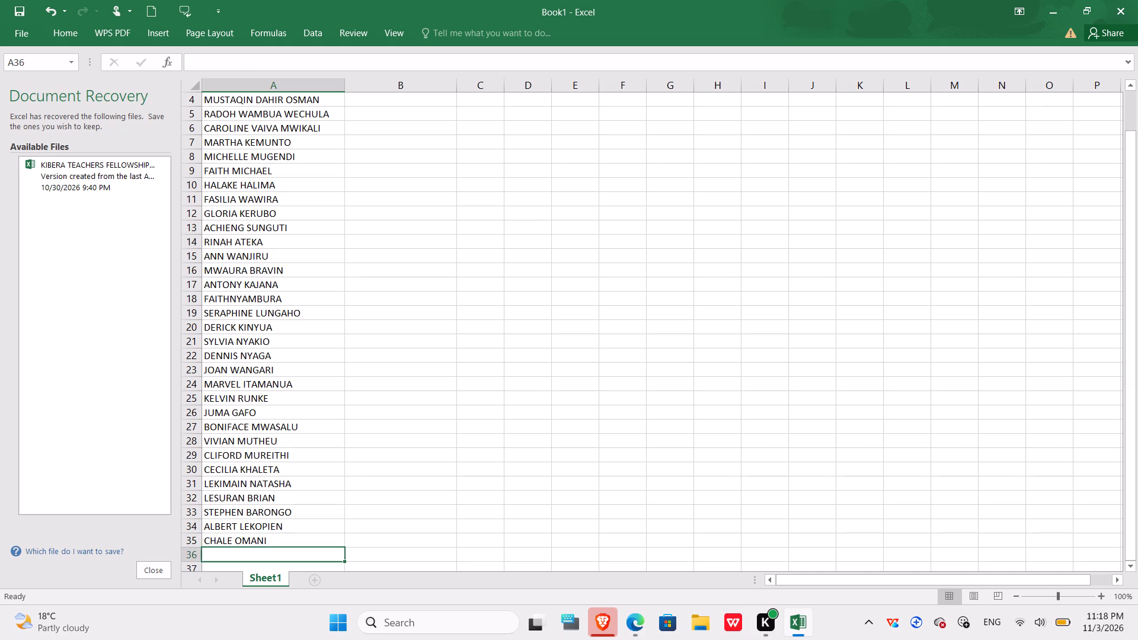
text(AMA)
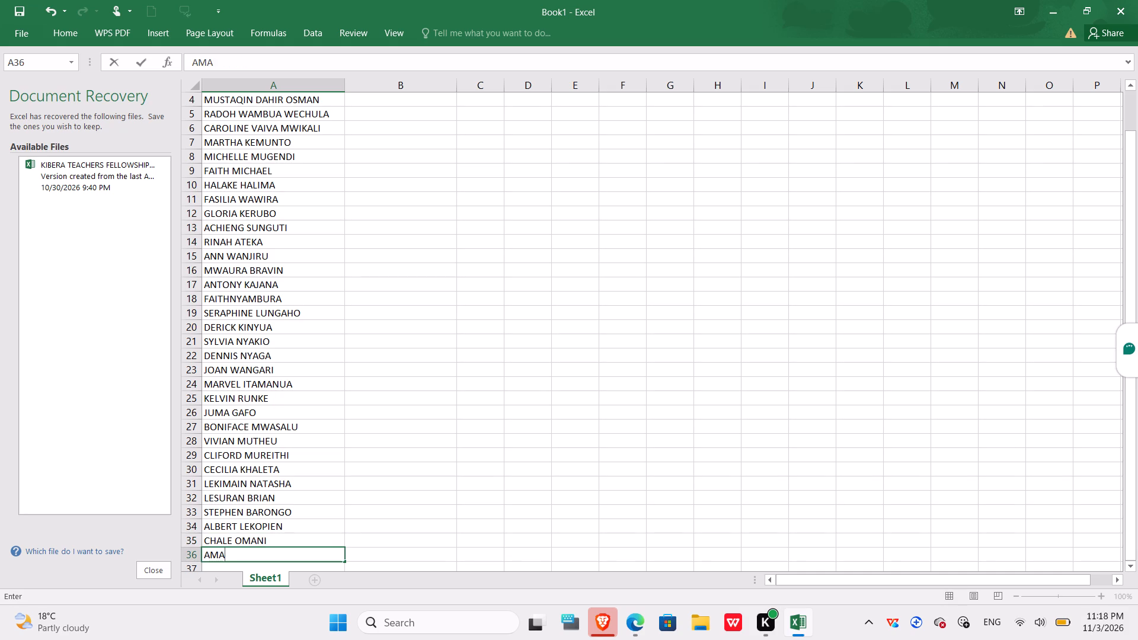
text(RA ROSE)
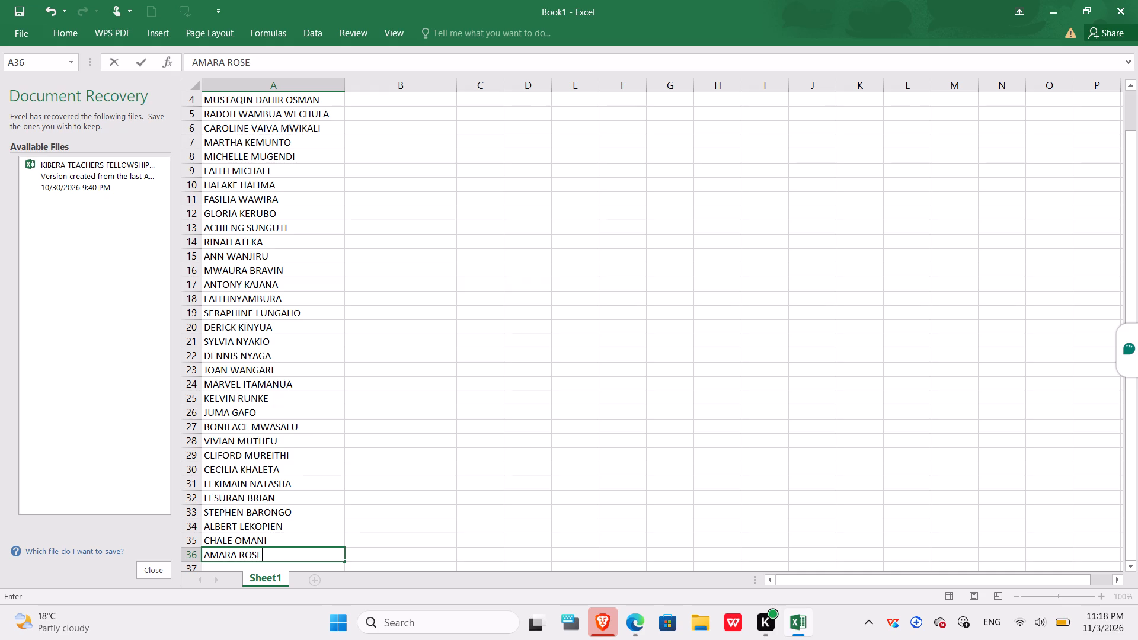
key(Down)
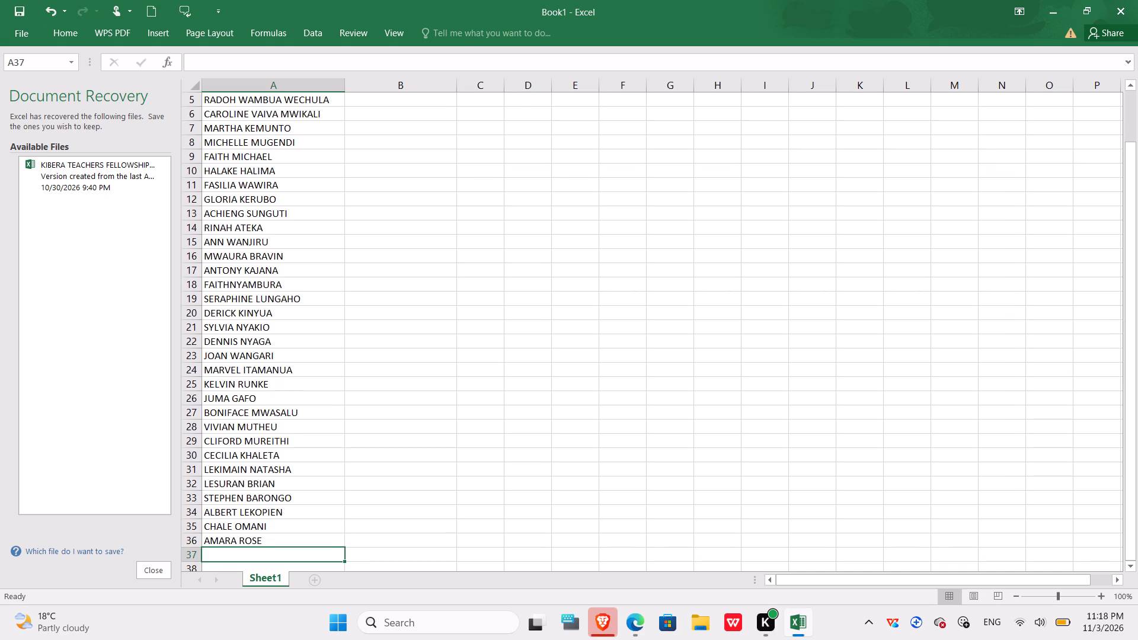
Enter the thirty-fifth student's two-part name in capitals in cell A37.
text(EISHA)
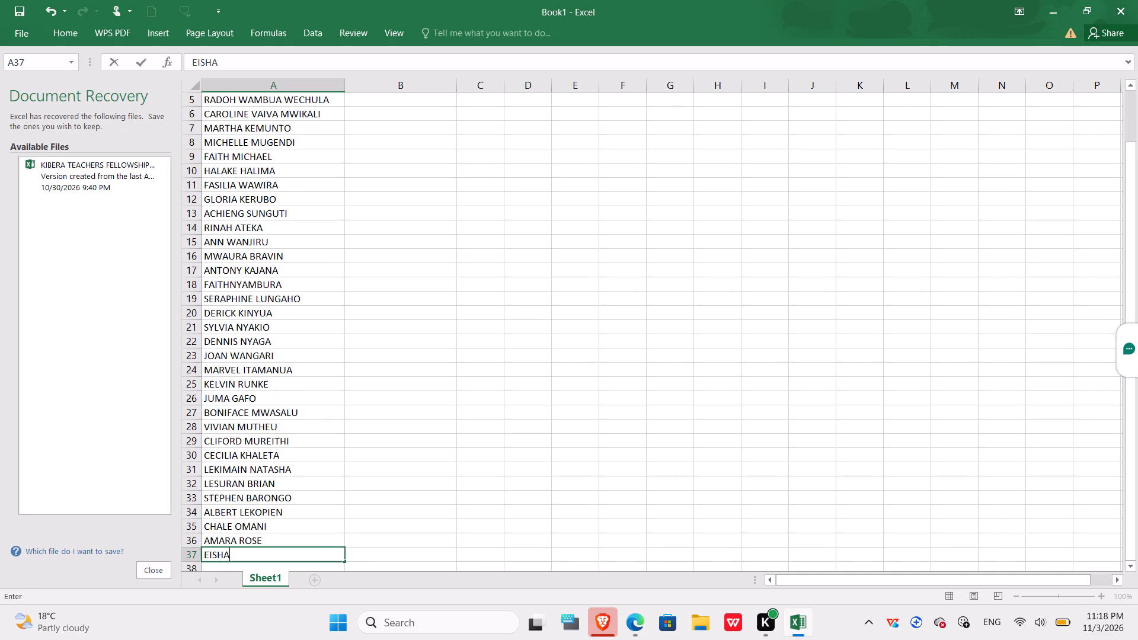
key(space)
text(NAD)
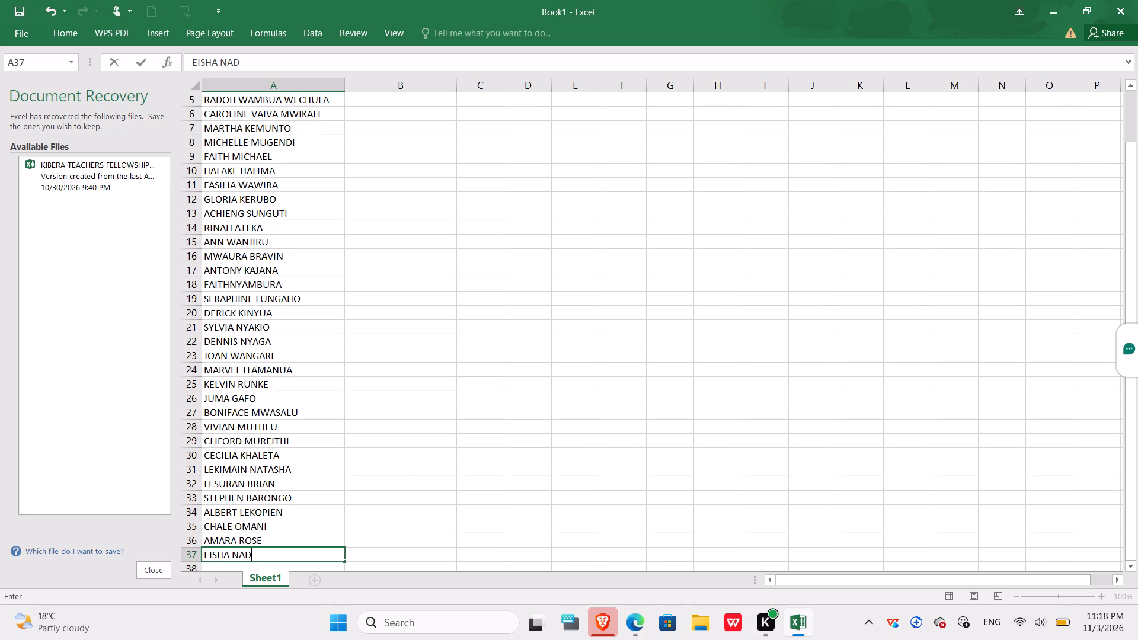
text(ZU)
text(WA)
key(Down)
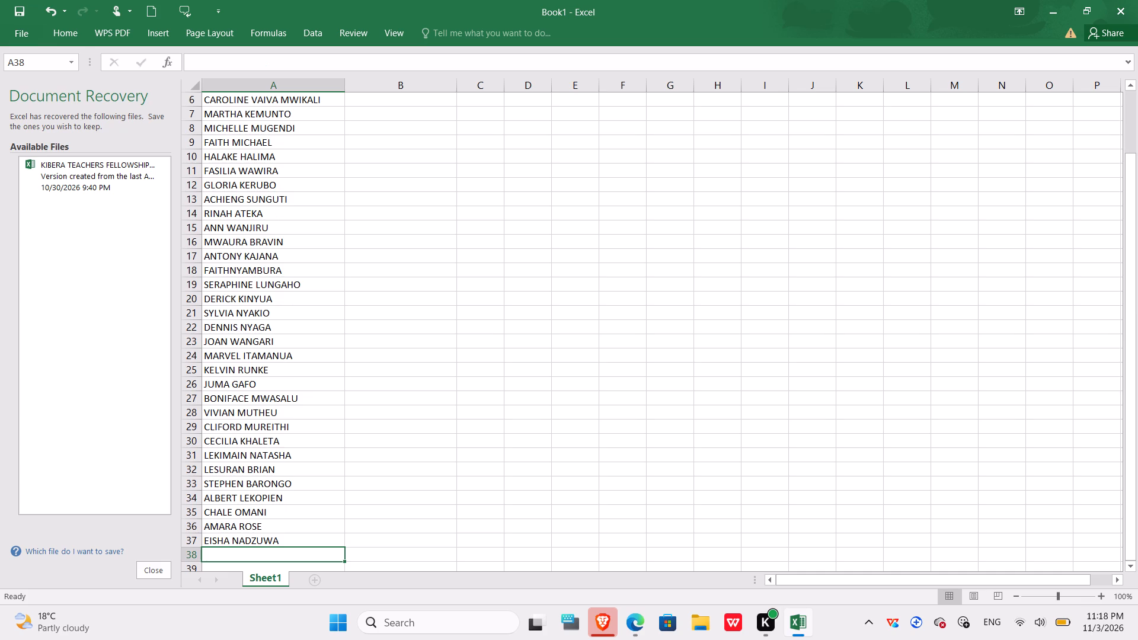
Enter the thirty-sixth student's two-part name in capitals in cell A38, correcting the second name's ending to ON.
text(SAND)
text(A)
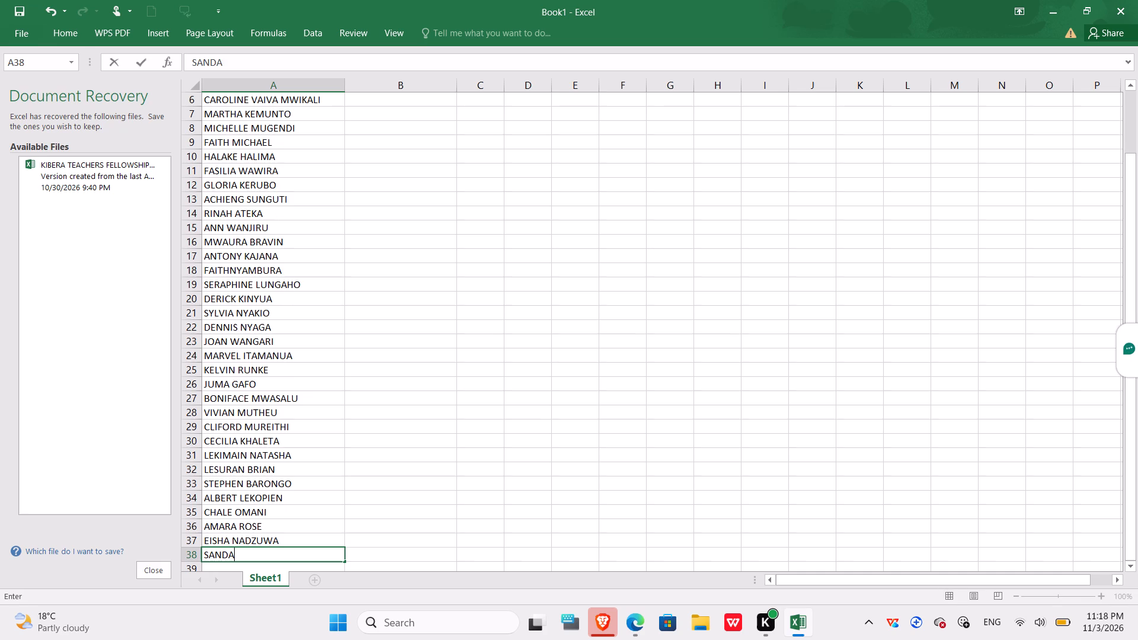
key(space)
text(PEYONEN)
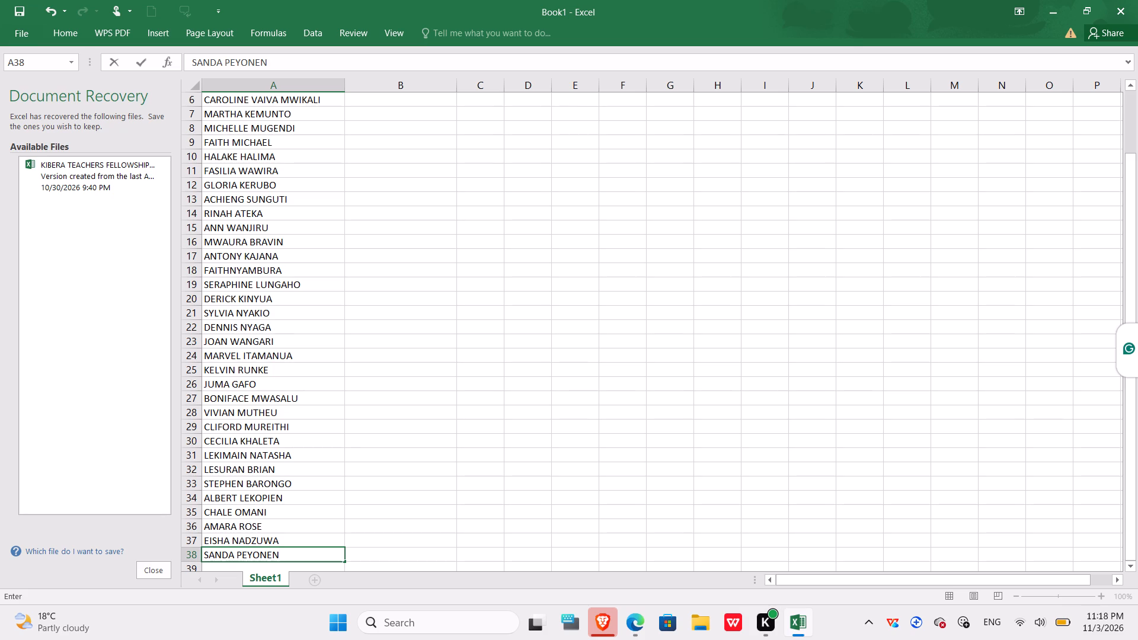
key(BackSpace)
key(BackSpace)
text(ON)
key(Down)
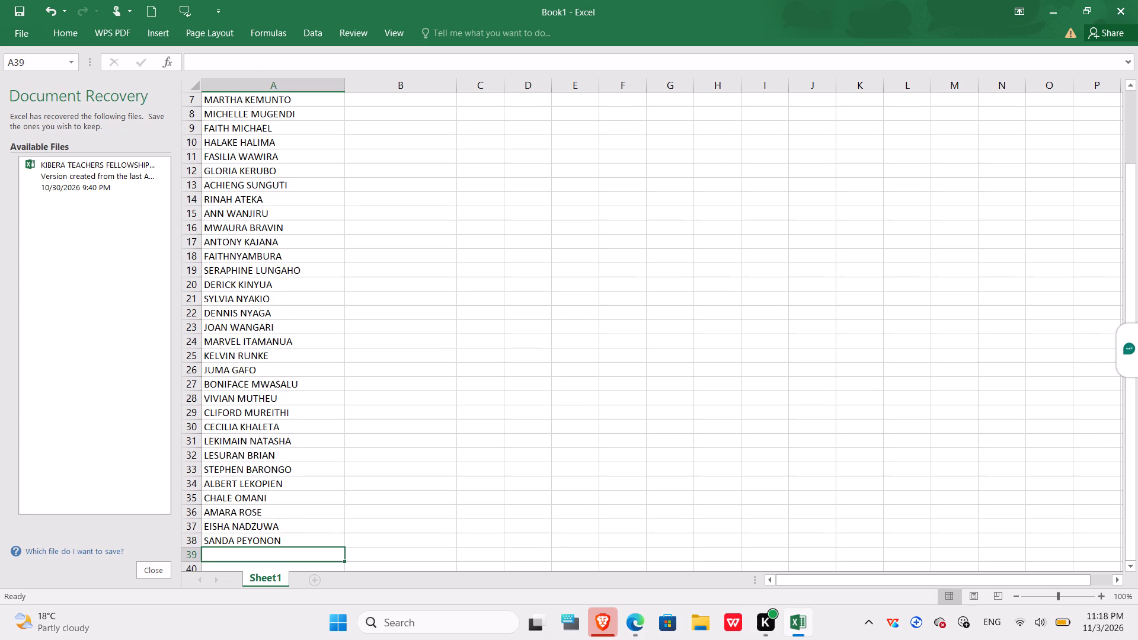
Correct the first name in cell A38 by inserting the missing R before its final A.
click(236, 540)
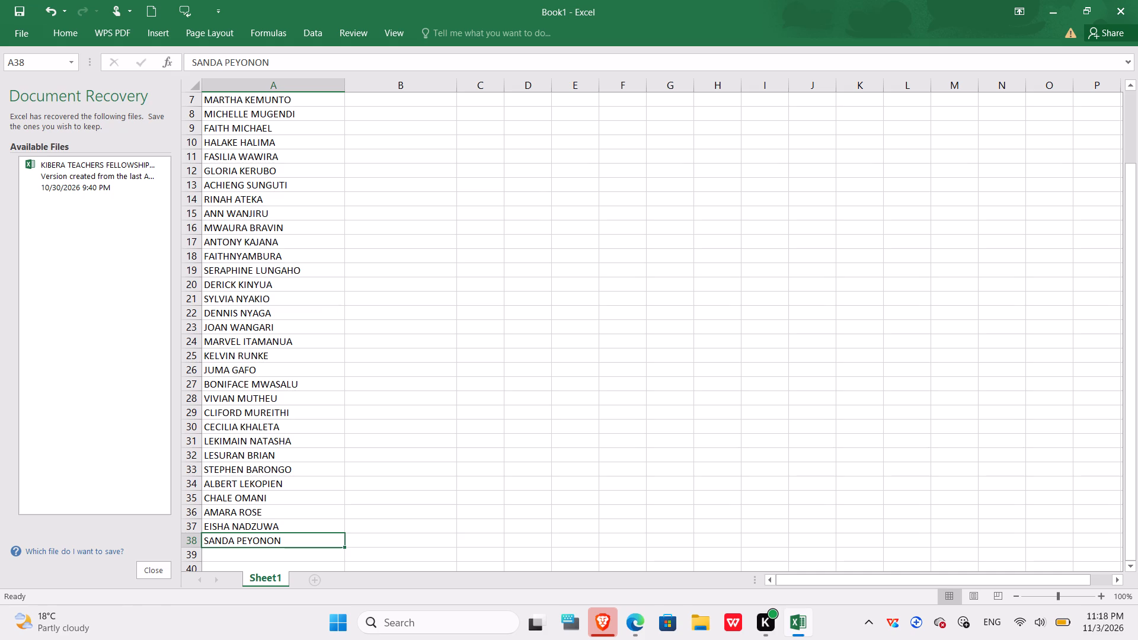
click(235, 544)
click(231, 539)
click(220, 60)
key(BackSpace)
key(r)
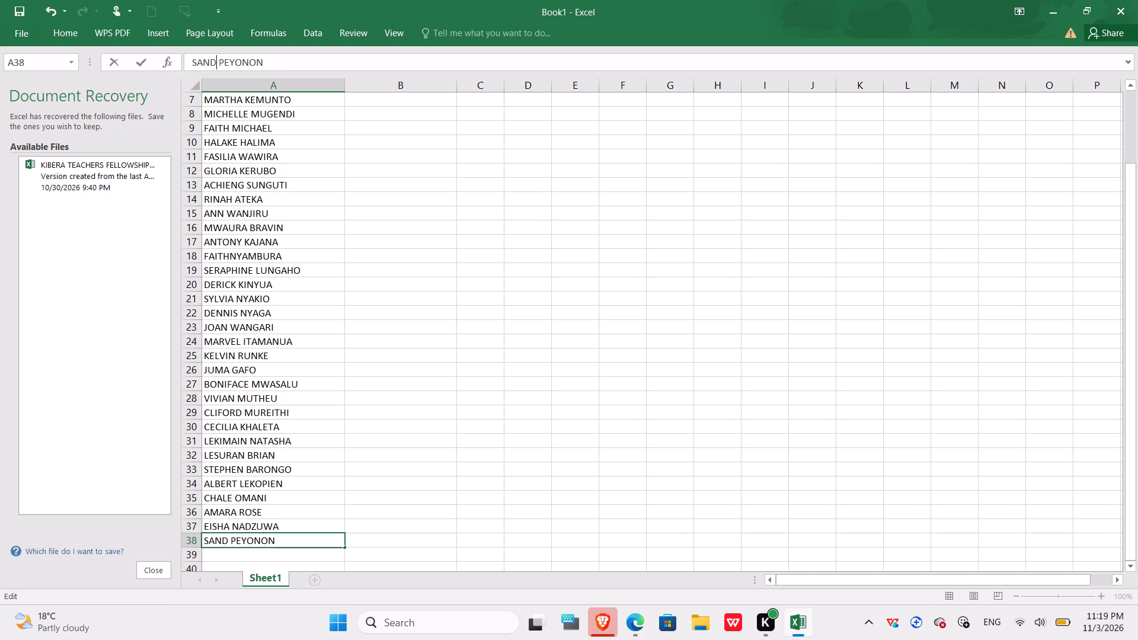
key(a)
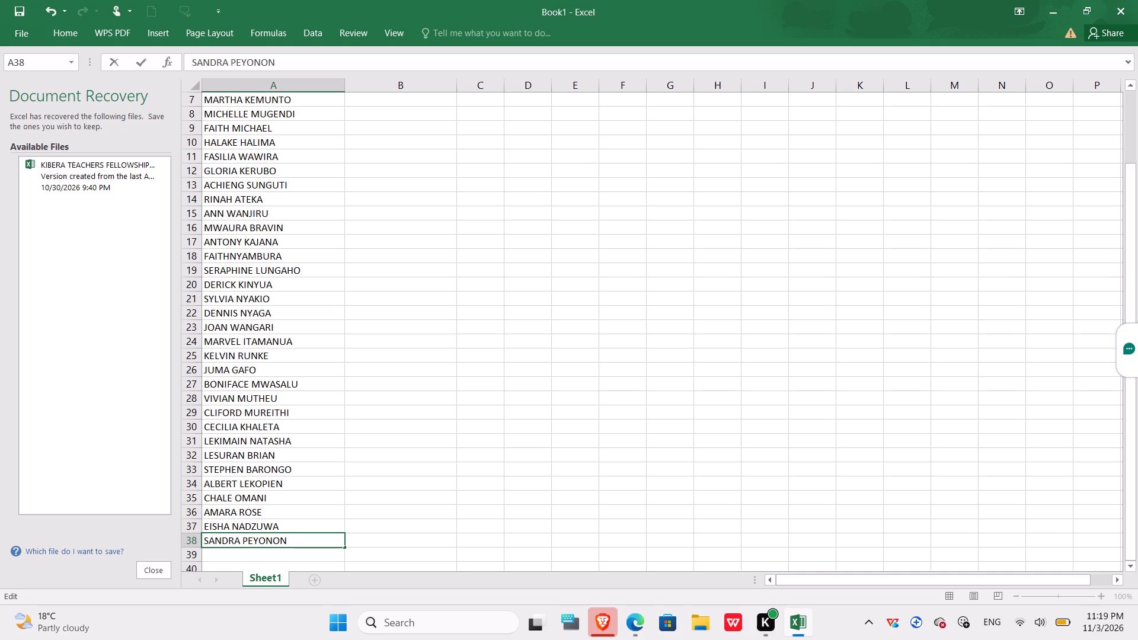
click(218, 558)
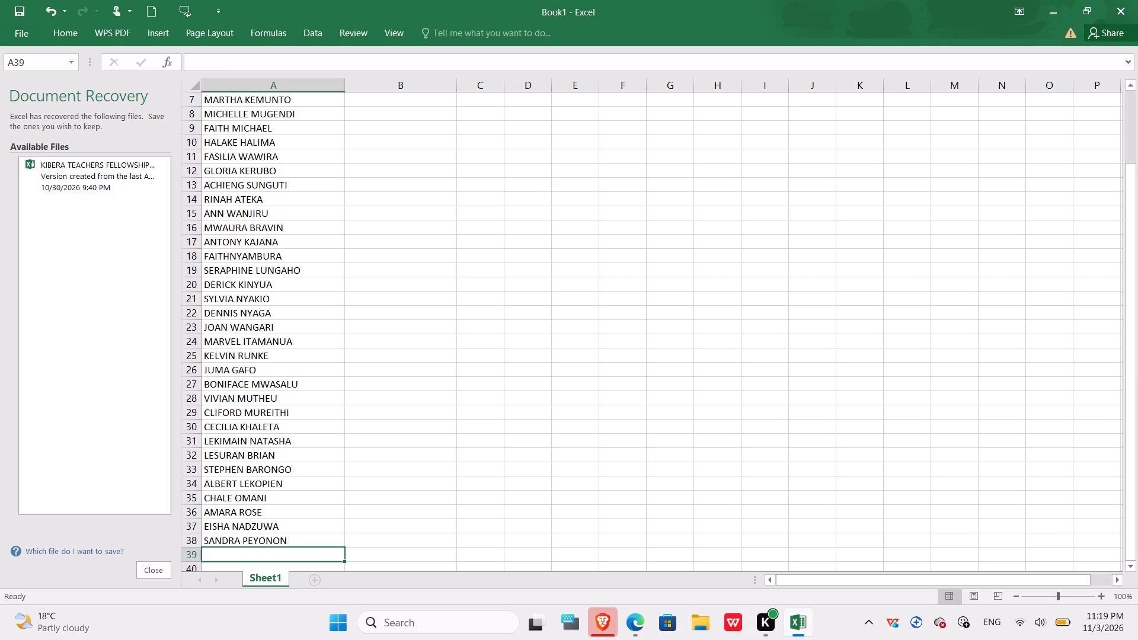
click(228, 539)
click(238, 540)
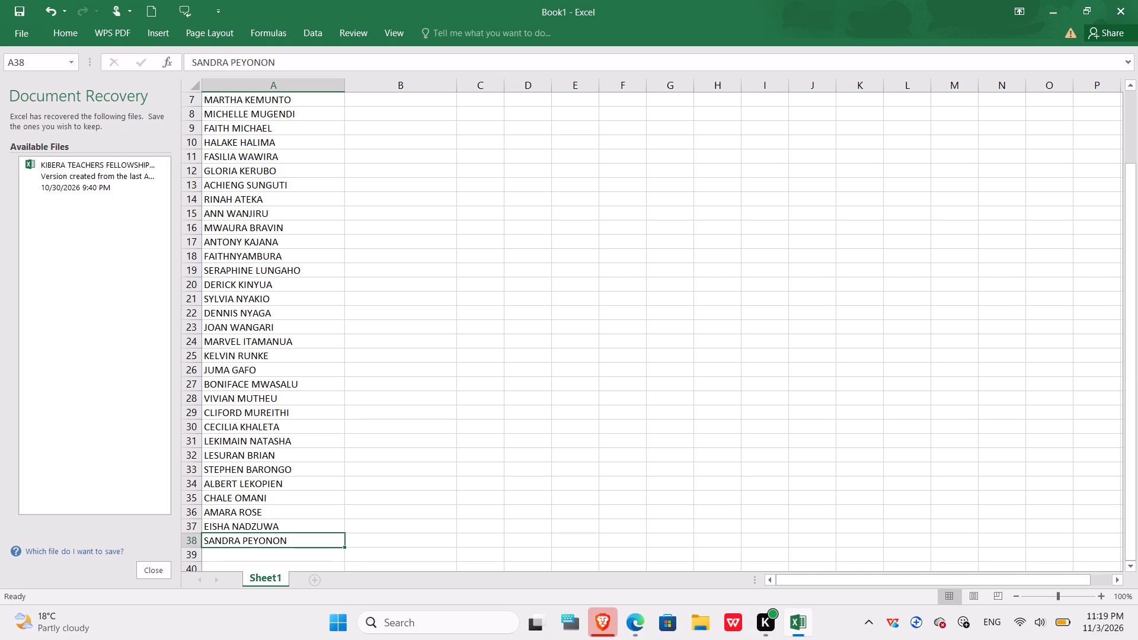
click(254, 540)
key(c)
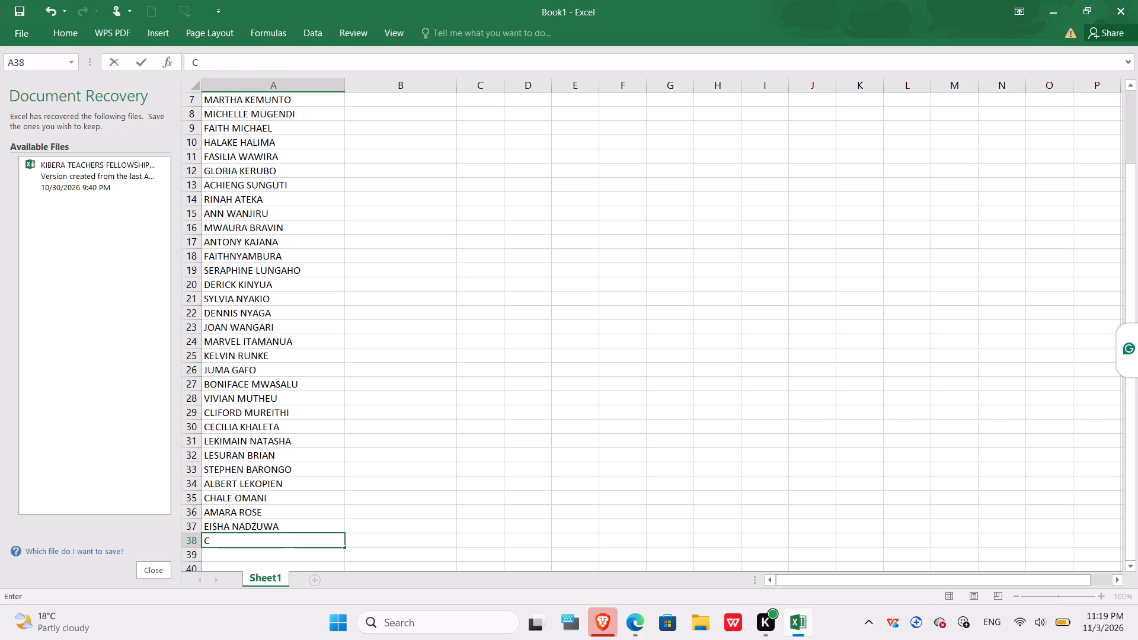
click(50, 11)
Enter the thirty-seventh student's two-part name in capitals in cell A39.
scroll(209, 430, down, 2)
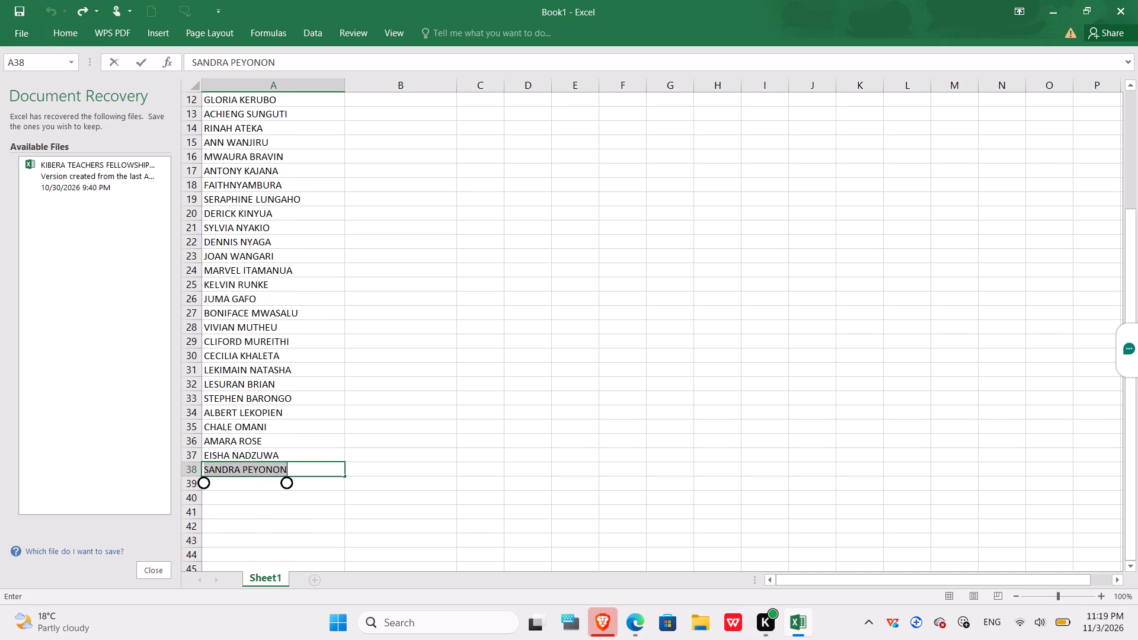
scroll(209, 430, down, 3)
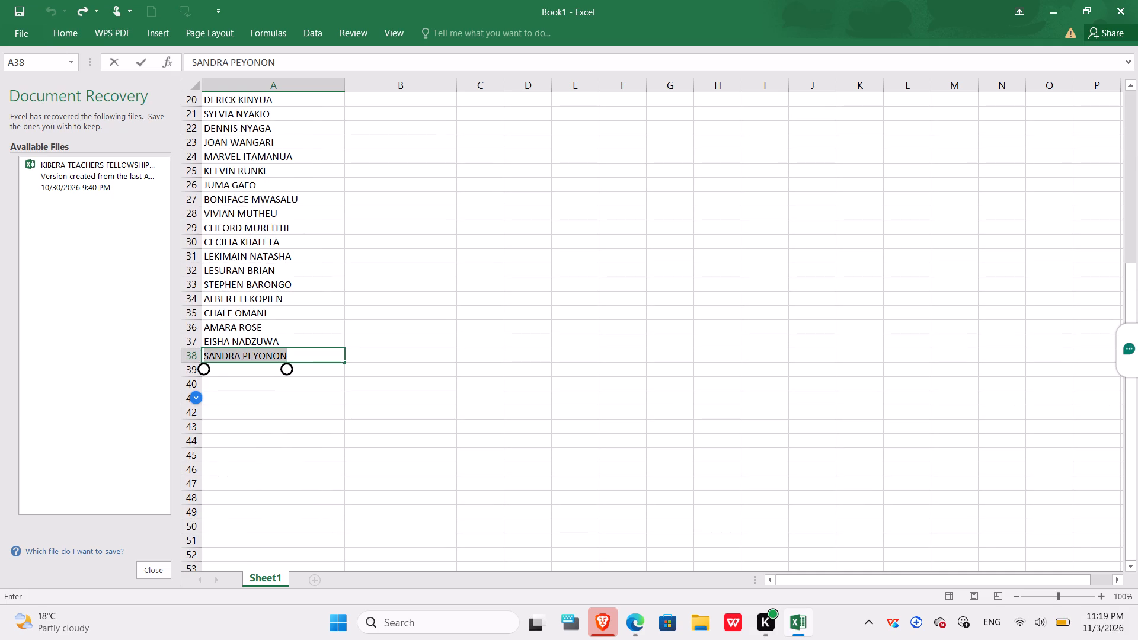
click(219, 370)
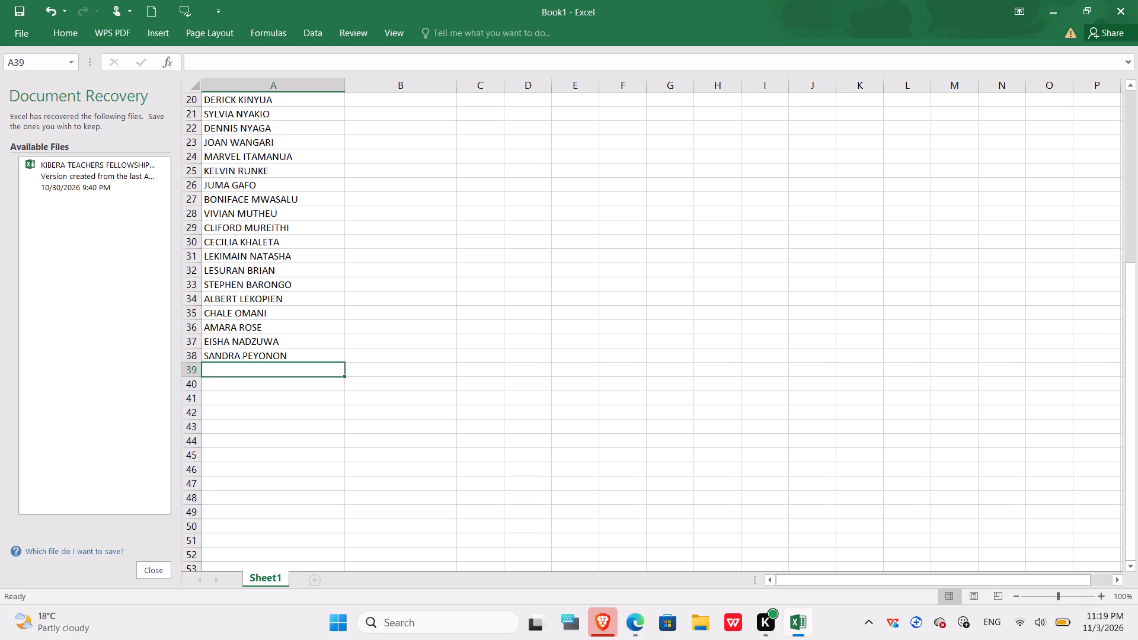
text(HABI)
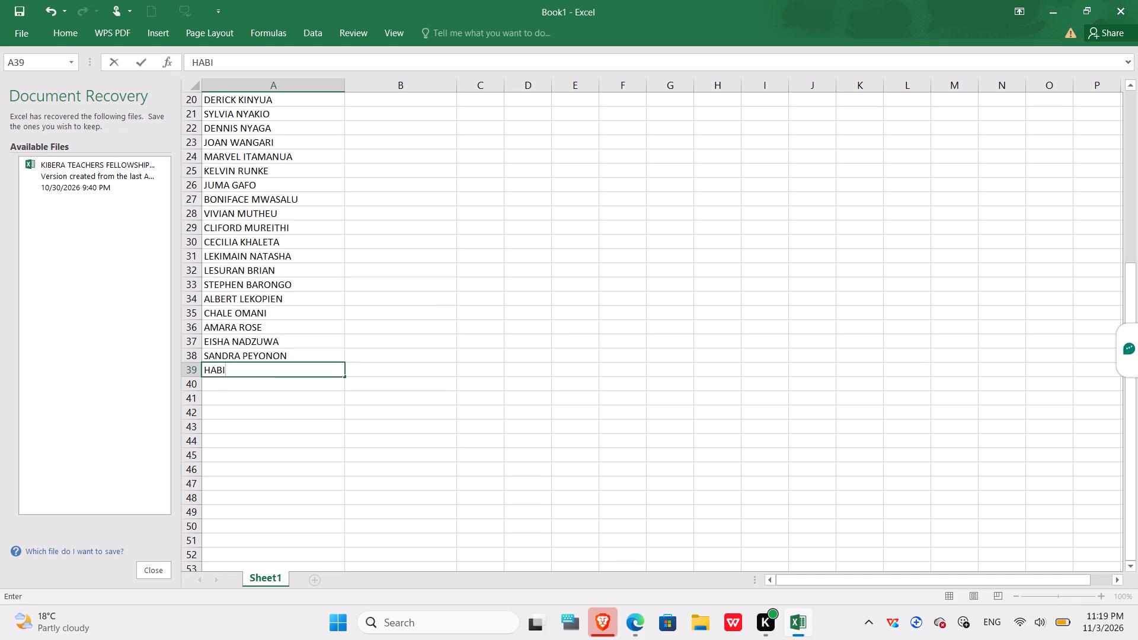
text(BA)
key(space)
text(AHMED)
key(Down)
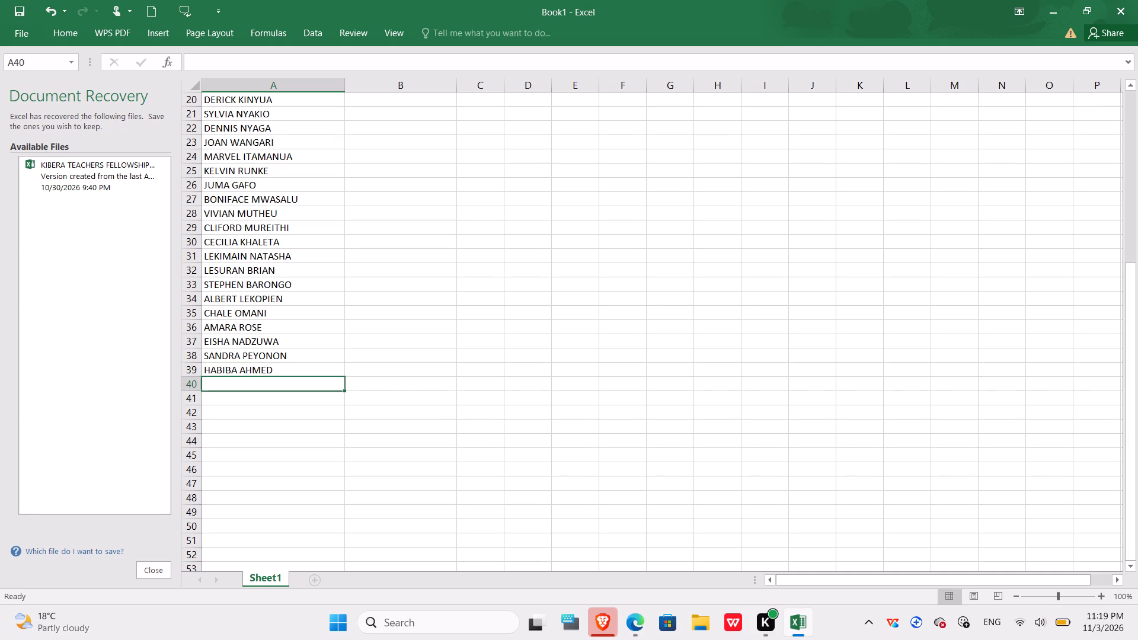
Enter the thirty-eighth student's two-part name in capitals in cell A40.
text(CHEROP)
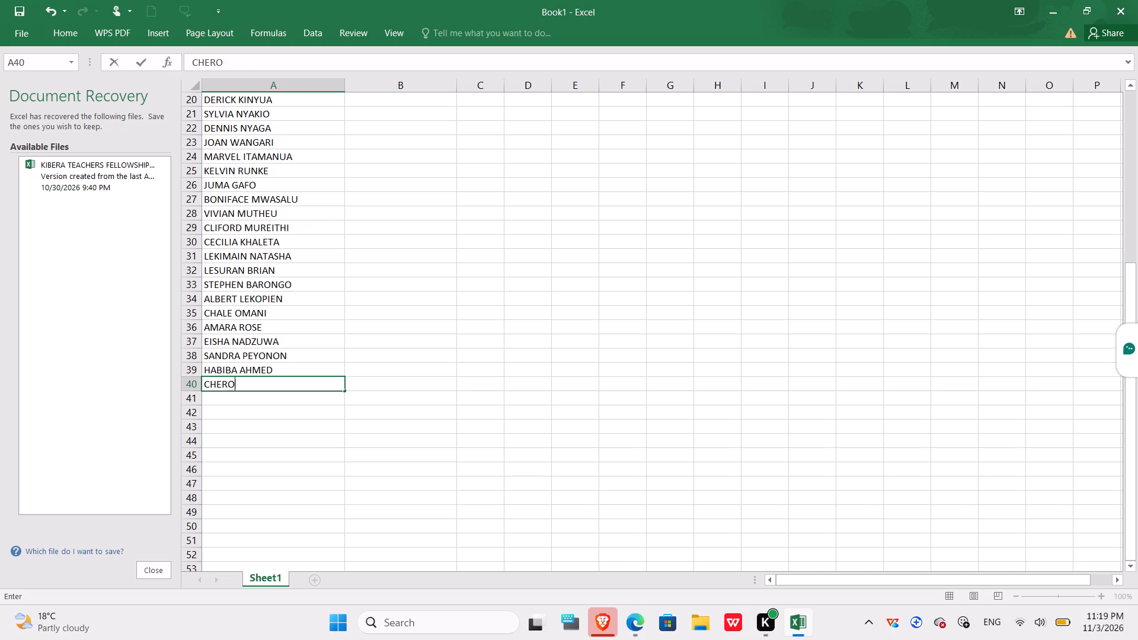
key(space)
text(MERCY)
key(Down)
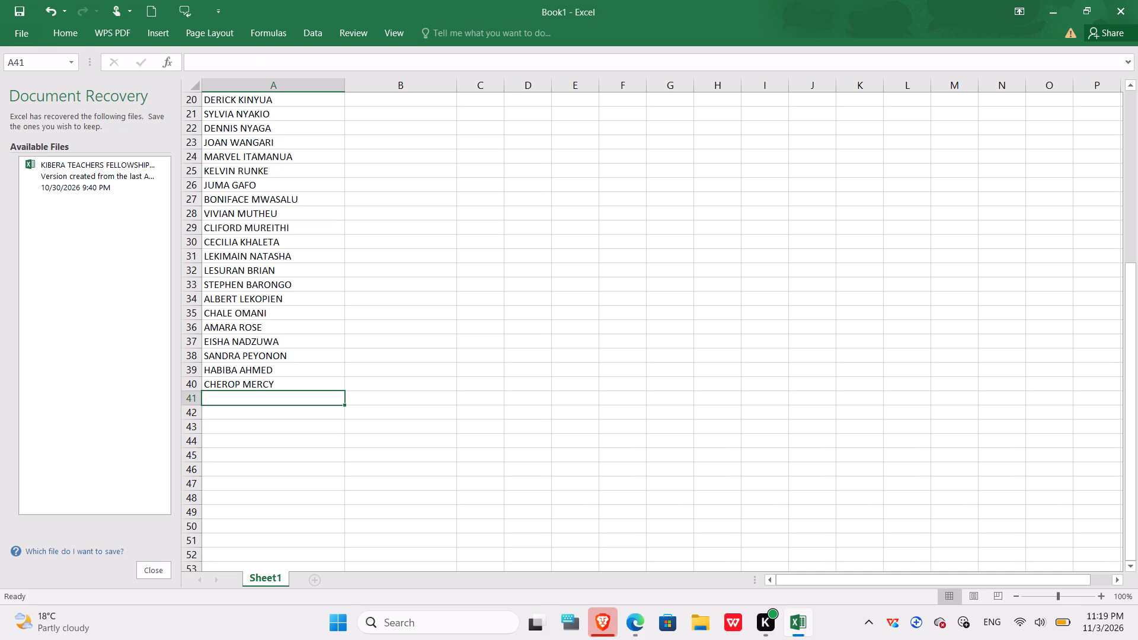
Enter the thirty-ninth student's two-part name in capitals in cell A41, spelling the first name with a double T in the middle.
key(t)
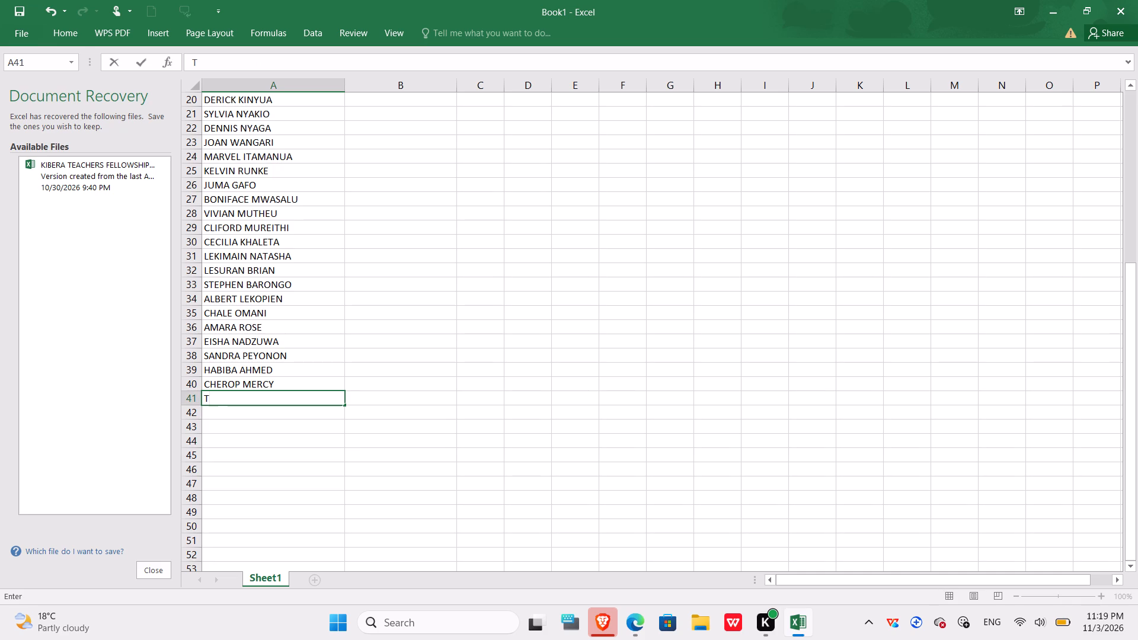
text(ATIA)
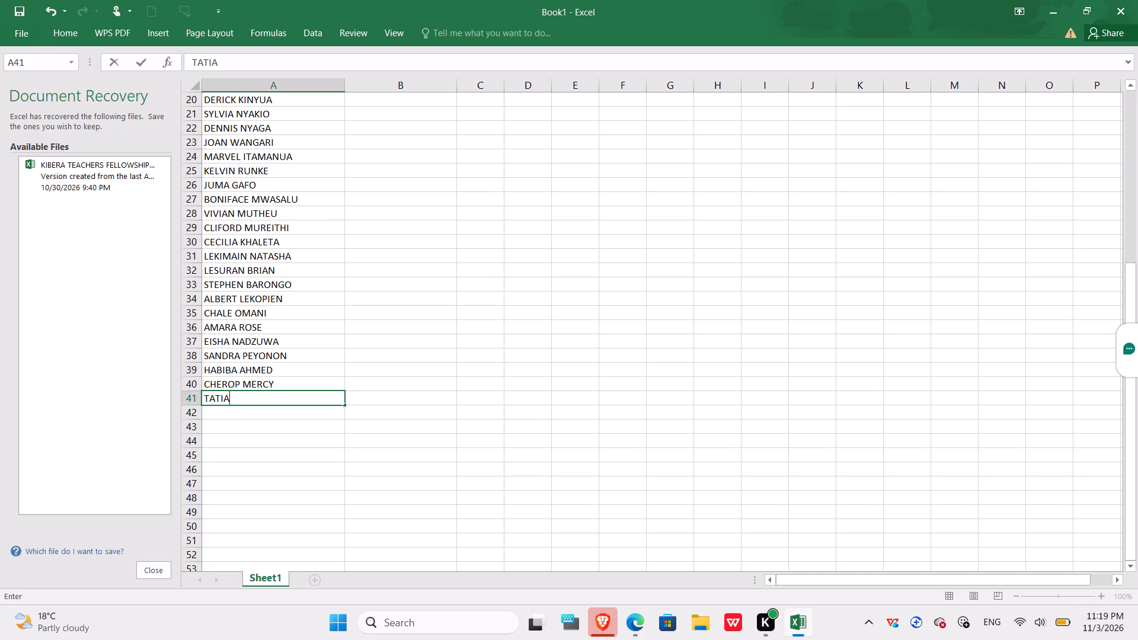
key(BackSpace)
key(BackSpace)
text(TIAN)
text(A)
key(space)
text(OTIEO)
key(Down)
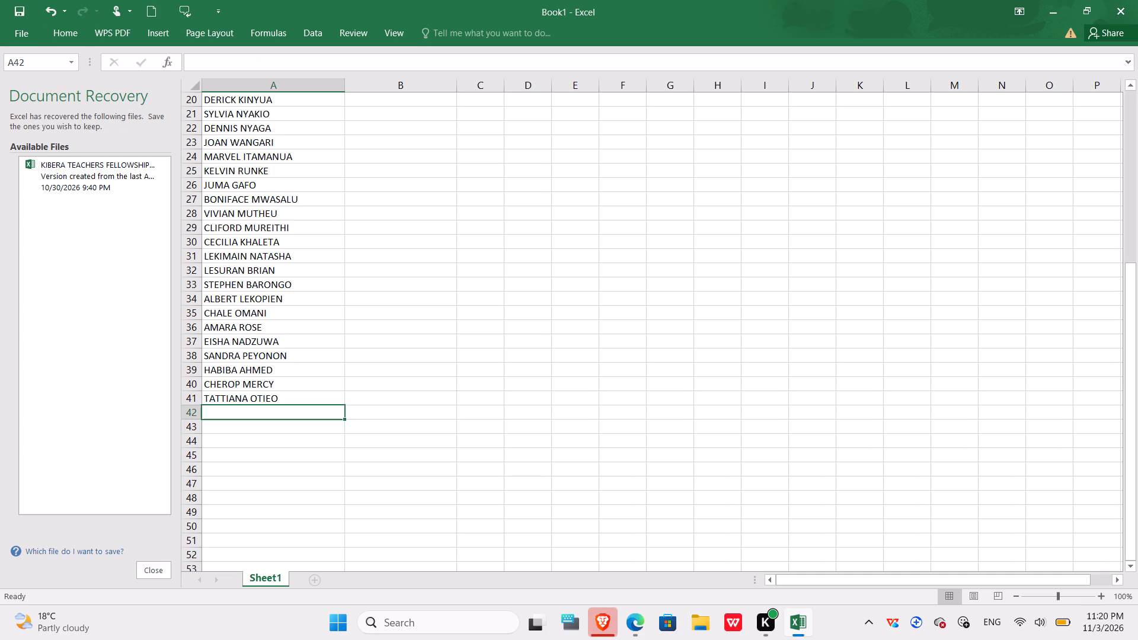
Enter the fortieth student's first name in capitals in cell A42.
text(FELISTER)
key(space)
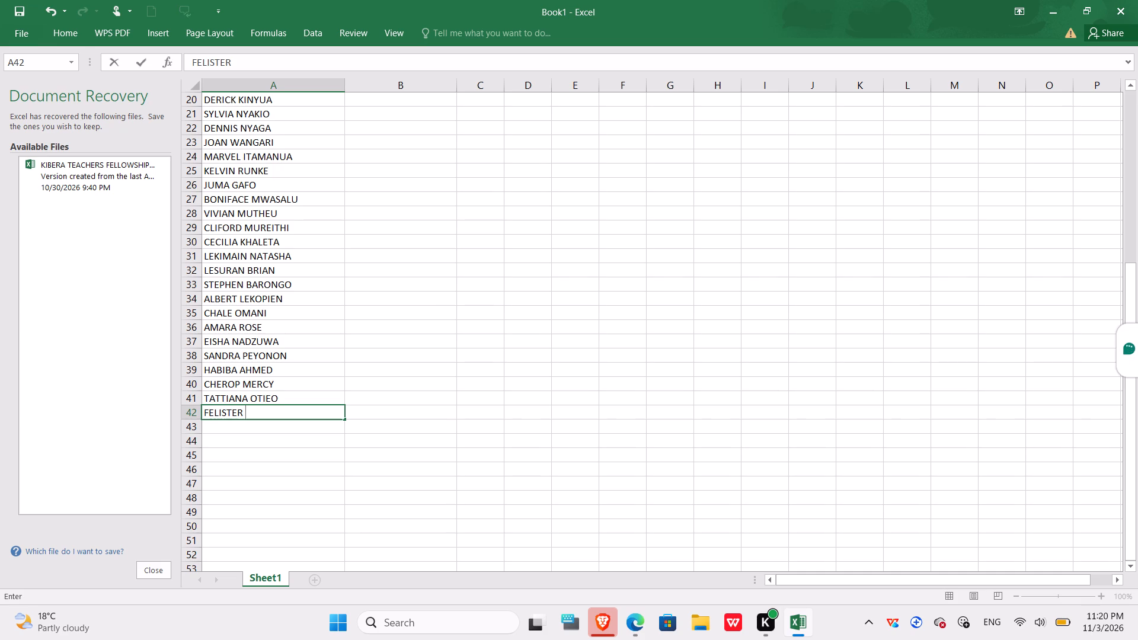
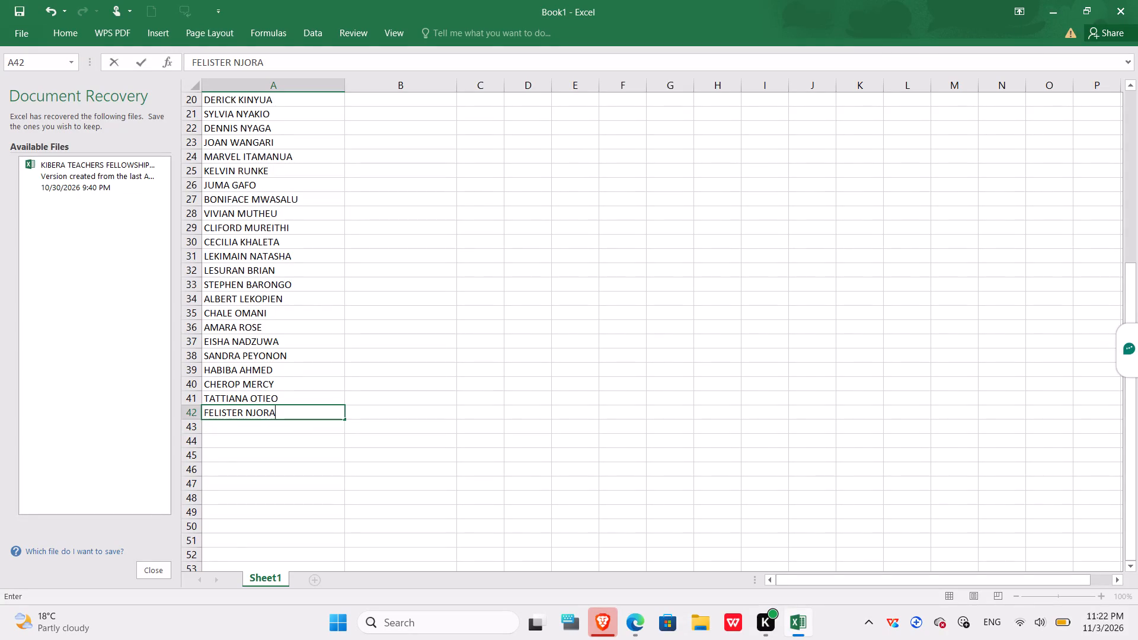
Enter the forty-first student's two-part name in capitals in cell A43.
key(Down)
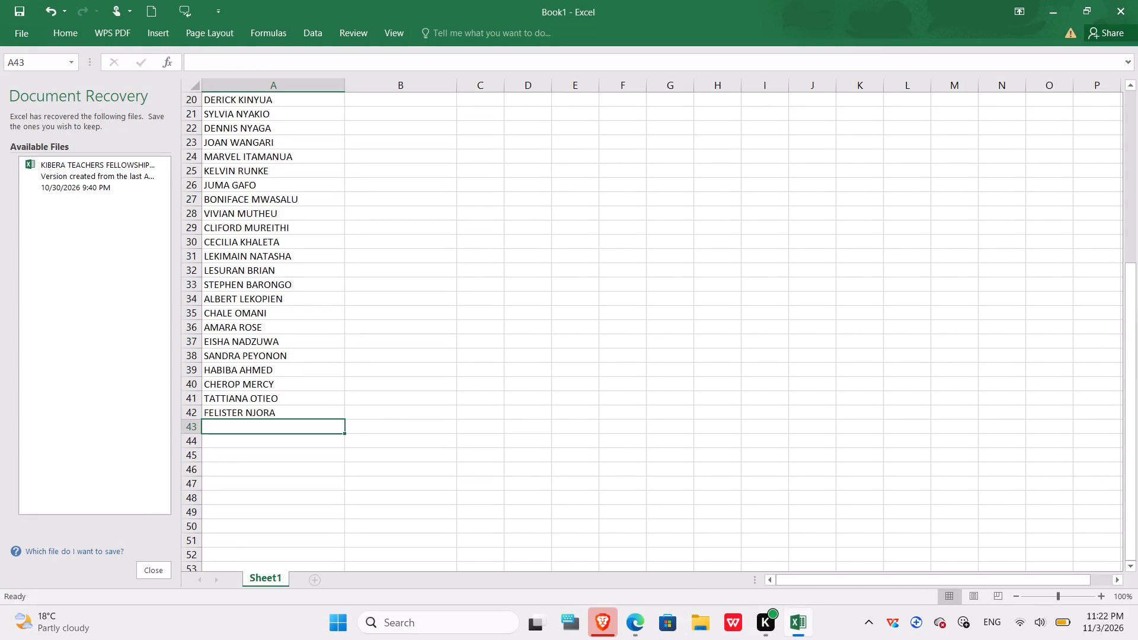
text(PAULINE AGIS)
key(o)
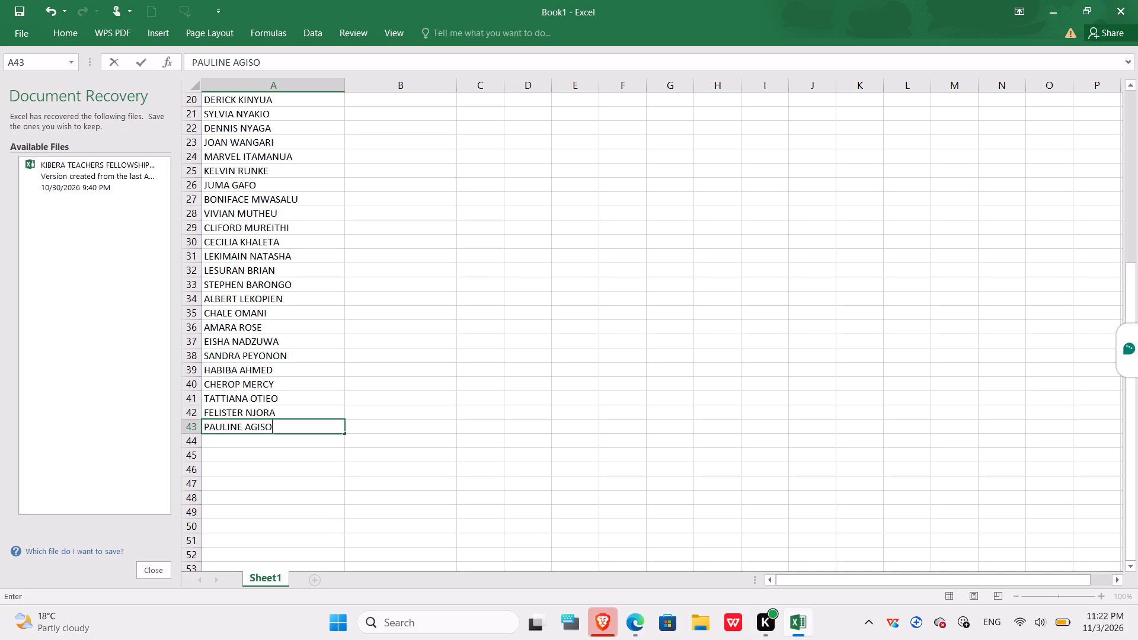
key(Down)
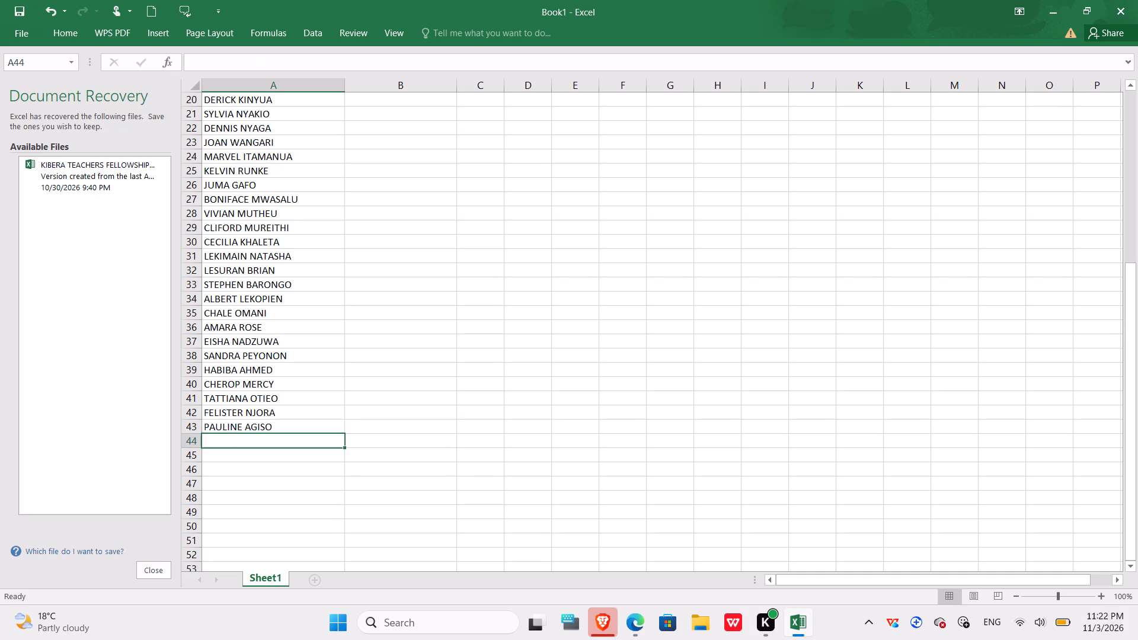
Enter the forty-second student's two-part name in capitals in cell A44.
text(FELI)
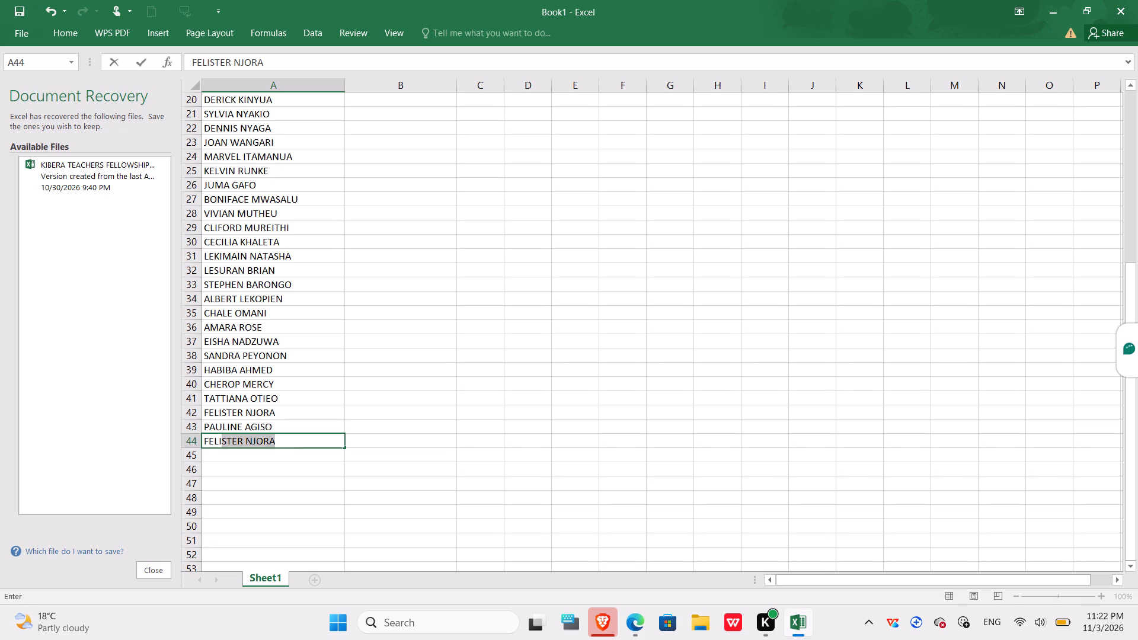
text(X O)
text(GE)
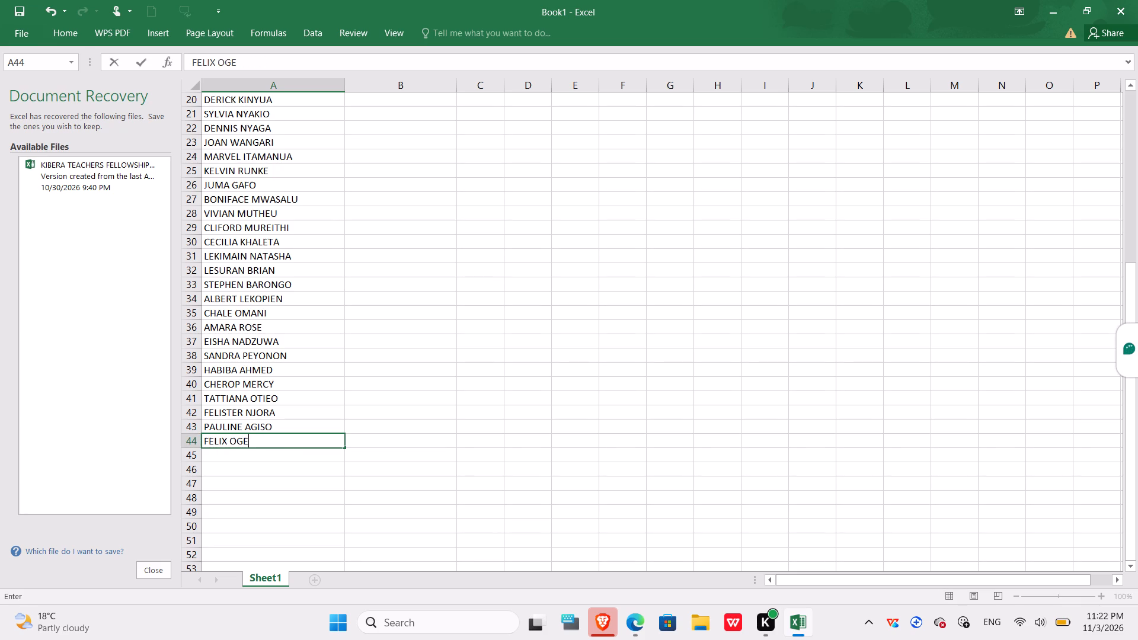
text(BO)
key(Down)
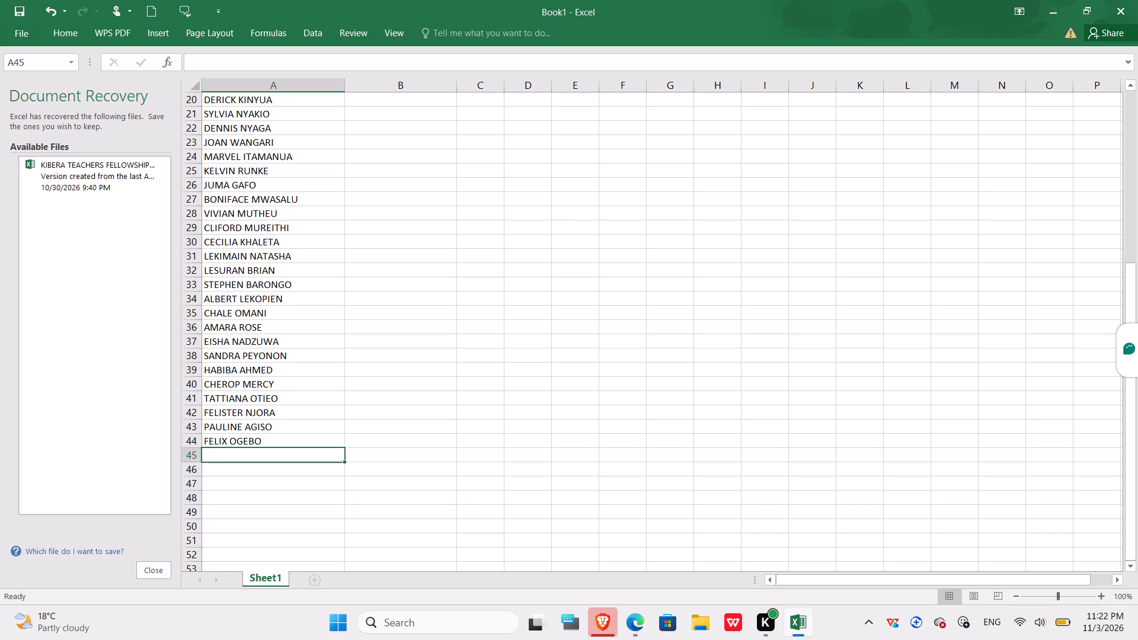
Correct the second name in cell A44 by inserting an M before the B.
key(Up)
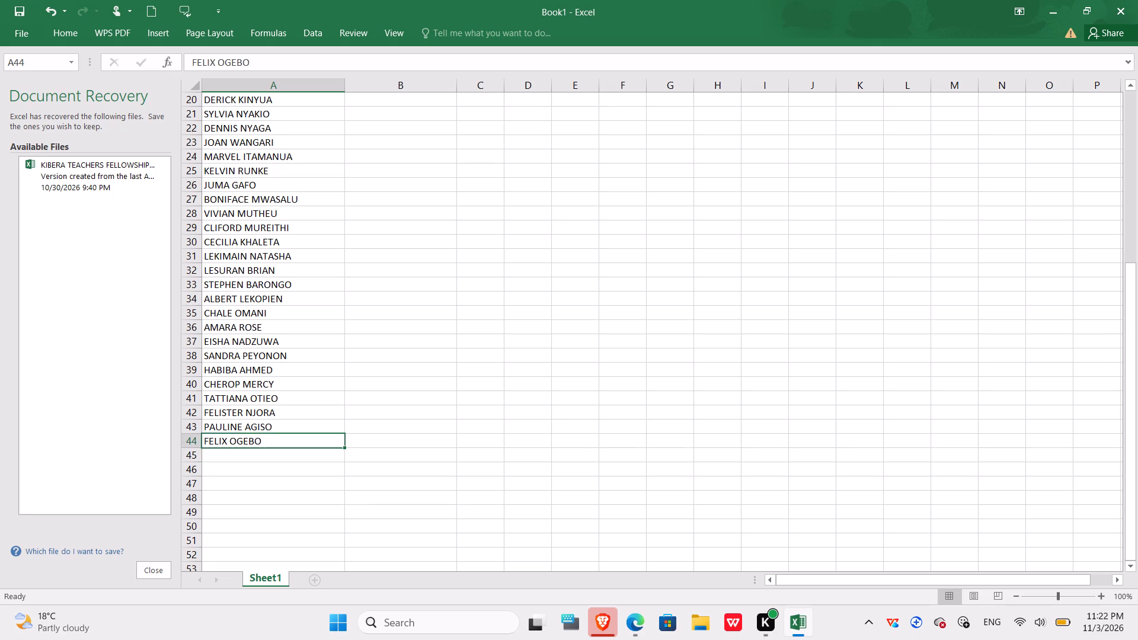
click(236, 59)
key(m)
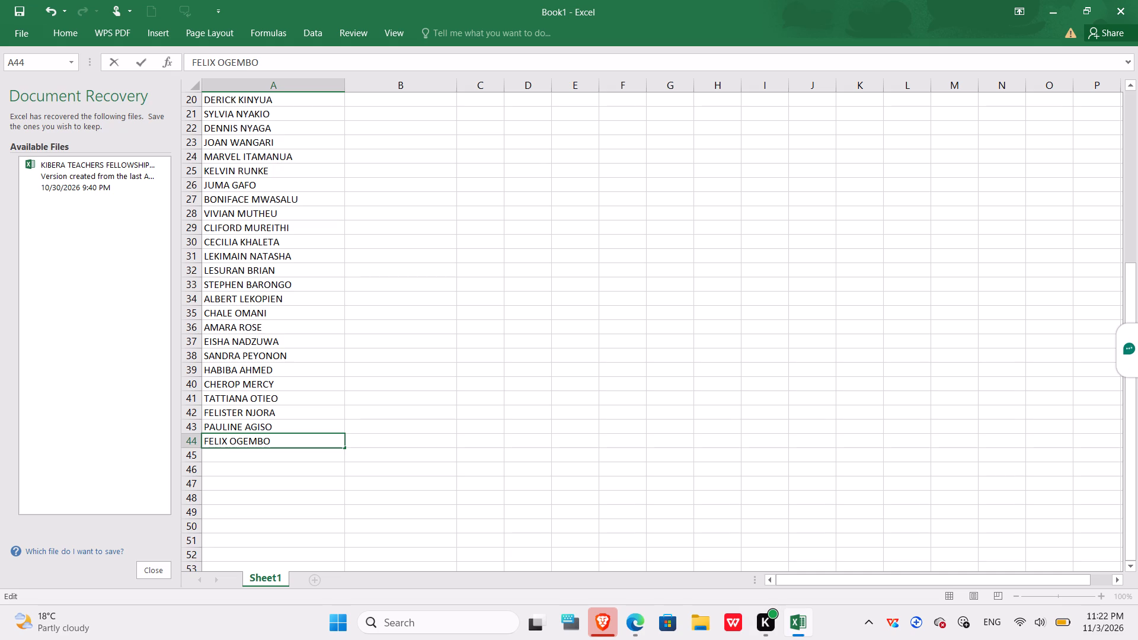
click(225, 455)
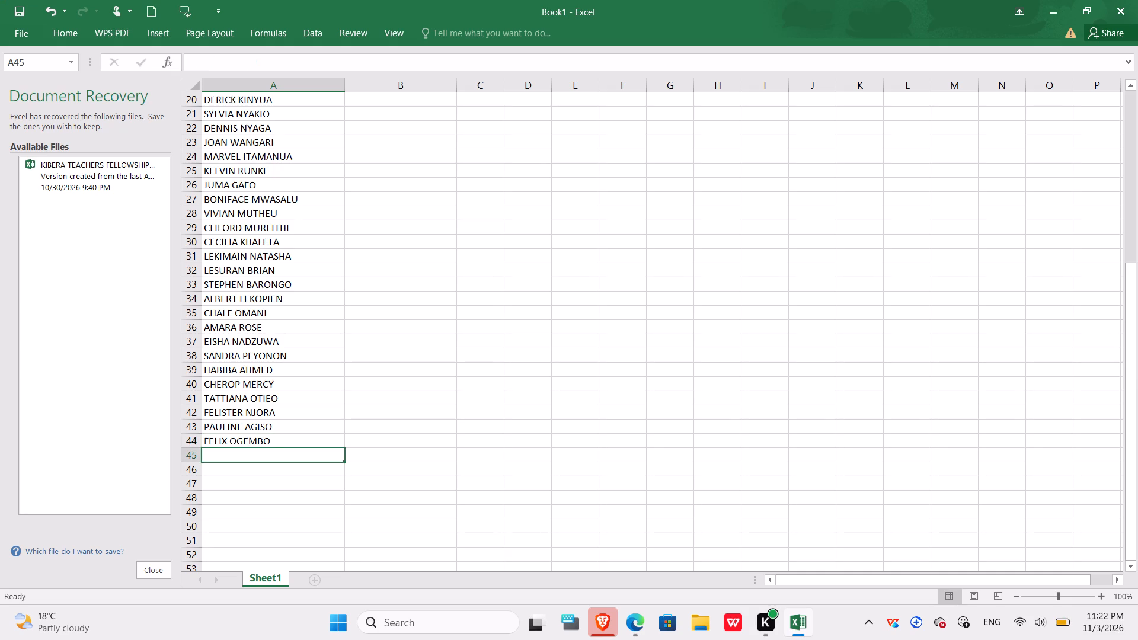
Enter the forty-third student's two-part name in capitals in cell A45.
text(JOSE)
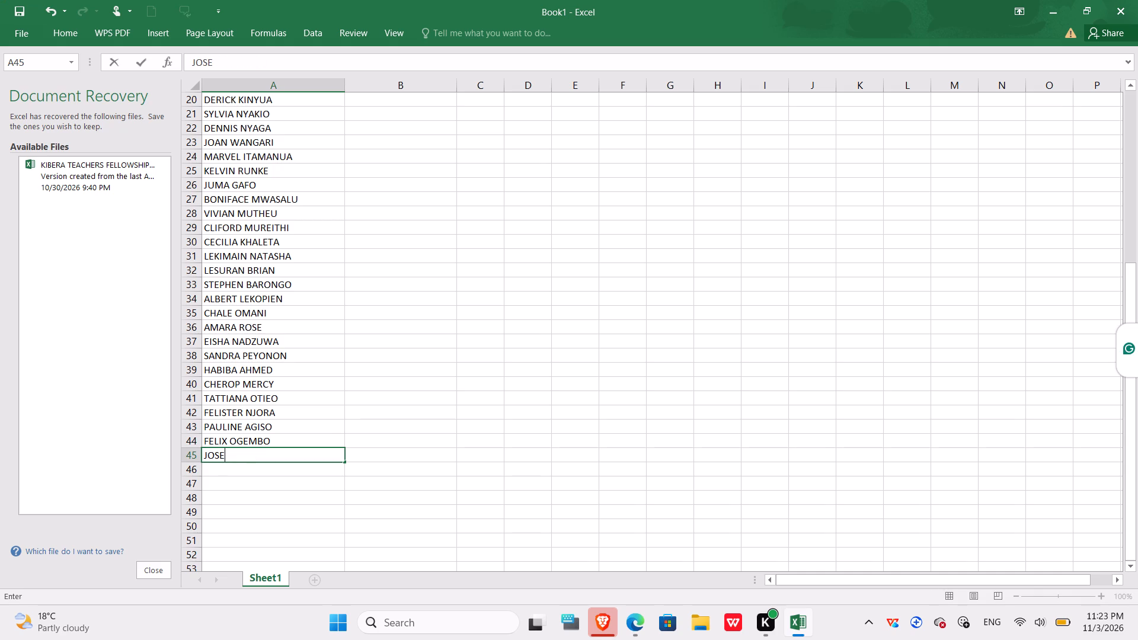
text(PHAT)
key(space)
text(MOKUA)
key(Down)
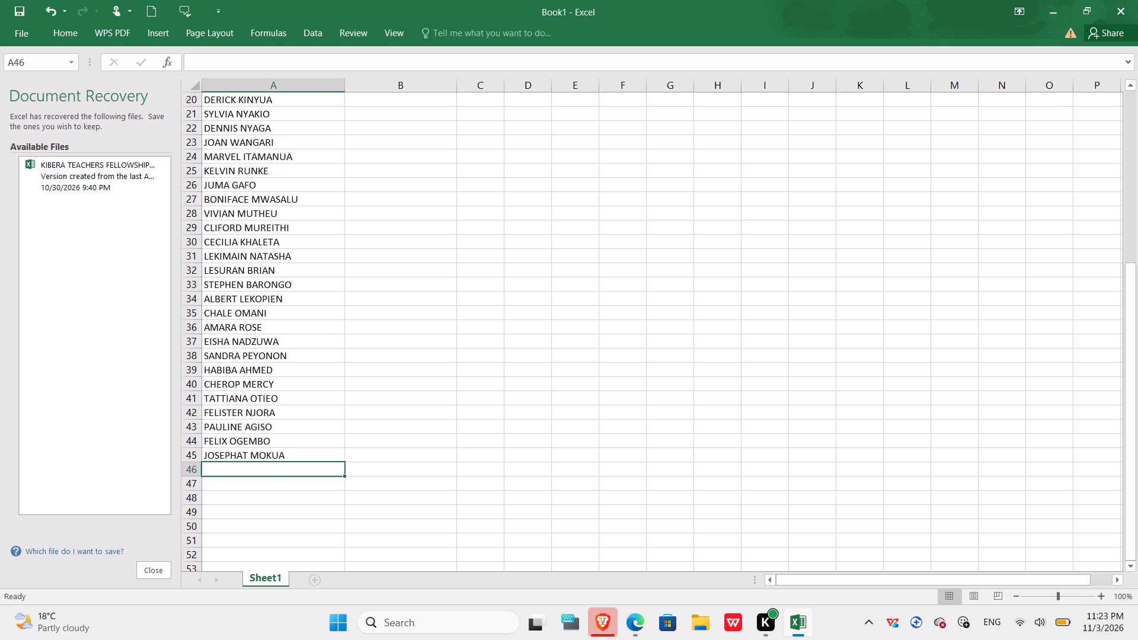
Enter the forty-fourth student's two-part name in capitals in cell A46, ending the second name with a double I.
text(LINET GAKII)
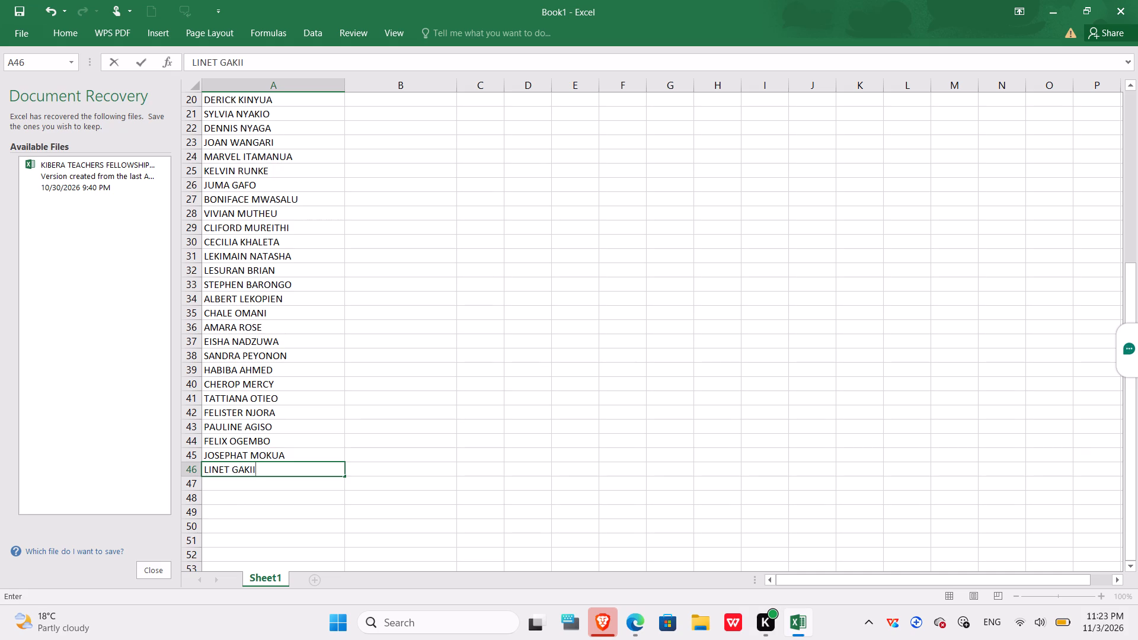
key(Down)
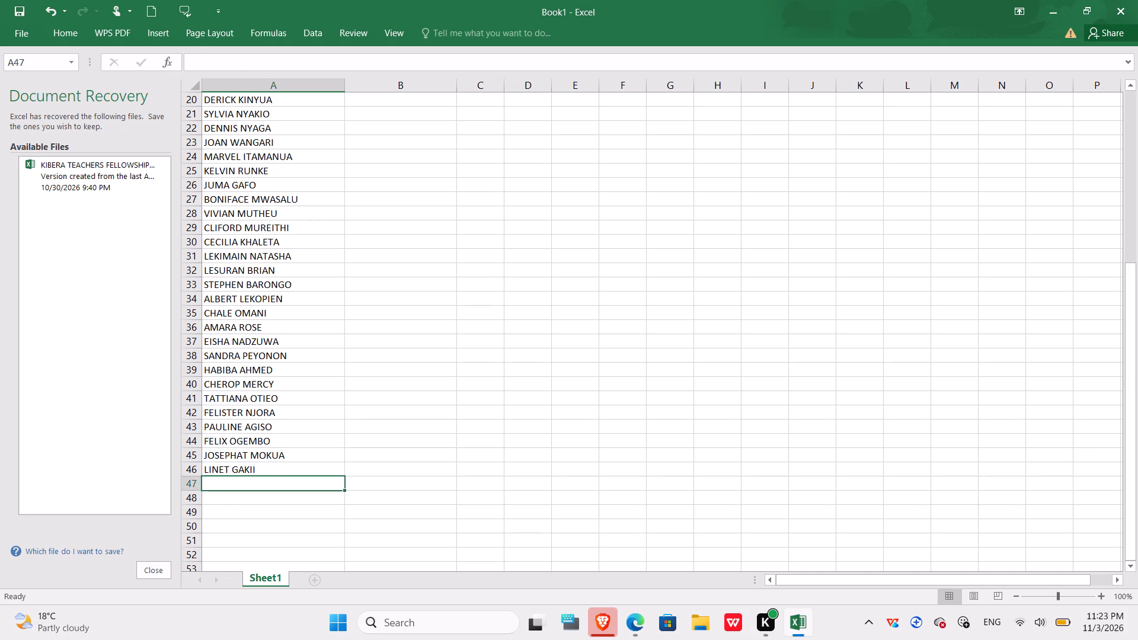
Enter the forty-fifth student's two-part name in capitals in cell A47, replacing the suggested second name with the student's own.
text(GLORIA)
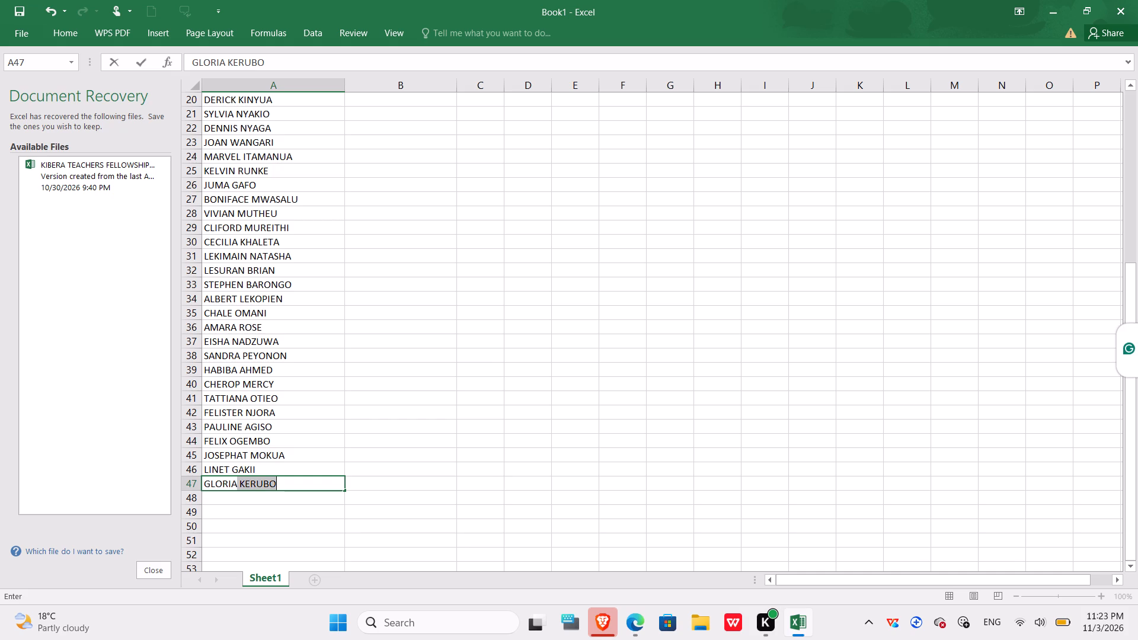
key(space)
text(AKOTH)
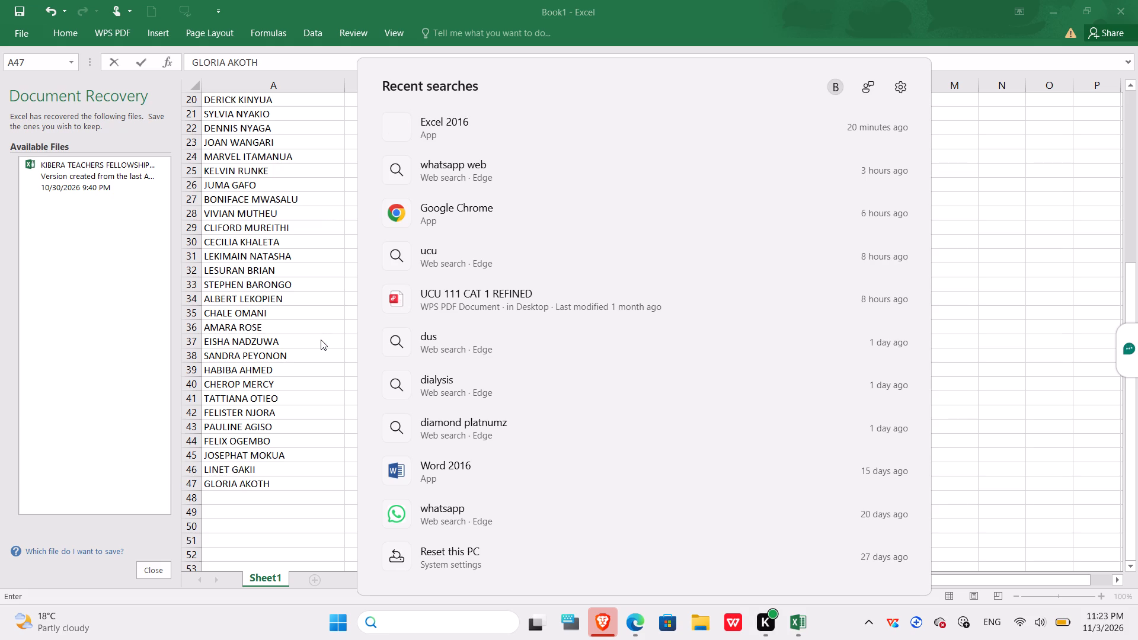
Switch to Google Chrome from the recent searches and open the browser with the Dexter profile.
double_click(426, 224)
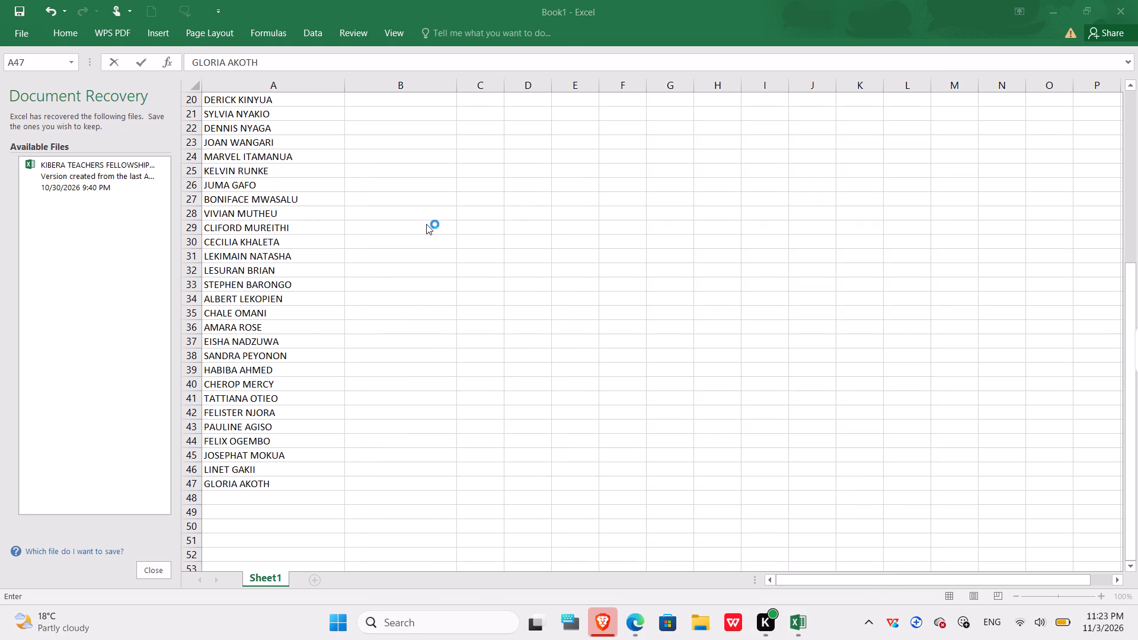
double_click(373, 267)
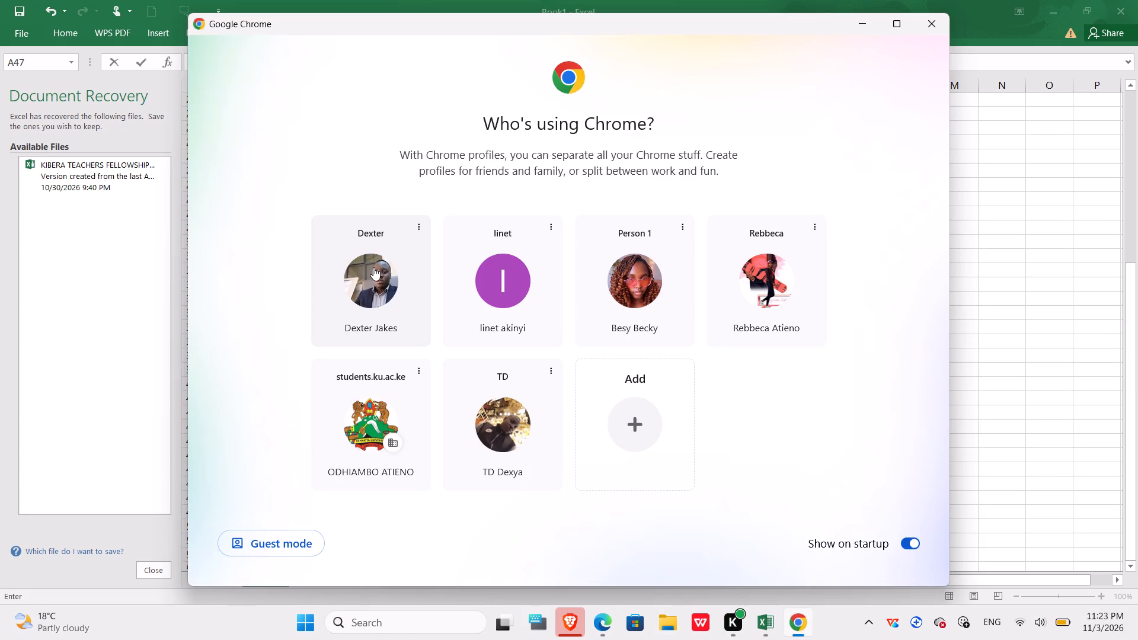
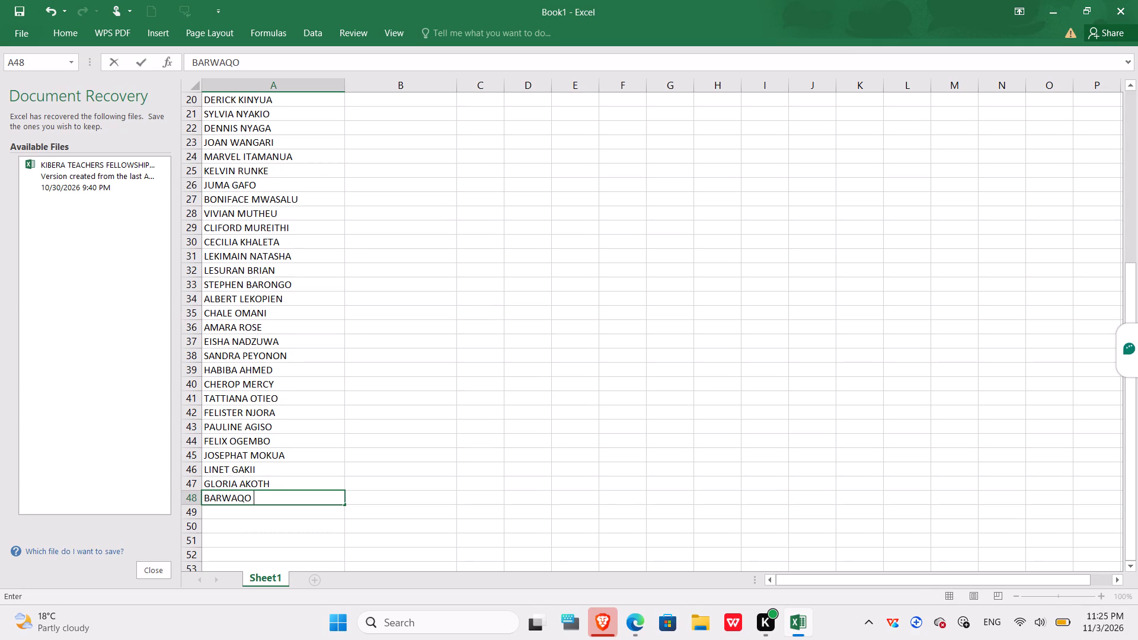
Complete the forty-sixth student's second name in cell A48 and enter the forty-seventh student's two-part name in capitals in cell A49.
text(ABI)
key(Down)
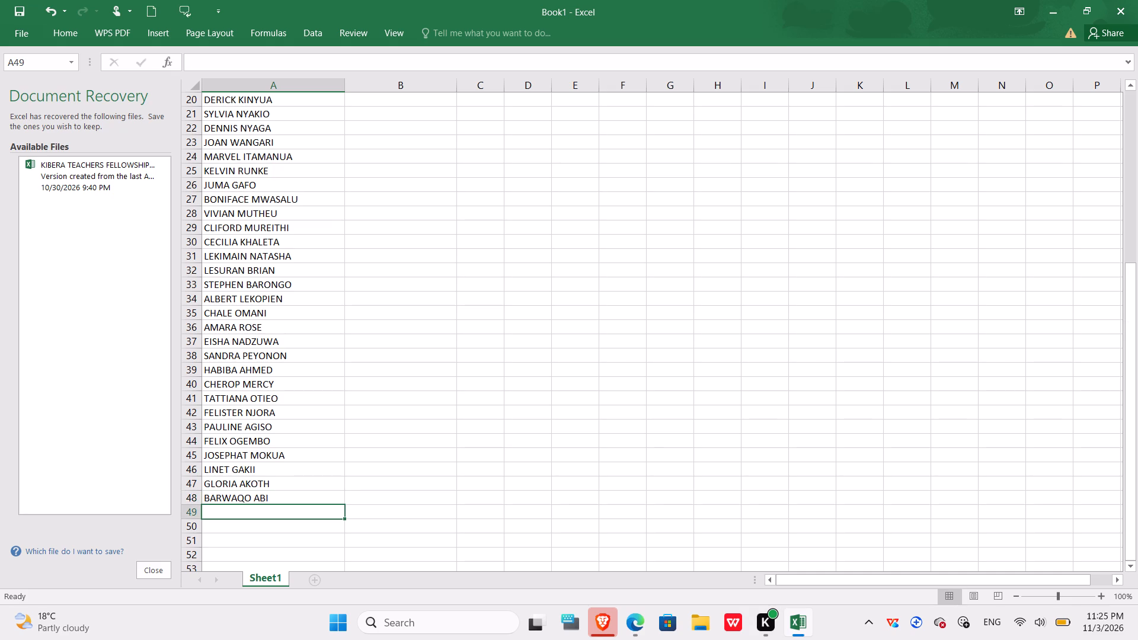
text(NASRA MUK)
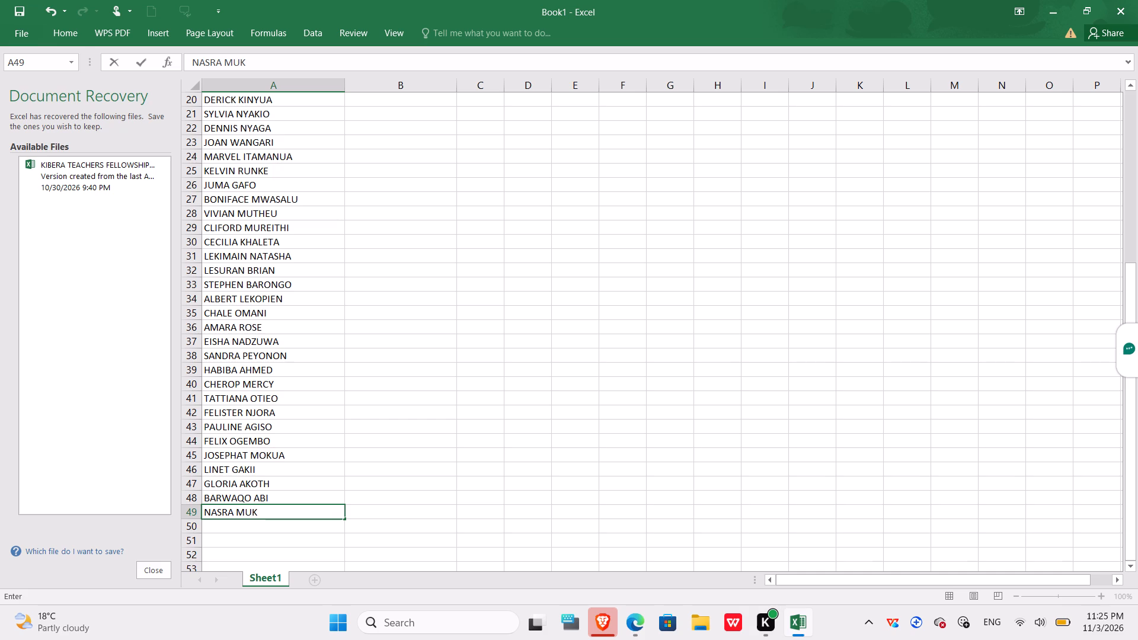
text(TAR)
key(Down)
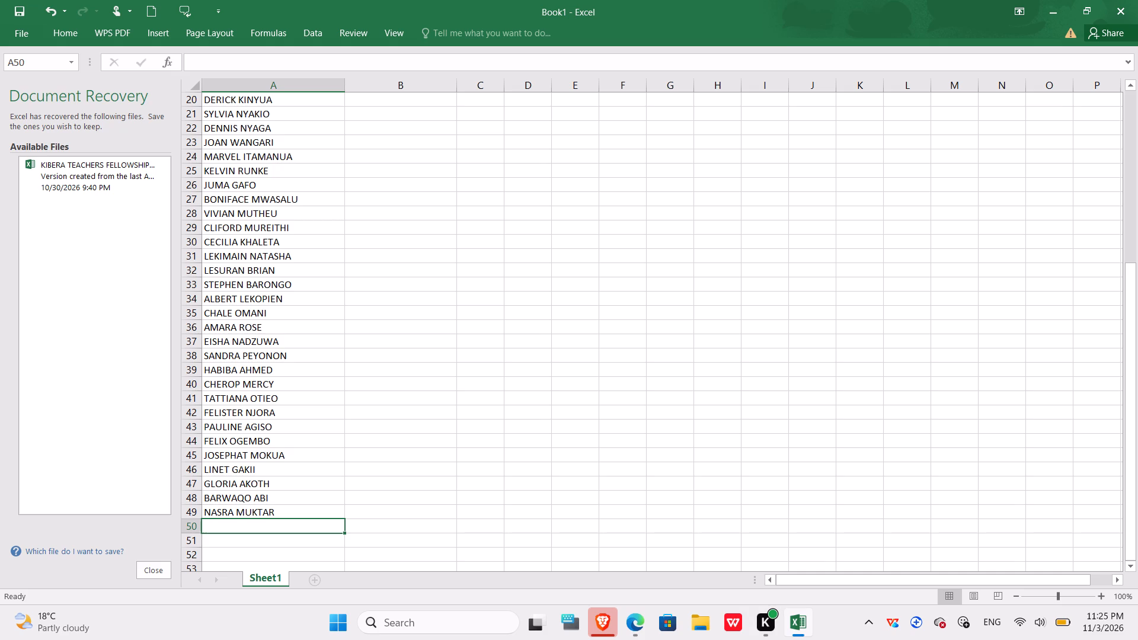
Enter the forty-eighth student's two-part name in capitals in cell A50, with a three-letter second name.
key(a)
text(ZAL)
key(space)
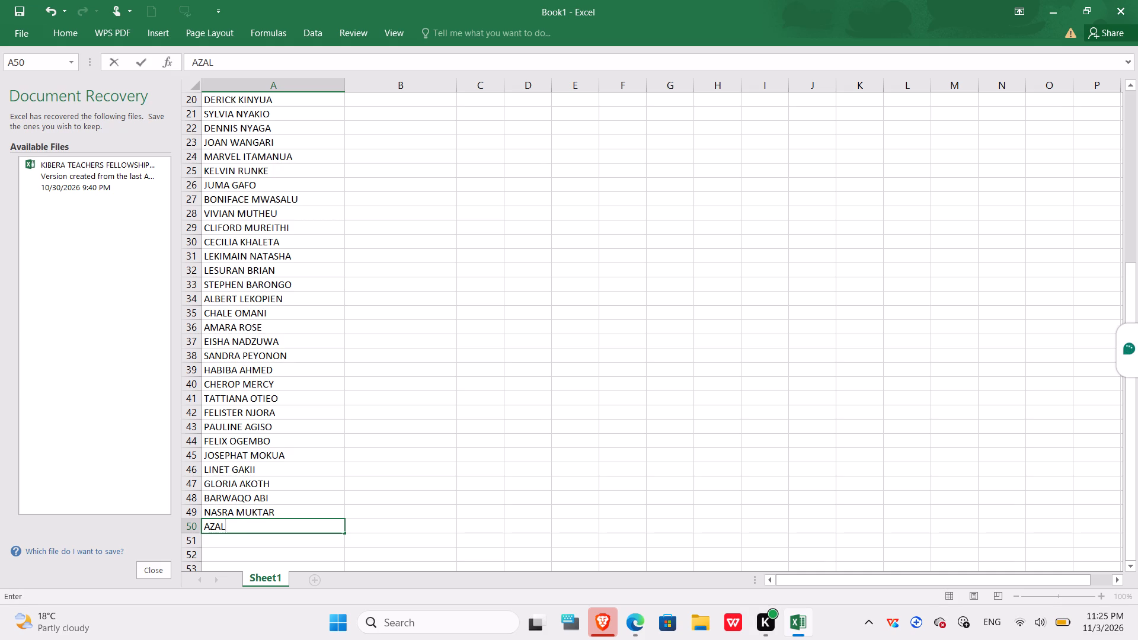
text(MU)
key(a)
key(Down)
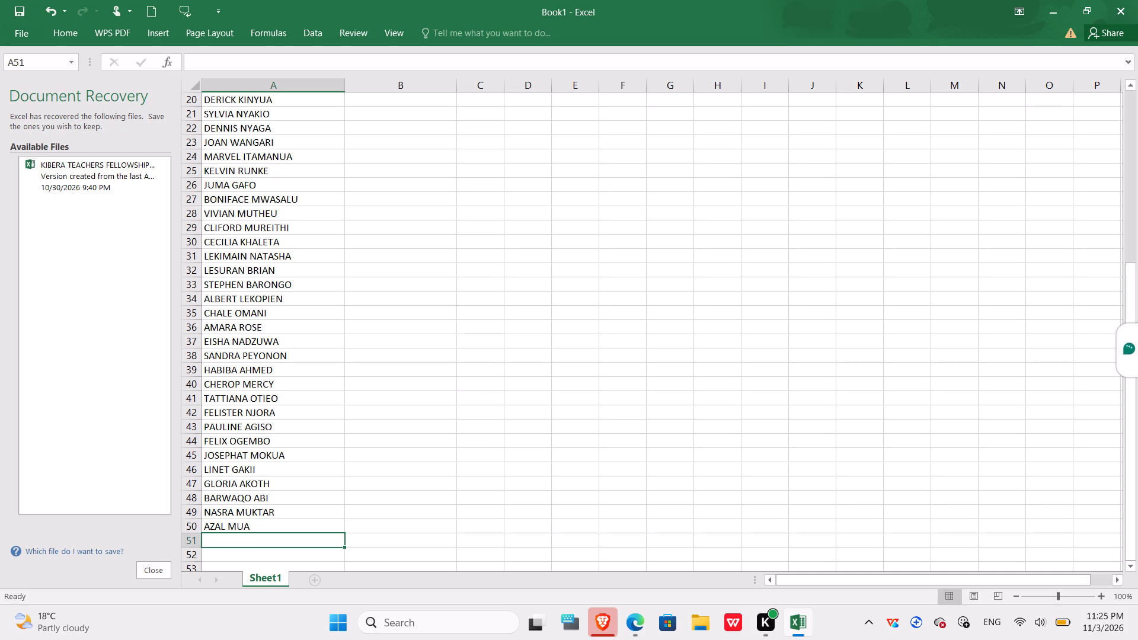
Enter the forty-ninth to fifty-first students' two-part names in capitals in cells A51 to A53.
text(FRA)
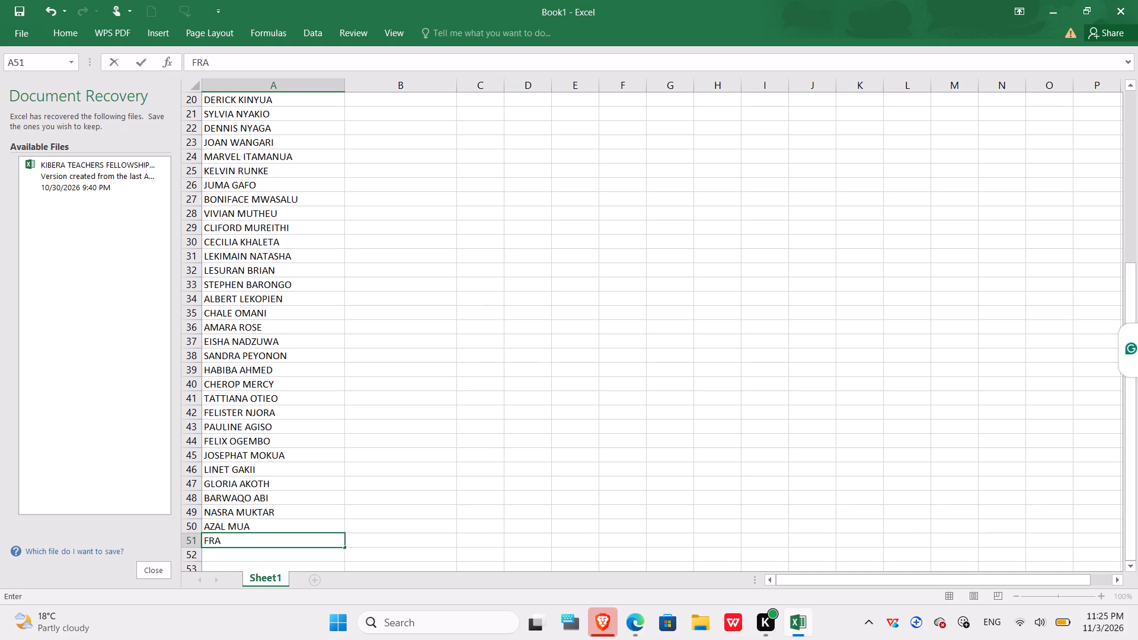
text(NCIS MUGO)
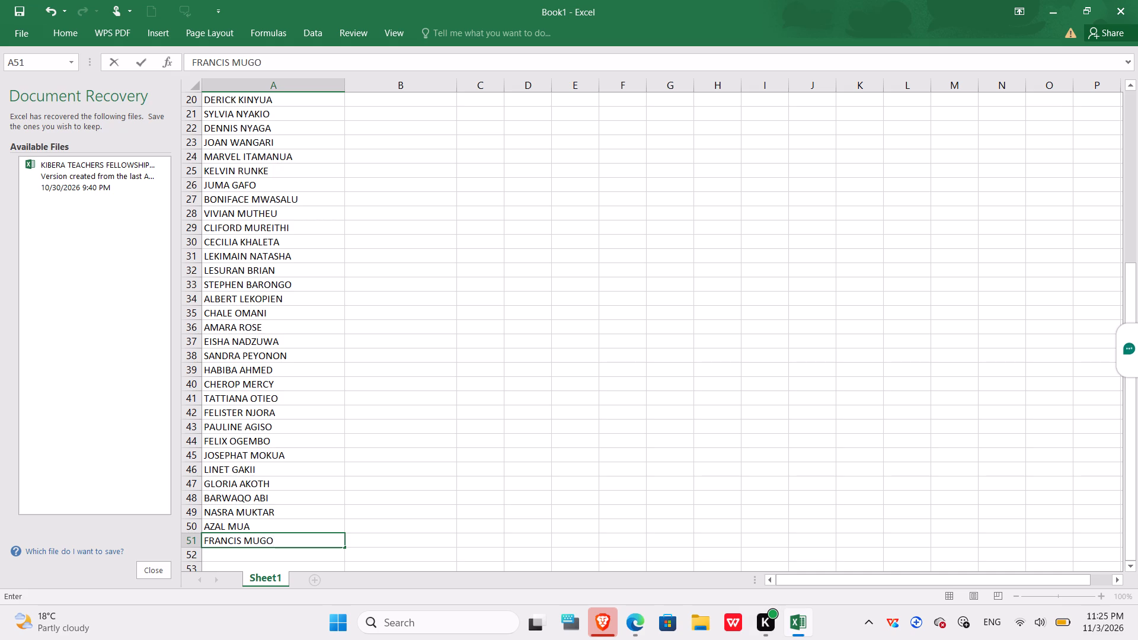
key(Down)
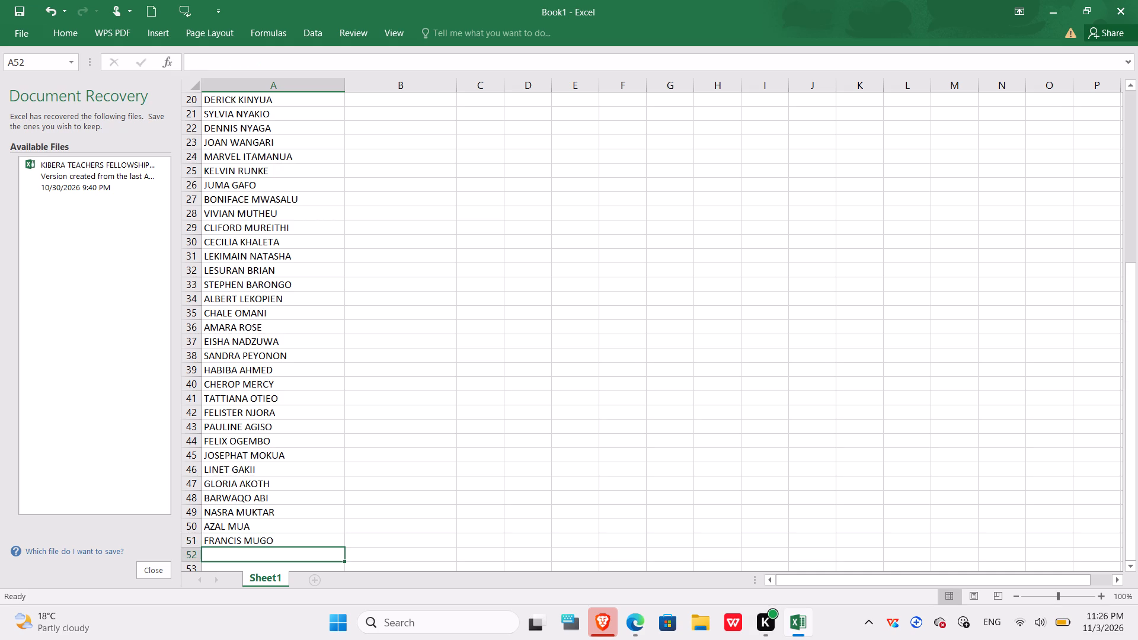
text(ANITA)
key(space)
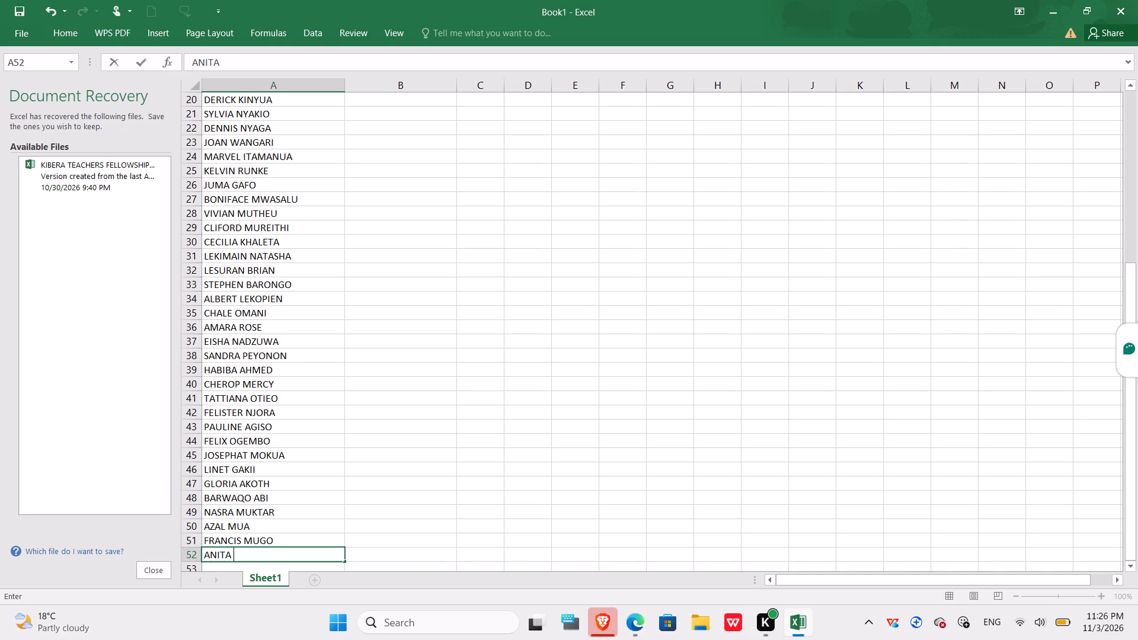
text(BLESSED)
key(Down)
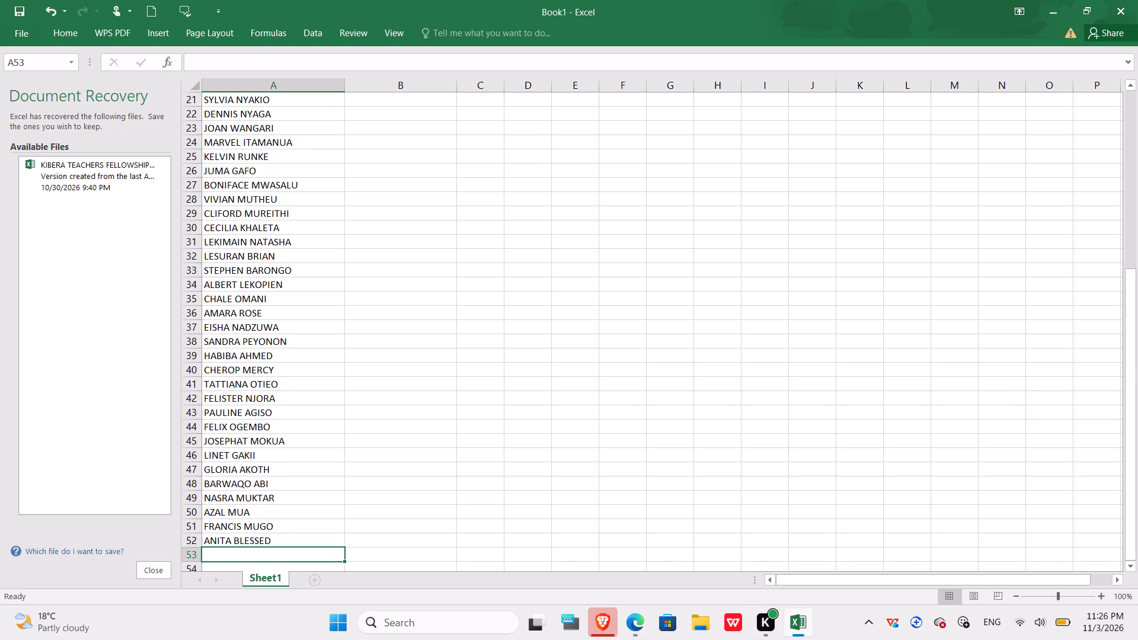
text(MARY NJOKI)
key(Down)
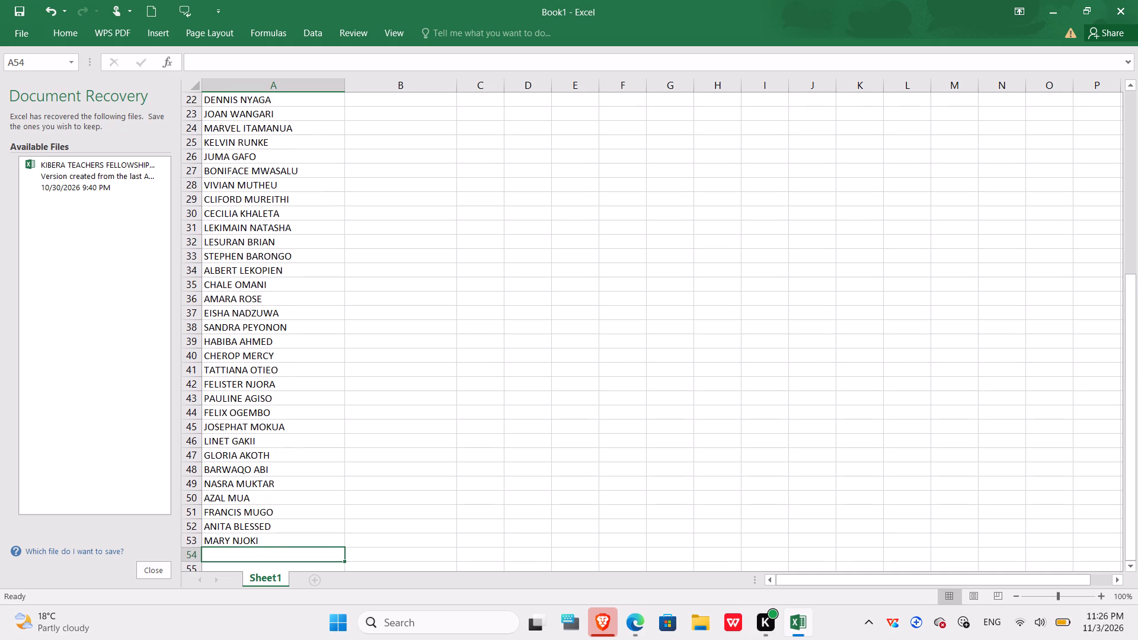
Enter the fifty-second student's two-part name in capitals in cell A54.
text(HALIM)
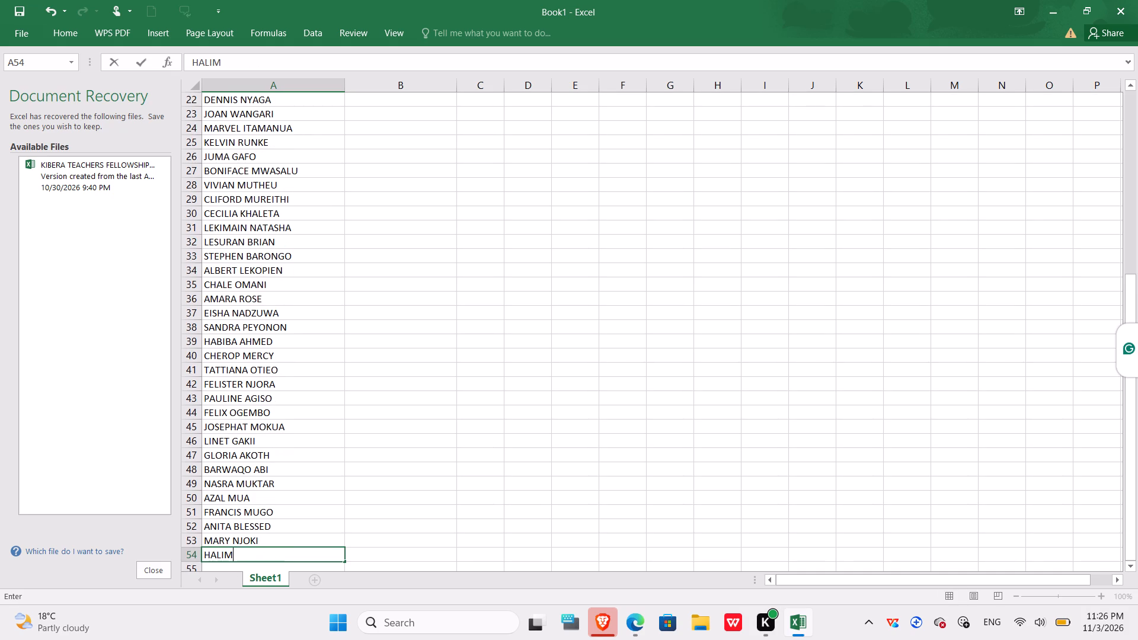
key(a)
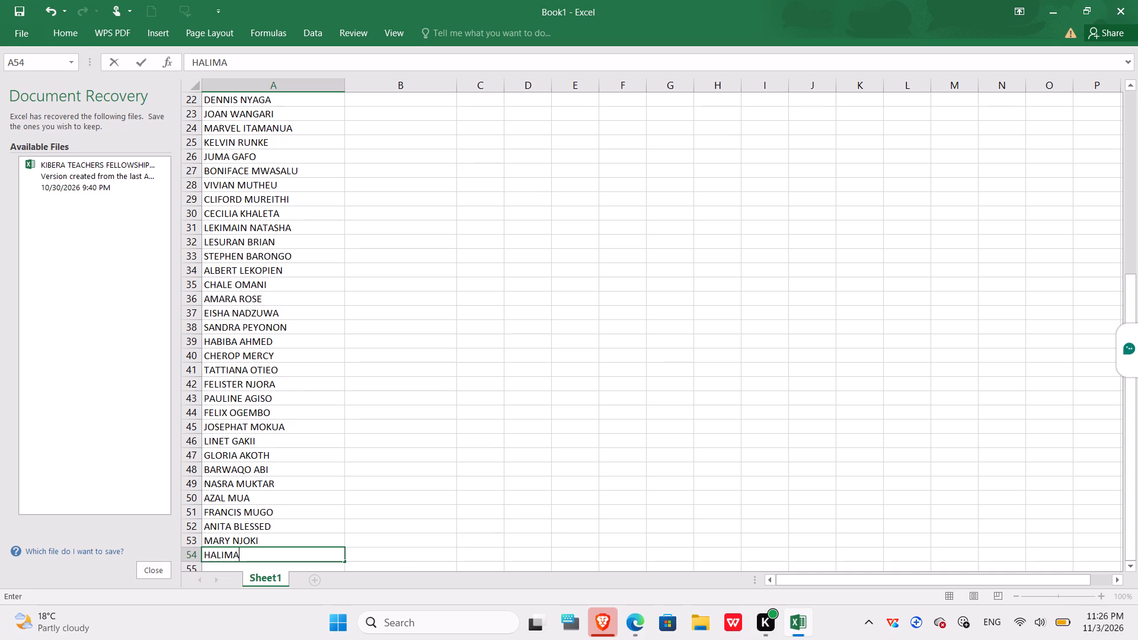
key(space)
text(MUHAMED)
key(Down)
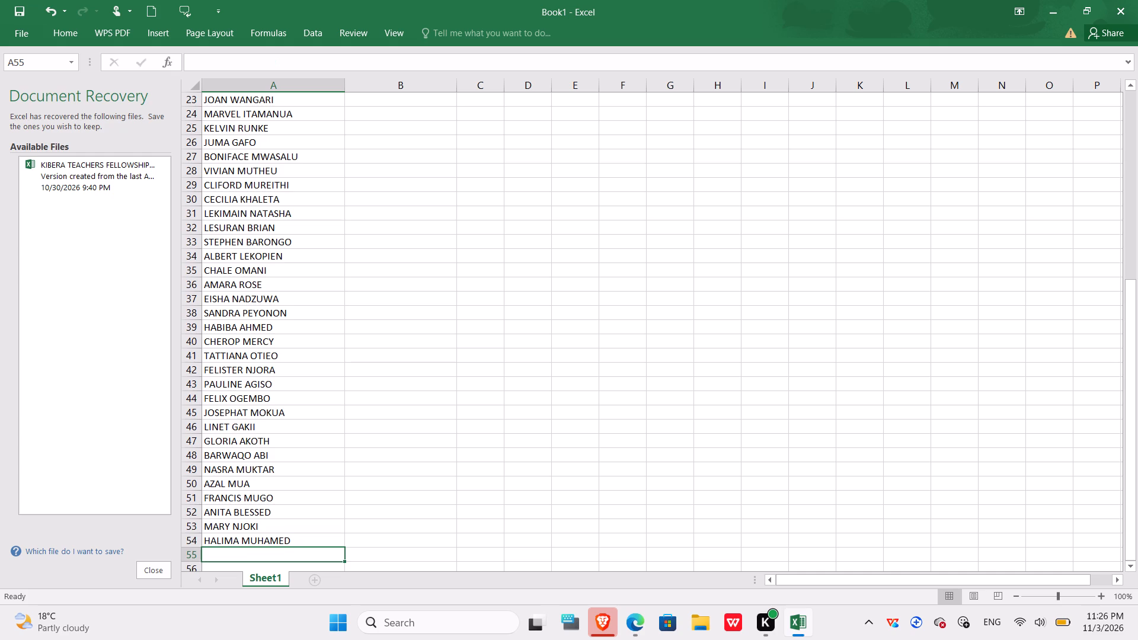
Enter the fifty-third and fifty-fourth students' two-part names in capitals in cells A55 and A56.
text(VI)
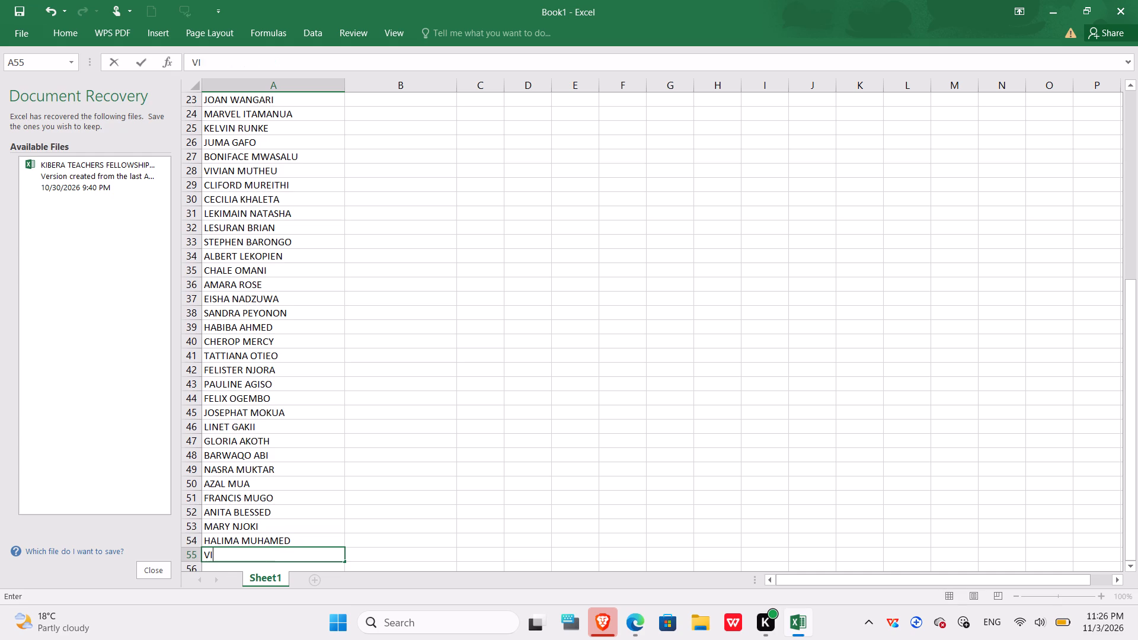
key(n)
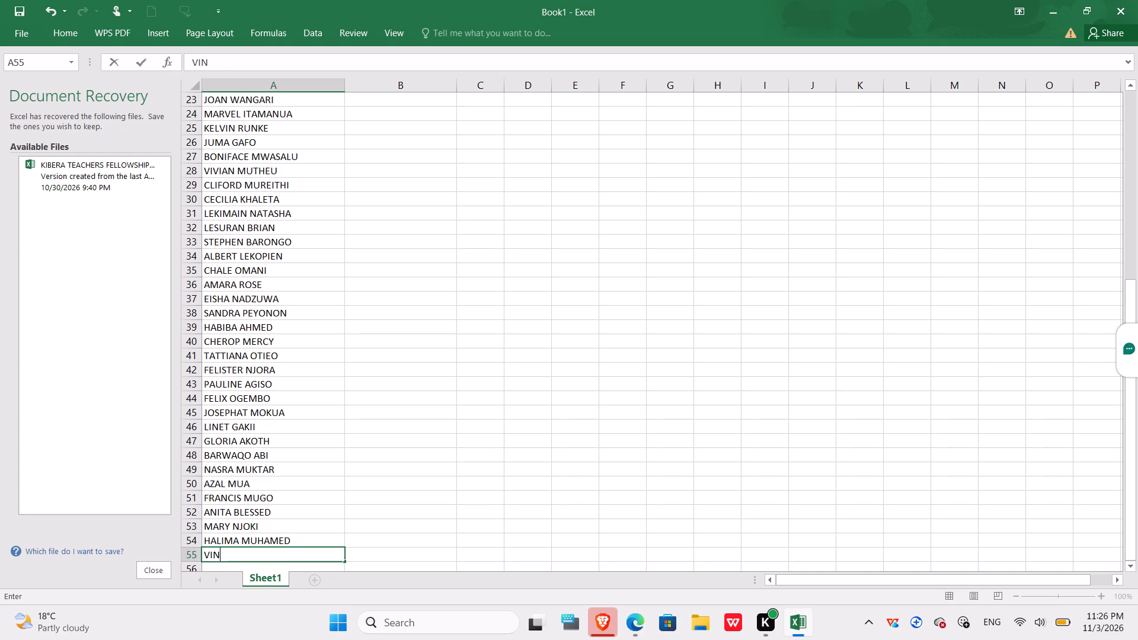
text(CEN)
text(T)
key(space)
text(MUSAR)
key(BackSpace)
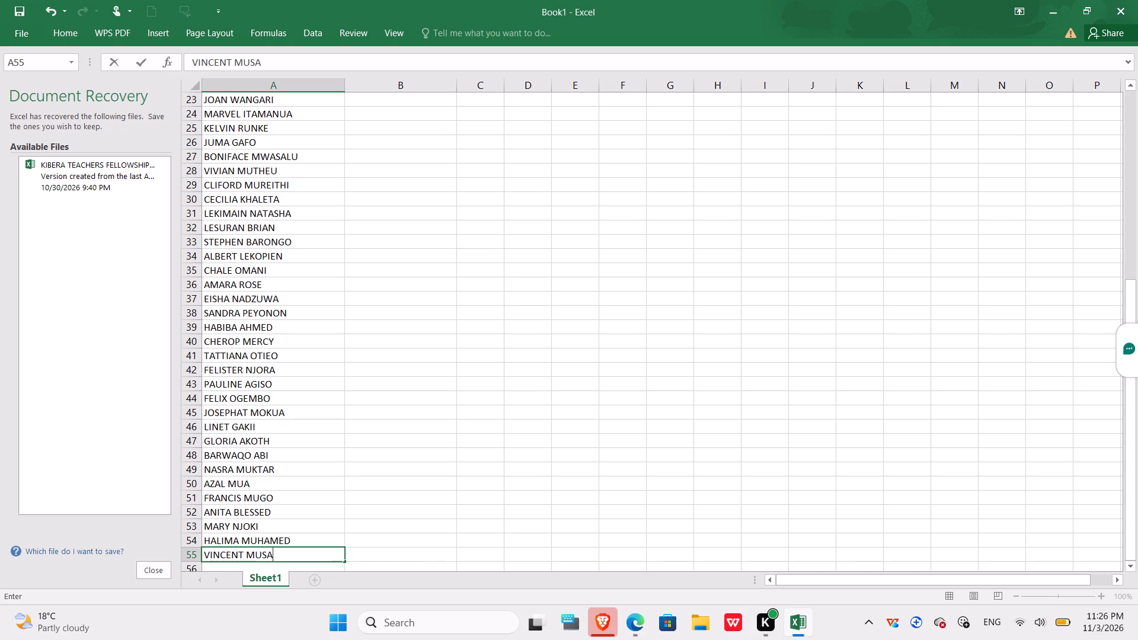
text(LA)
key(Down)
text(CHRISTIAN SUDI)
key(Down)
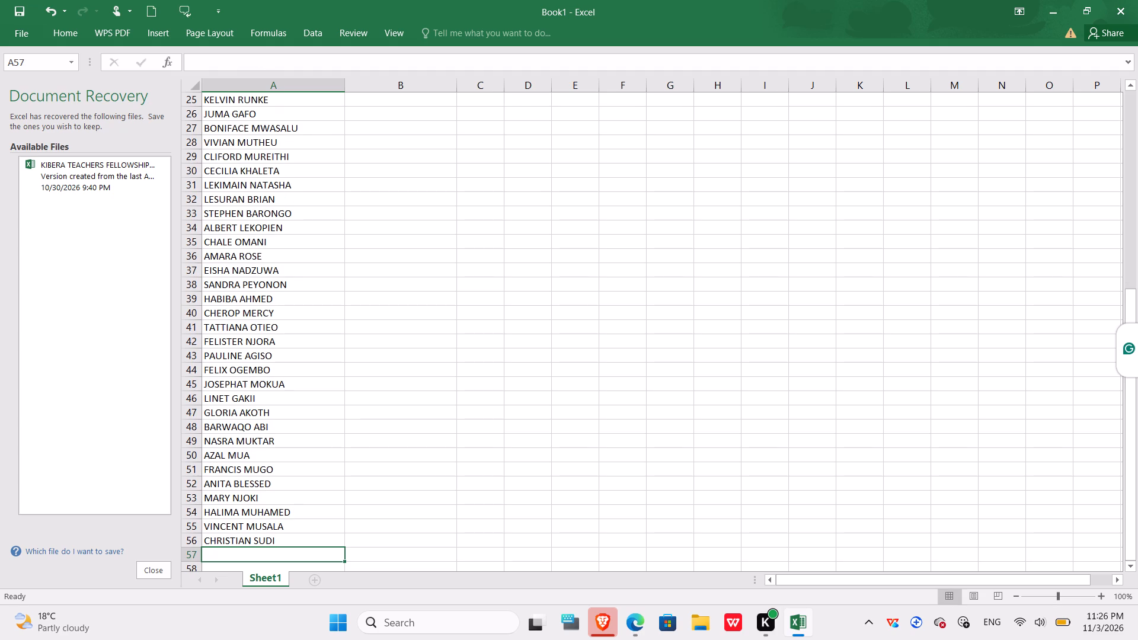
Enter only the fifty-fifth student's first name in capitals in cell A57, spelled with an R before the final A.
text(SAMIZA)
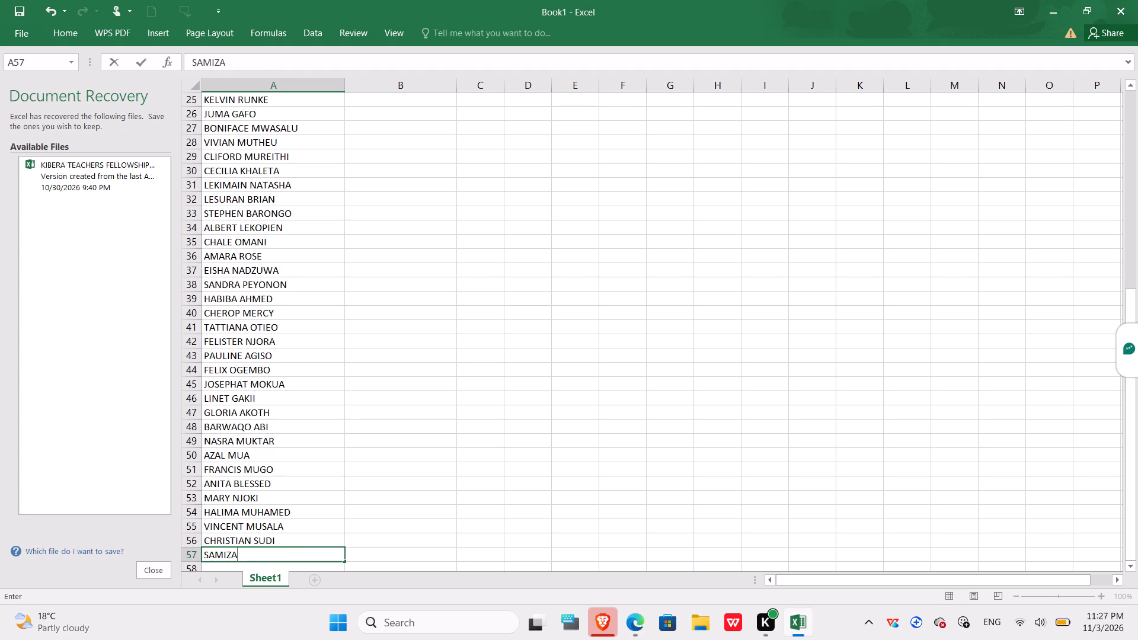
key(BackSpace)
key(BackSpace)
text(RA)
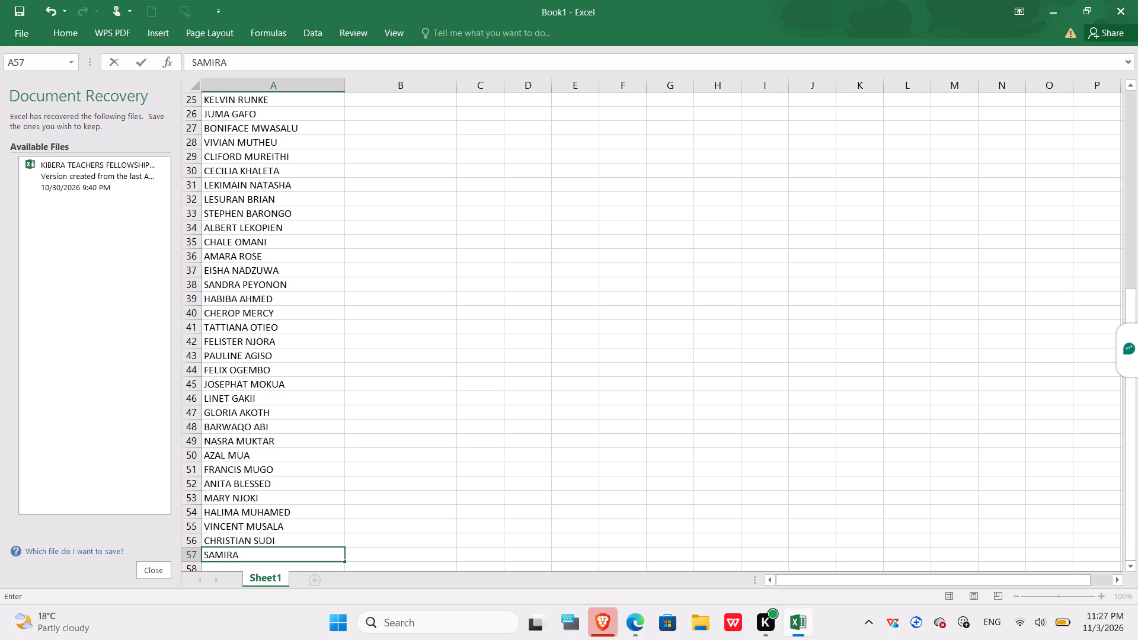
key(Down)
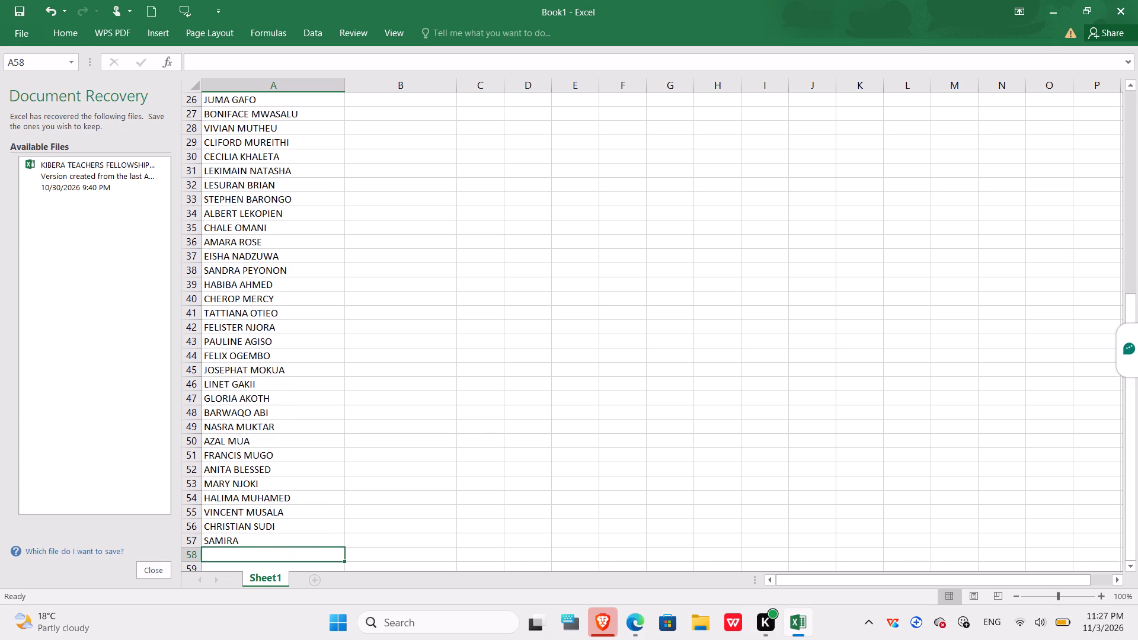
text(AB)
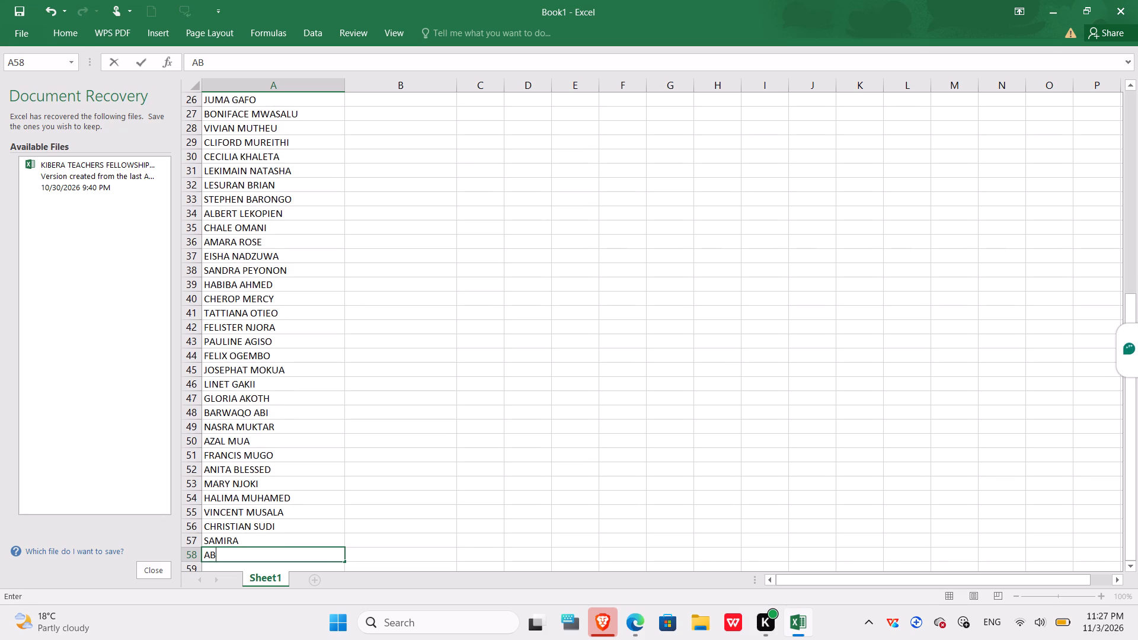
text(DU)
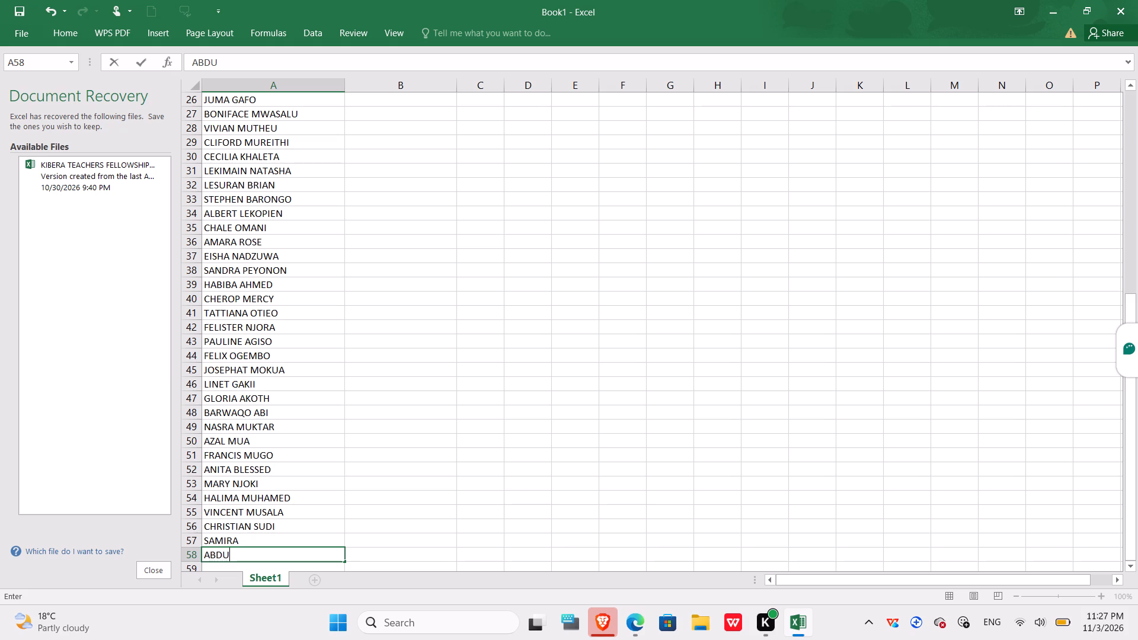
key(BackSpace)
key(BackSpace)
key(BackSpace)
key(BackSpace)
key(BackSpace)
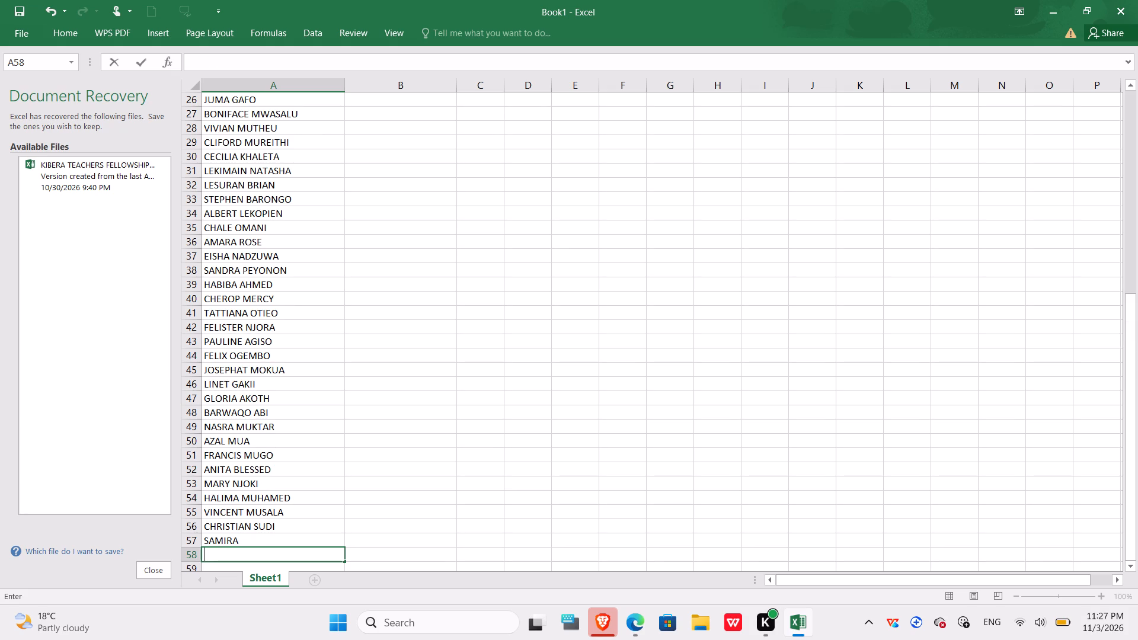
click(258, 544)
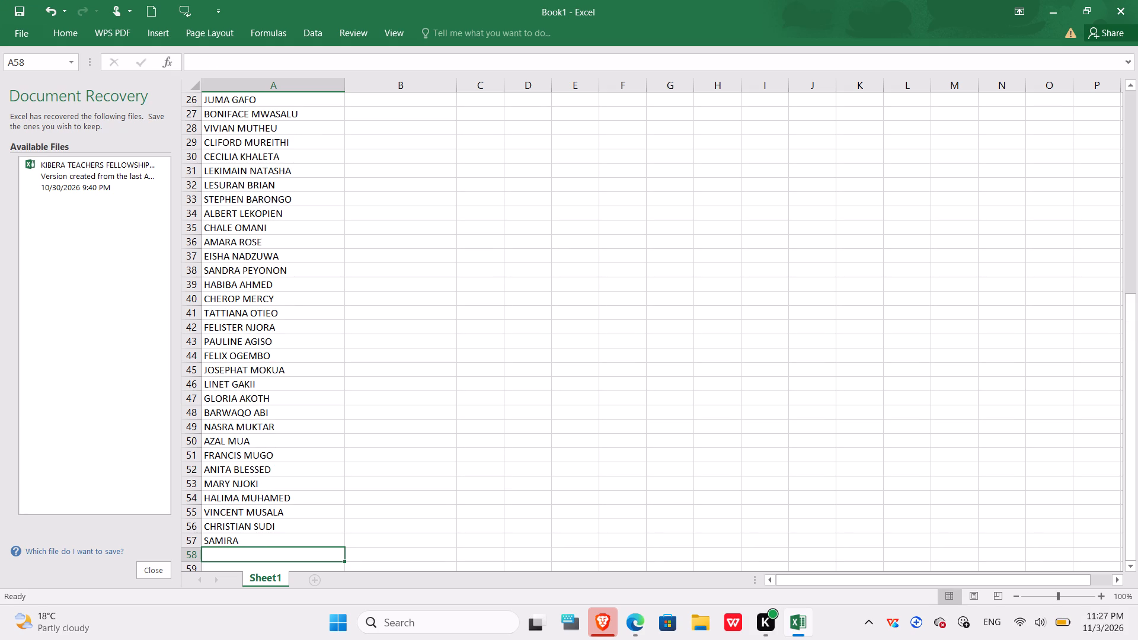
Add the fifty-fifth student's second name in capitals after the first name in cell A57.
click(251, 540)
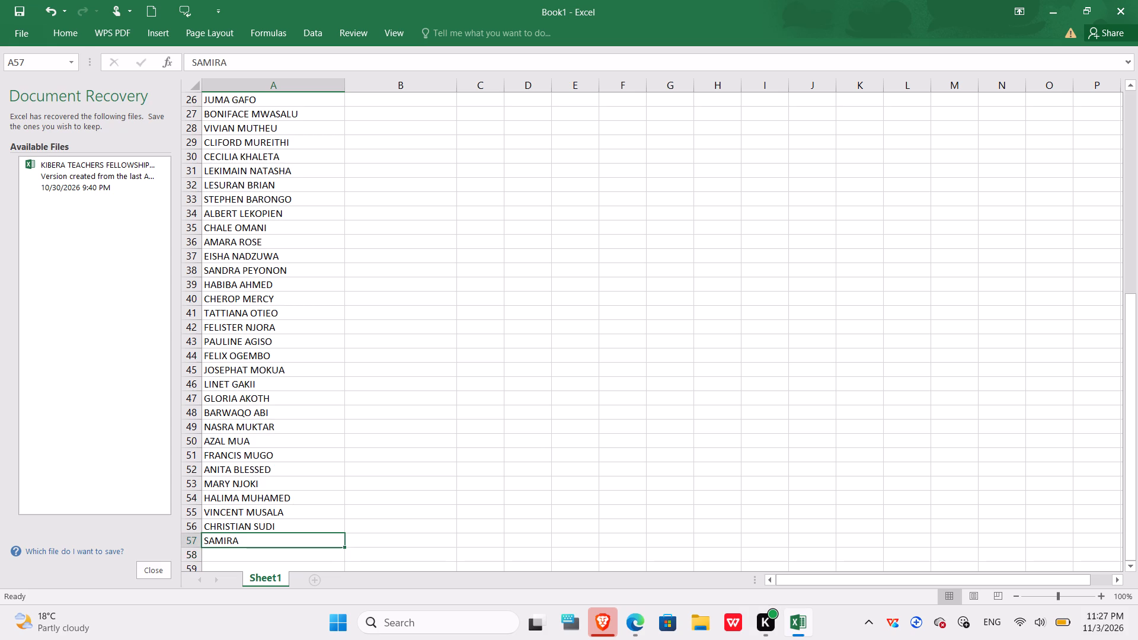
click(235, 61)
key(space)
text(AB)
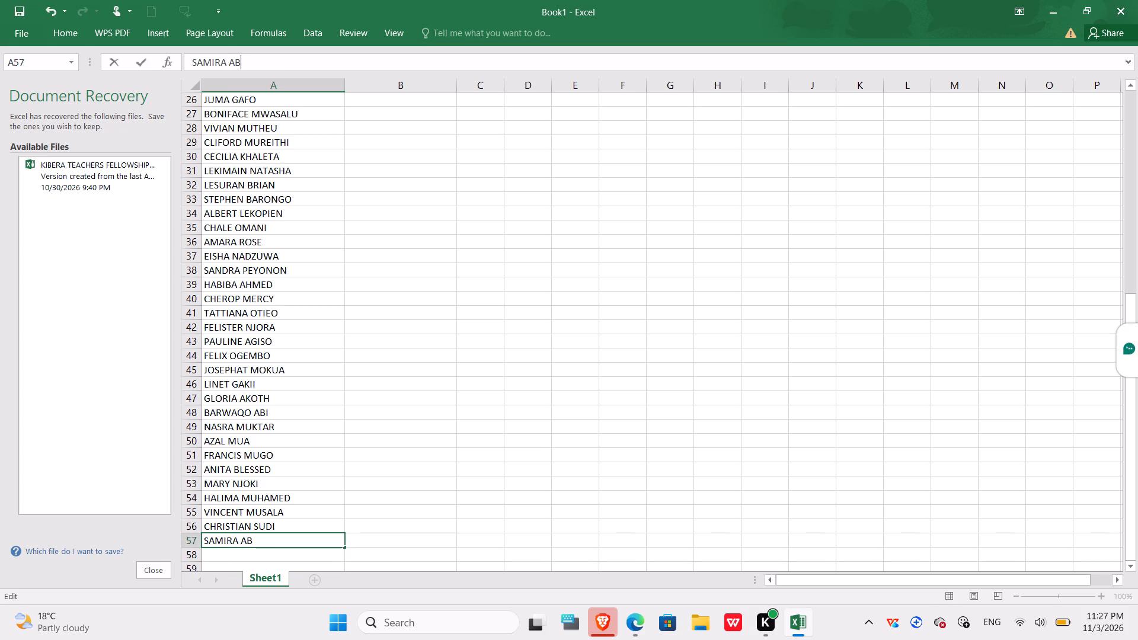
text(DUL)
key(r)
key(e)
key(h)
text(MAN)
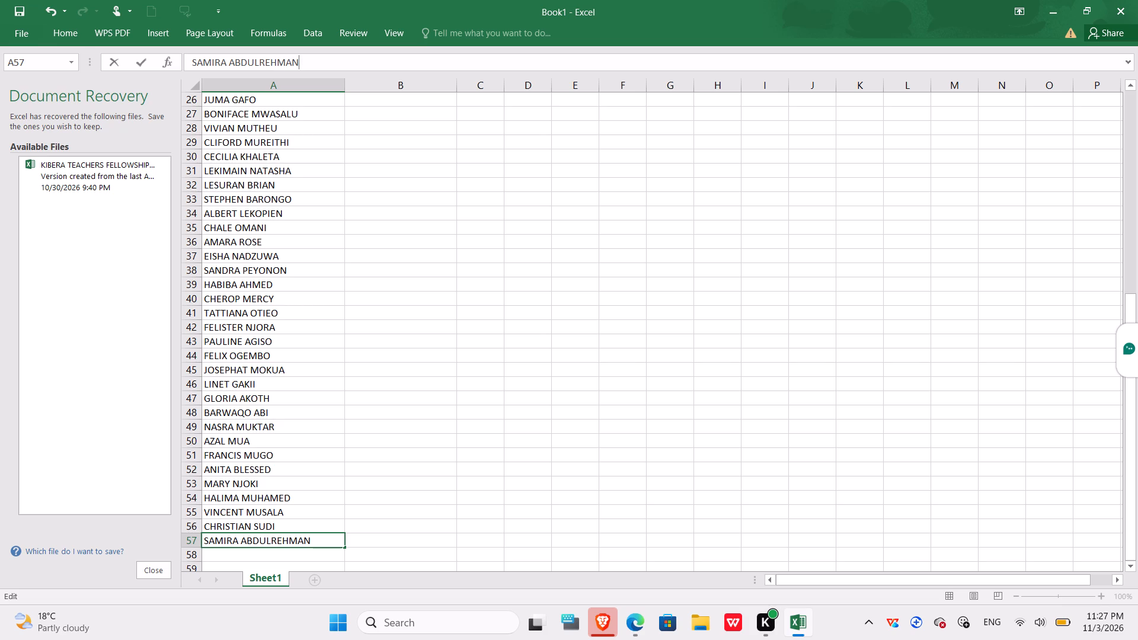
Merge and center the title CAT MARKS FOR DCHN across cells A1 to F1.
scroll(304, 313, up, 5)
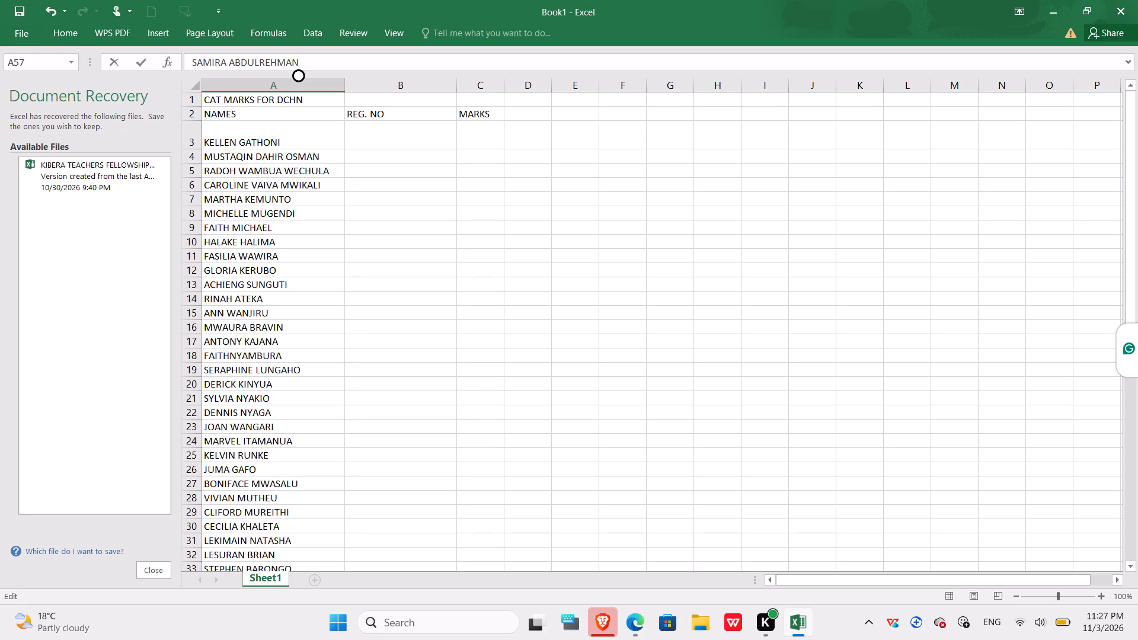
drag(346, 101, 444, 112)
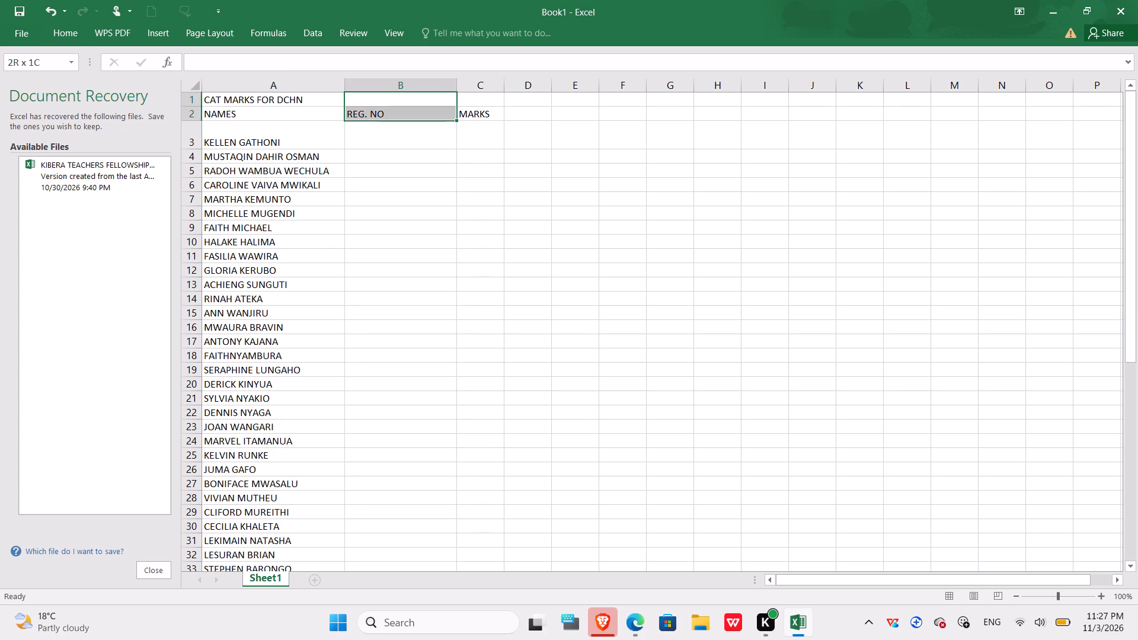
drag(444, 112, 469, 98)
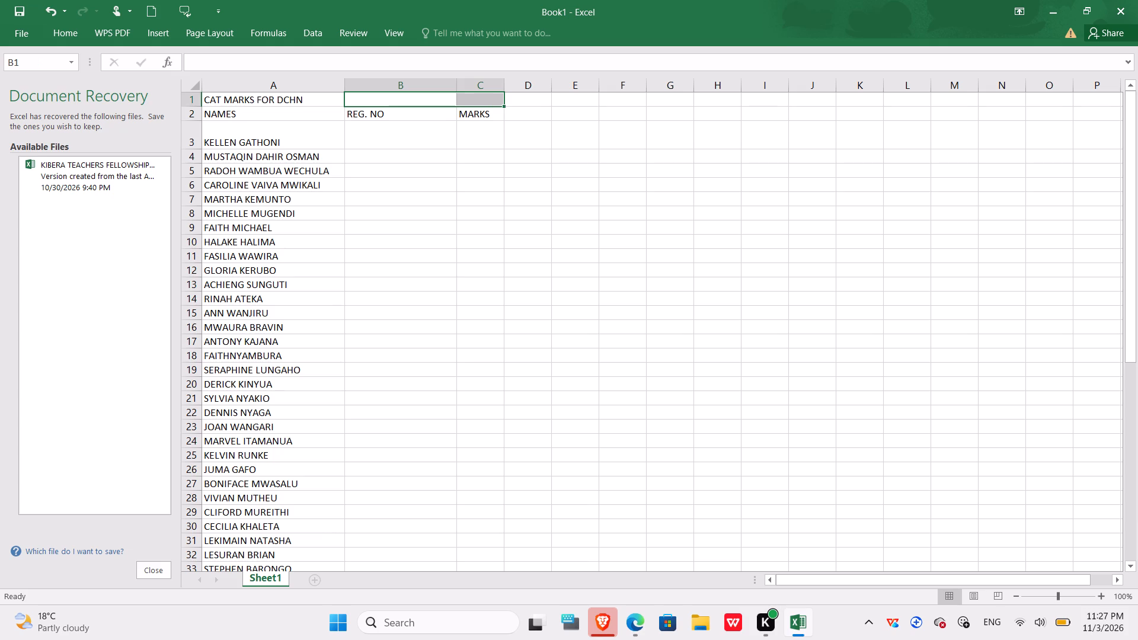
drag(208, 99, 420, 100)
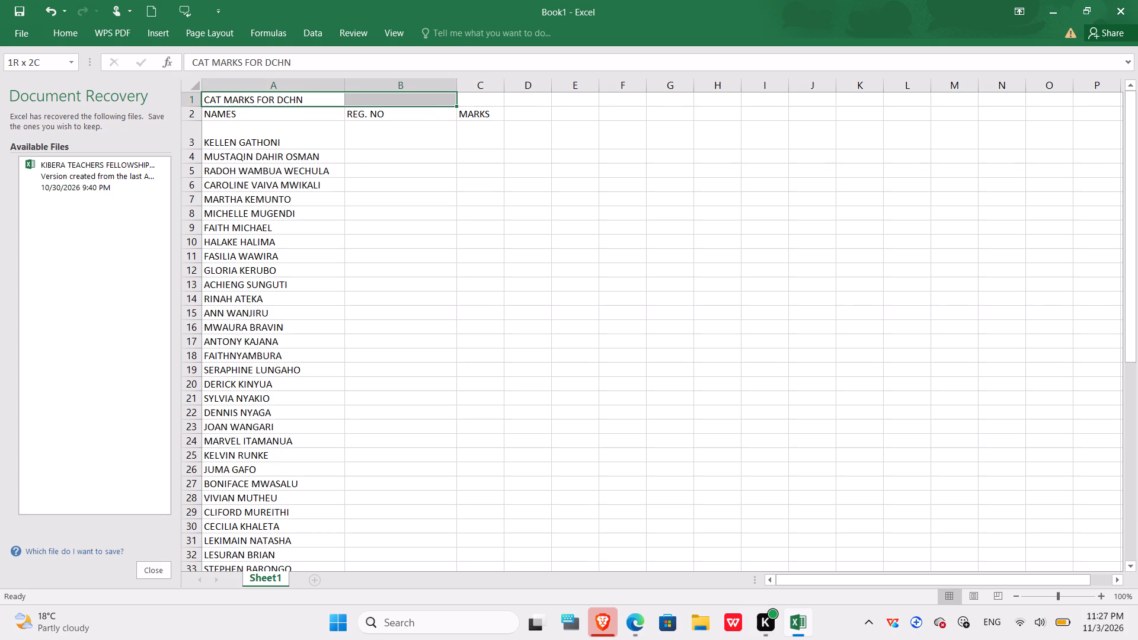
drag(420, 100, 583, 98)
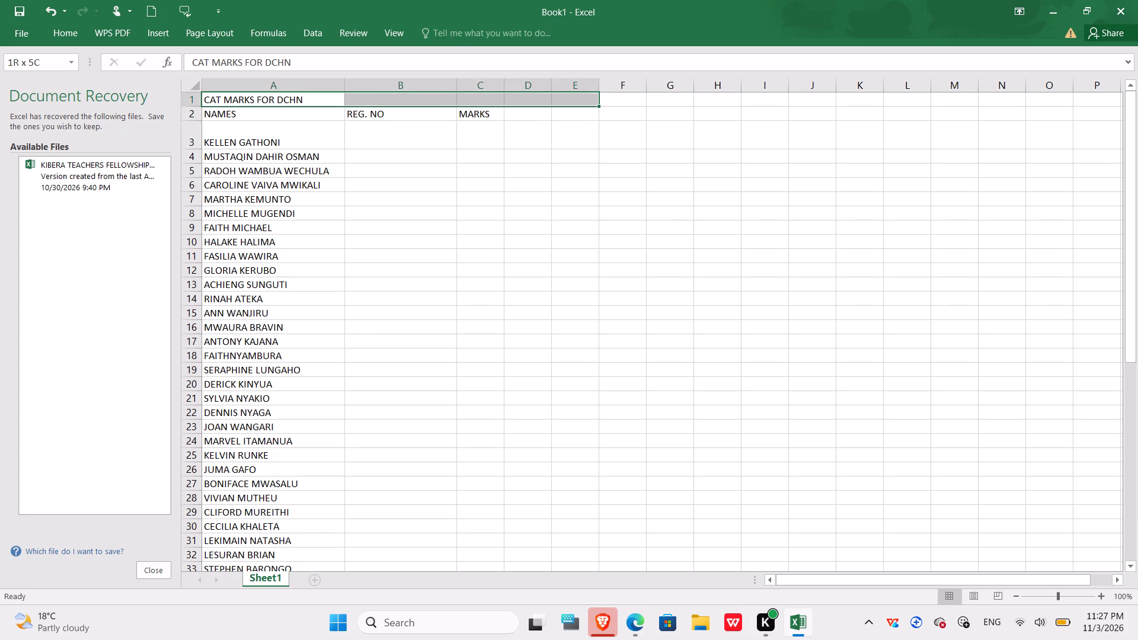
drag(583, 98, 600, 100)
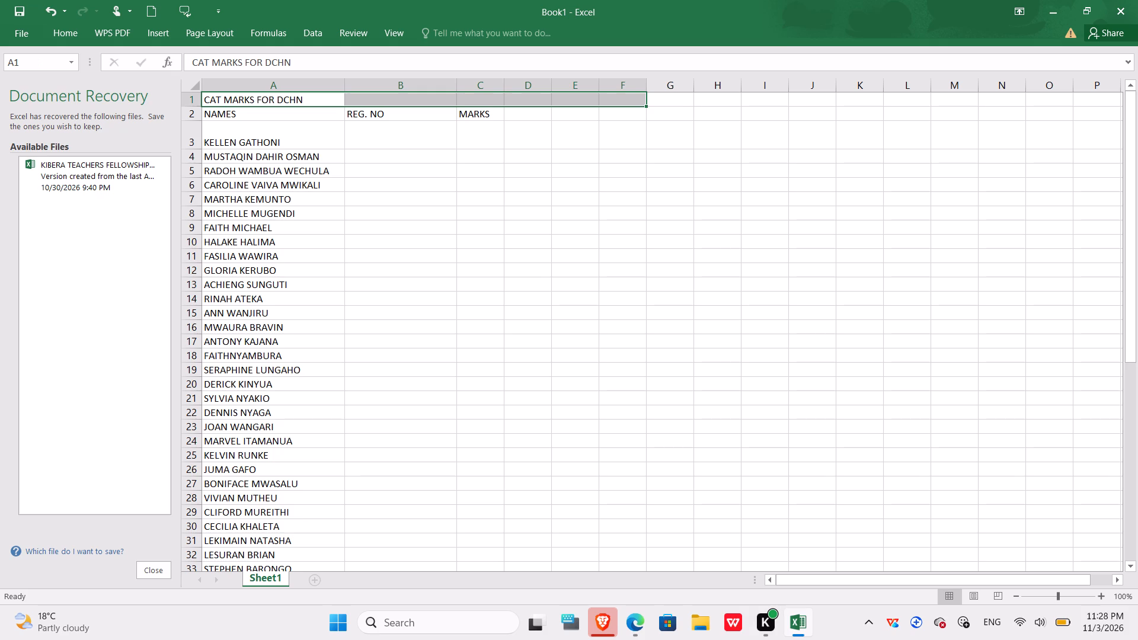
right_click(600, 100)
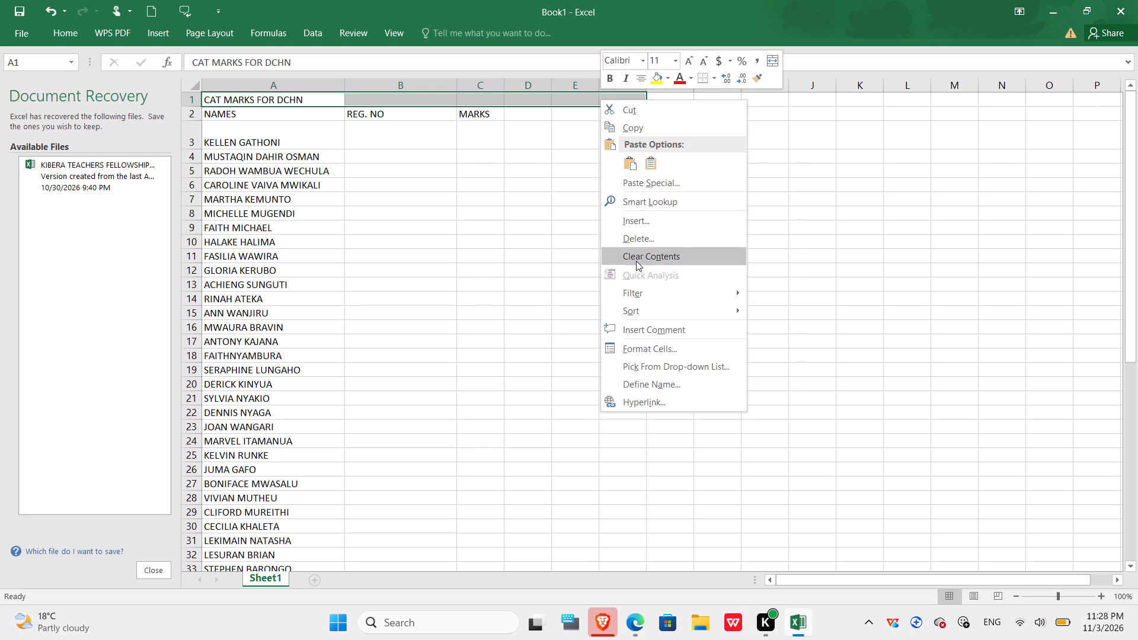
click(643, 350)
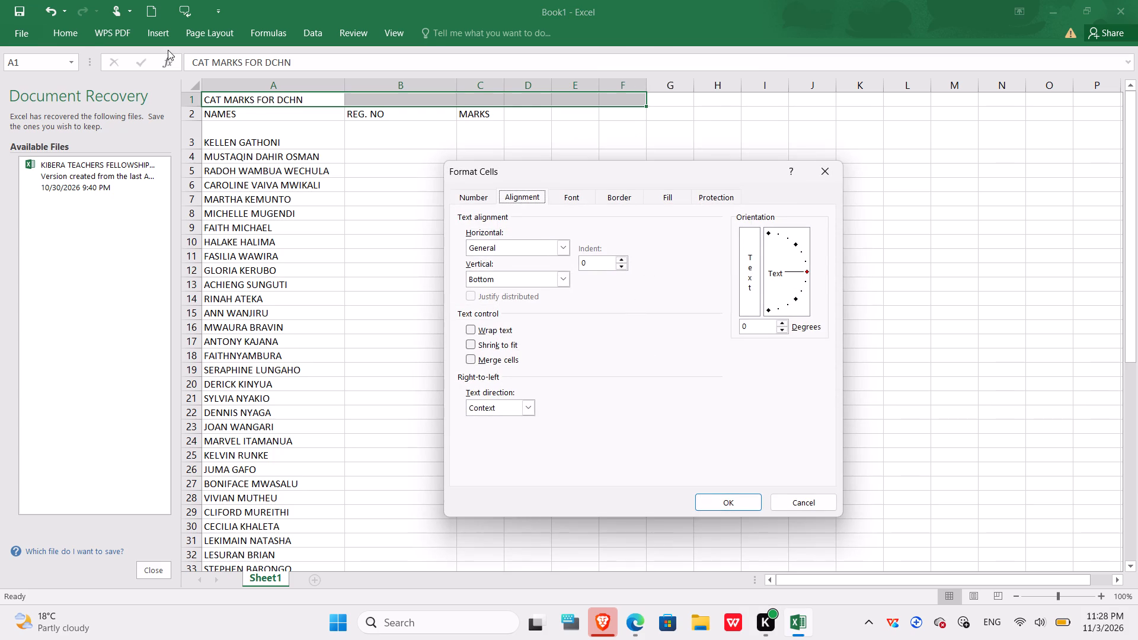
click(77, 33)
click(729, 507)
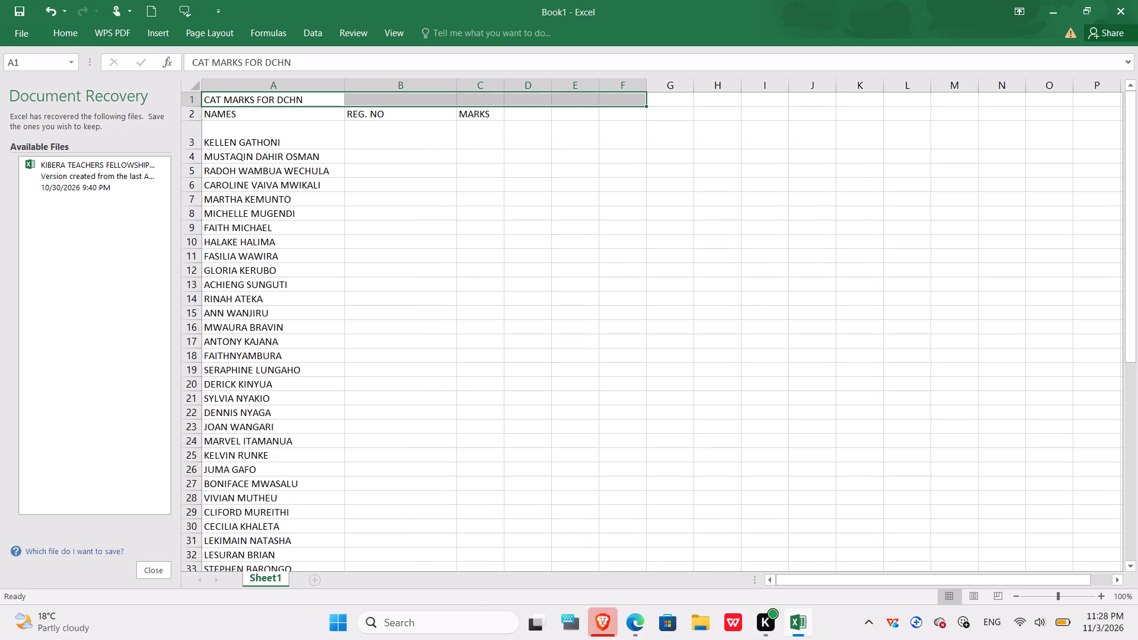
click(76, 40)
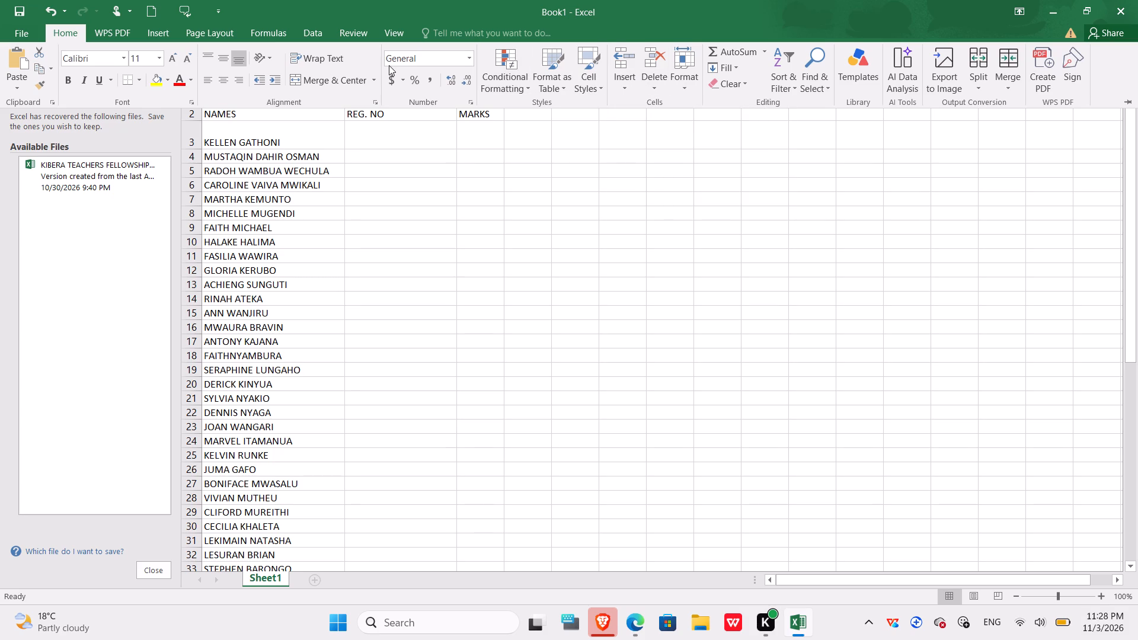
click(344, 78)
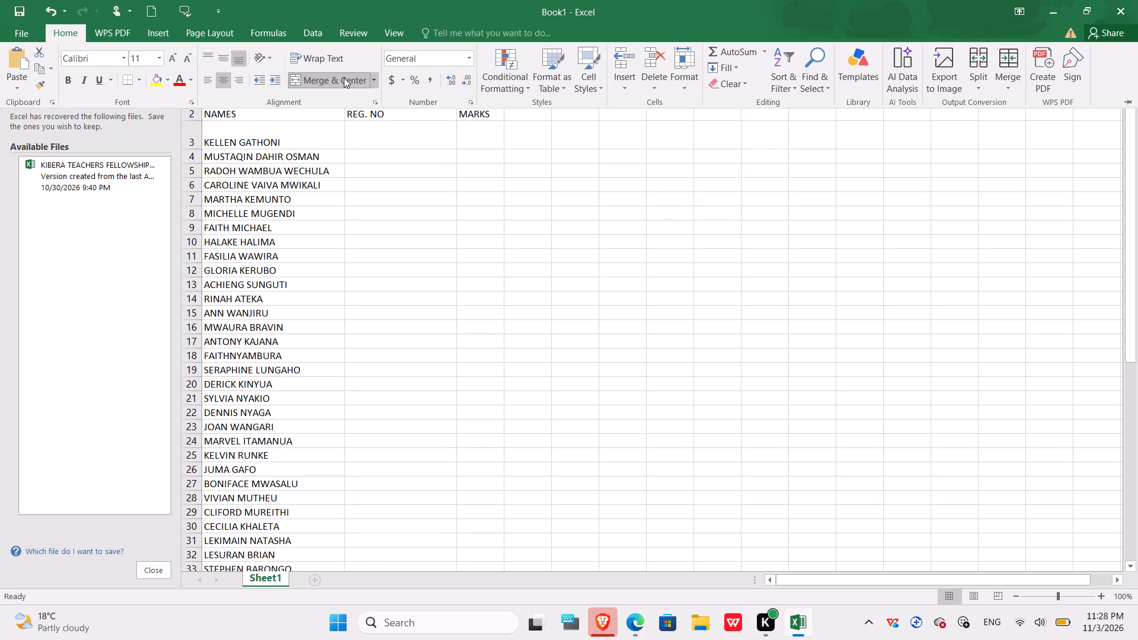
scroll(344, 78, up, 4)
scroll(381, 202, up, 4)
scroll(381, 202, up, 20)
scroll(381, 202, up, 8)
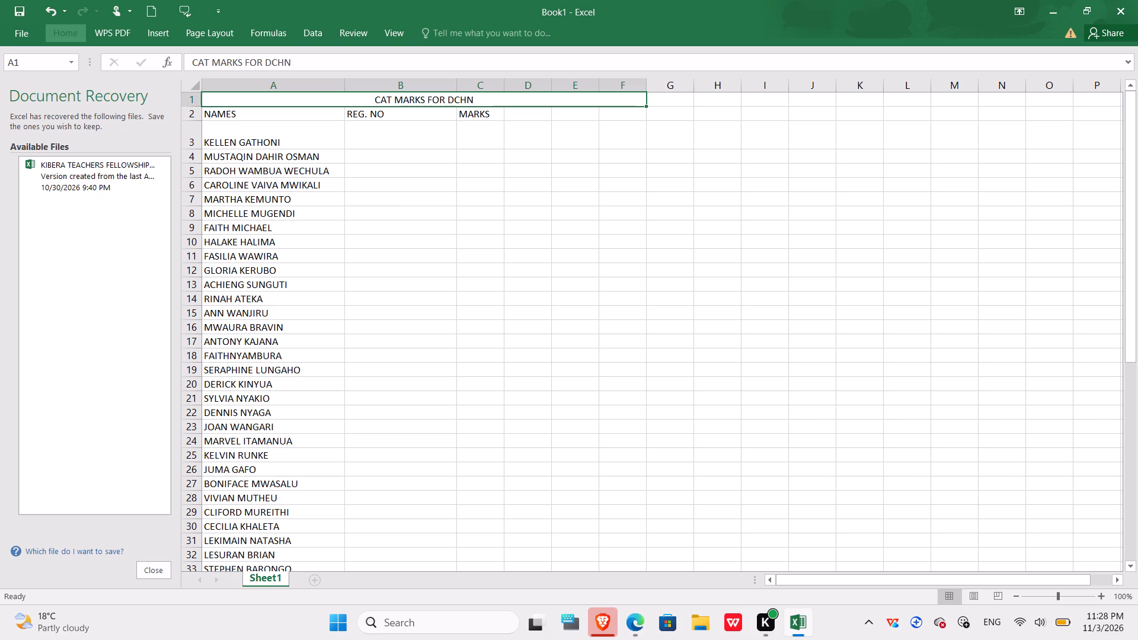
Reduce the height of row 3 to about the same single-line height as the other student rows.
click(381, 202)
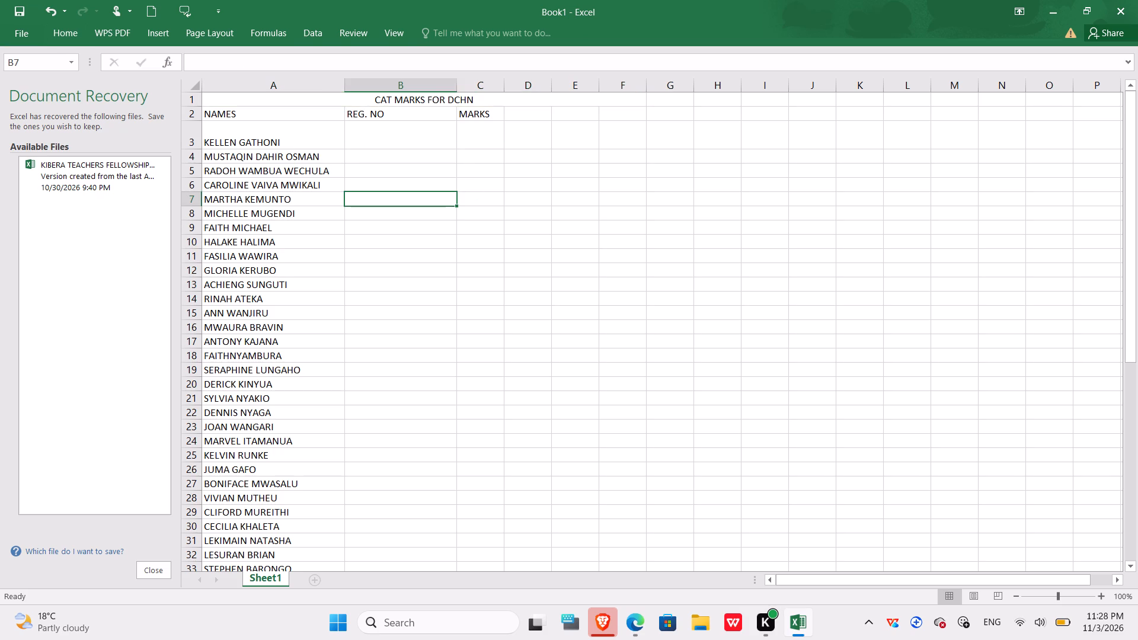
click(371, 166)
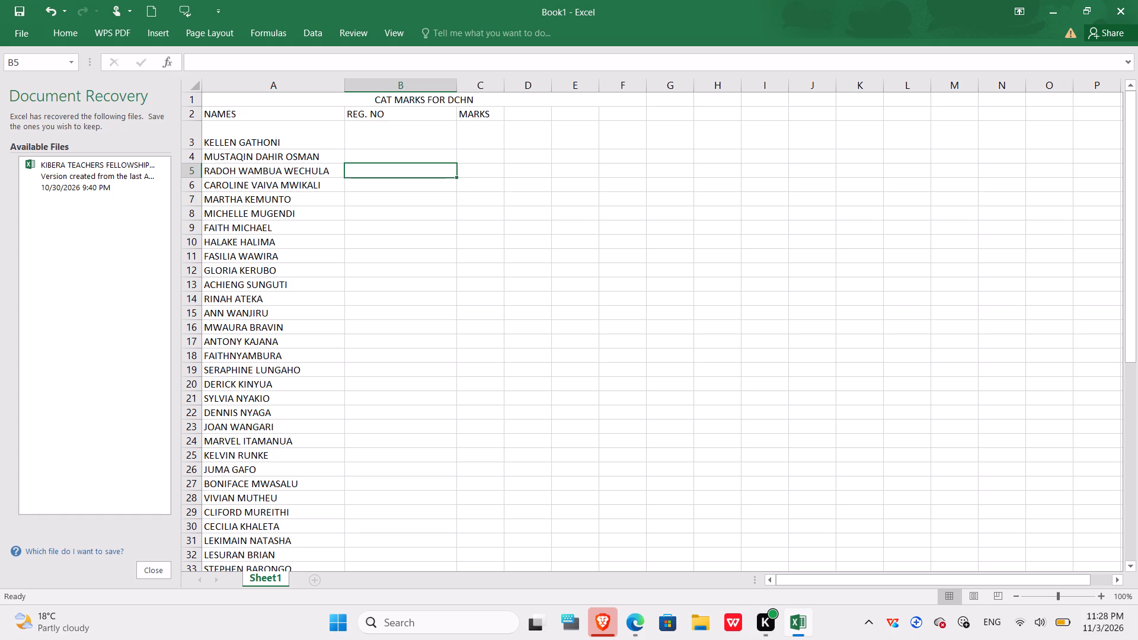
click(365, 137)
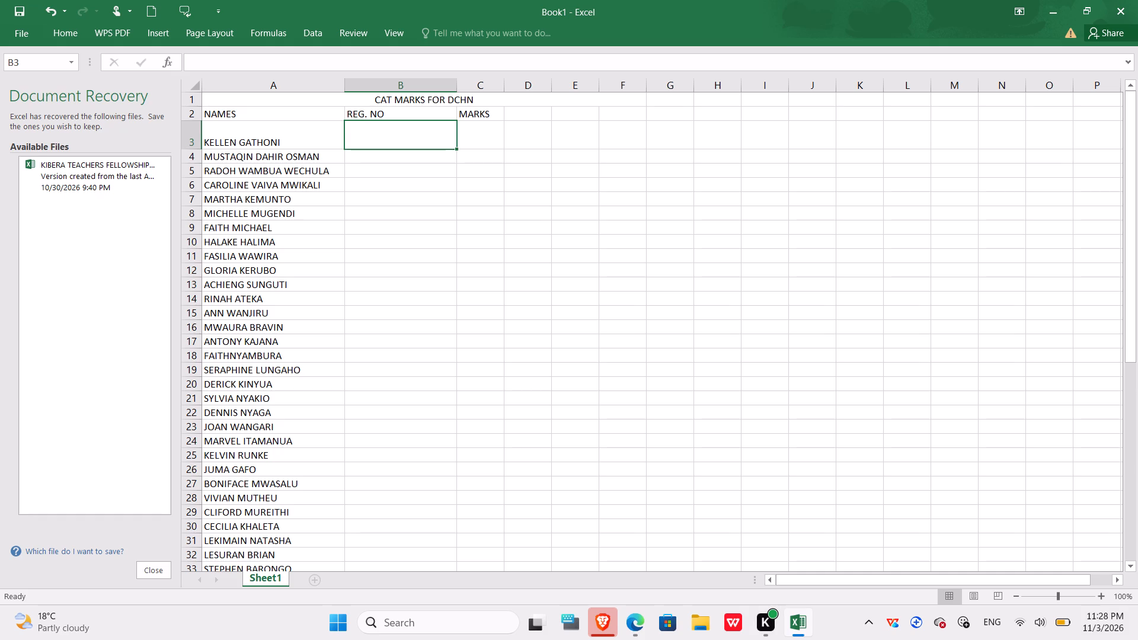
drag(196, 151, 196, 138)
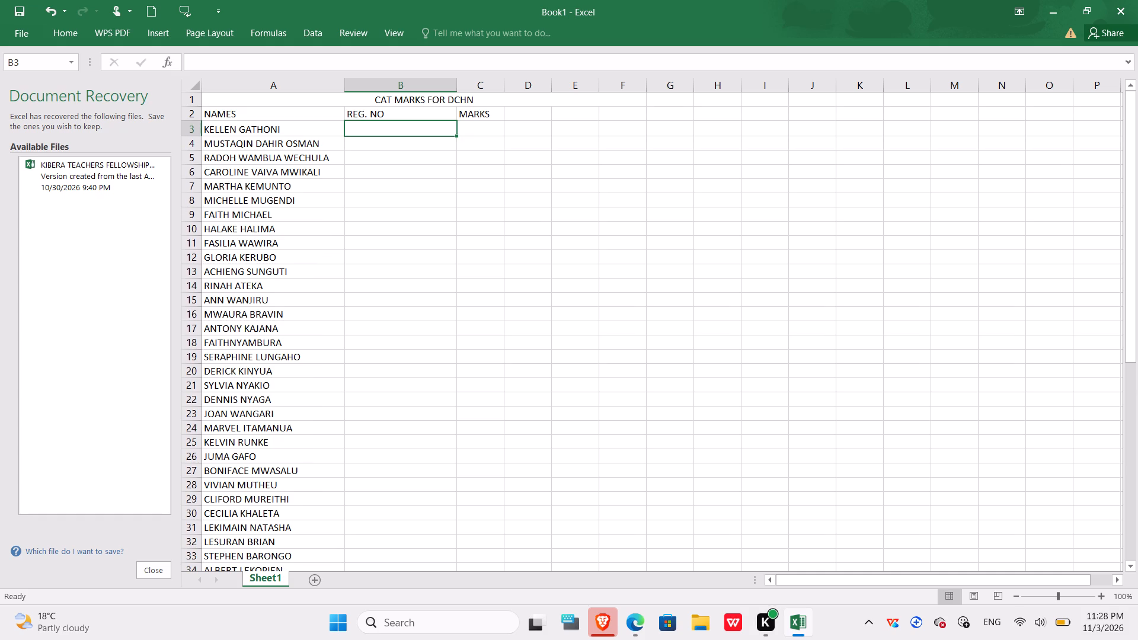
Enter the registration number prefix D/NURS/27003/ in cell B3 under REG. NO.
click(356, 124)
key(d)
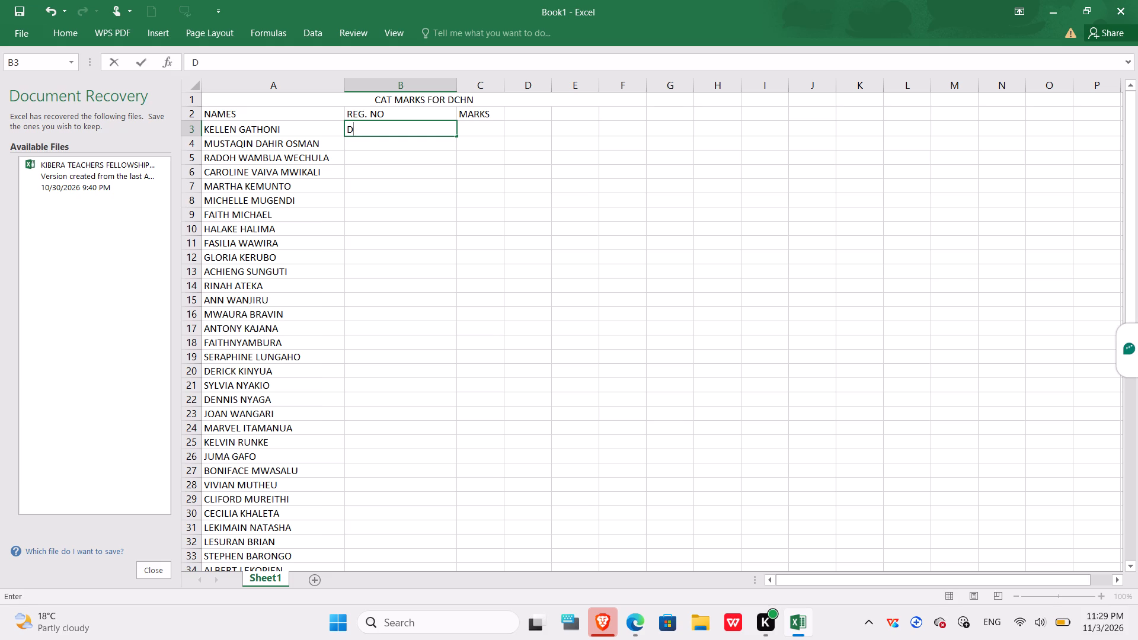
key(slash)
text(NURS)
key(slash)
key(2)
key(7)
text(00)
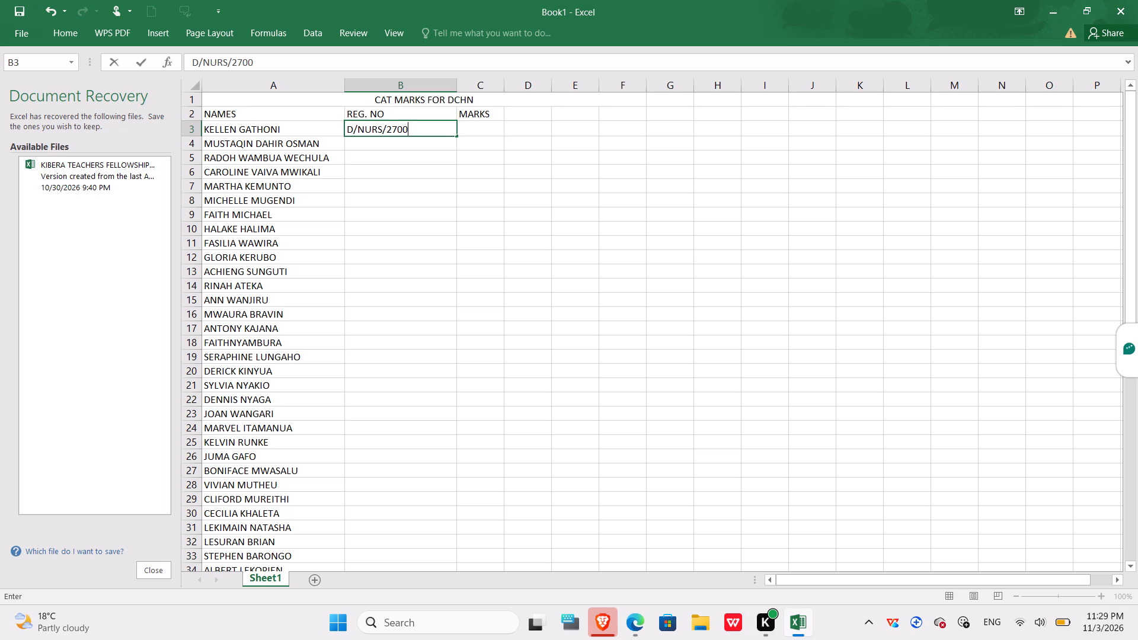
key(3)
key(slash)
Fill the registration number prefix from cell B3 down through B57, alongside the last student's name.
drag(456, 136, 443, 409)
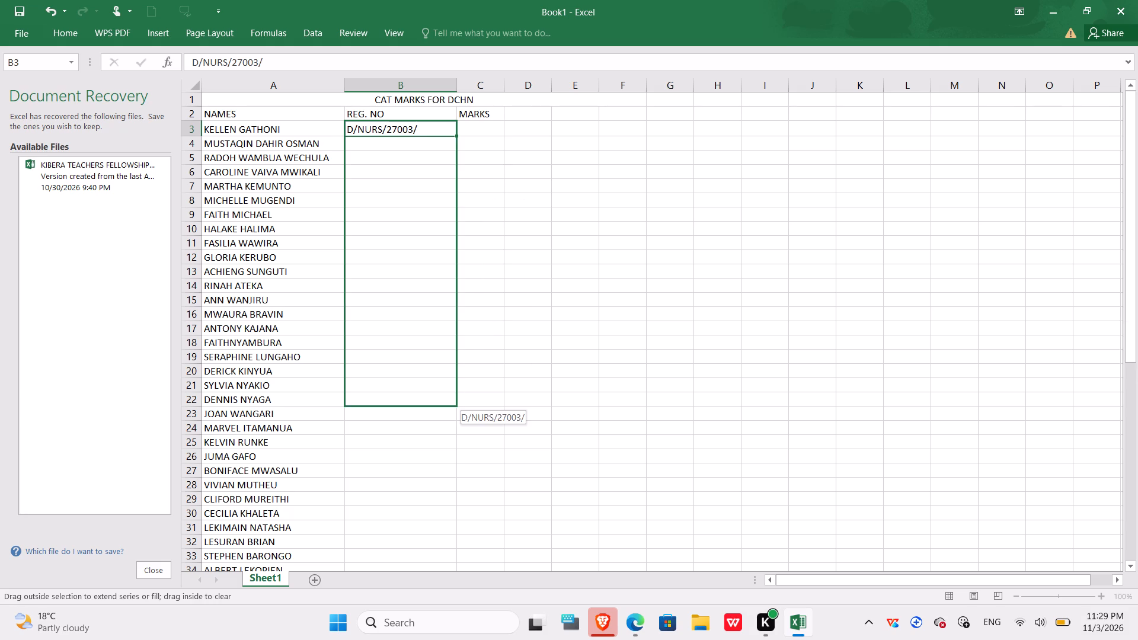
drag(443, 409, 448, 584)
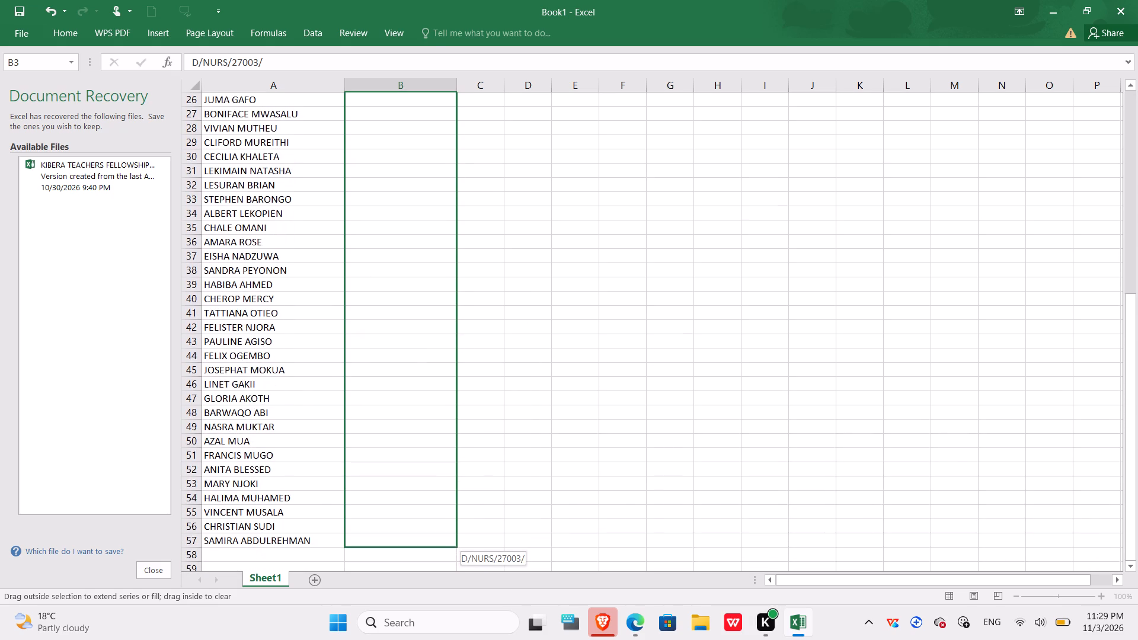
drag(448, 584, 449, 488)
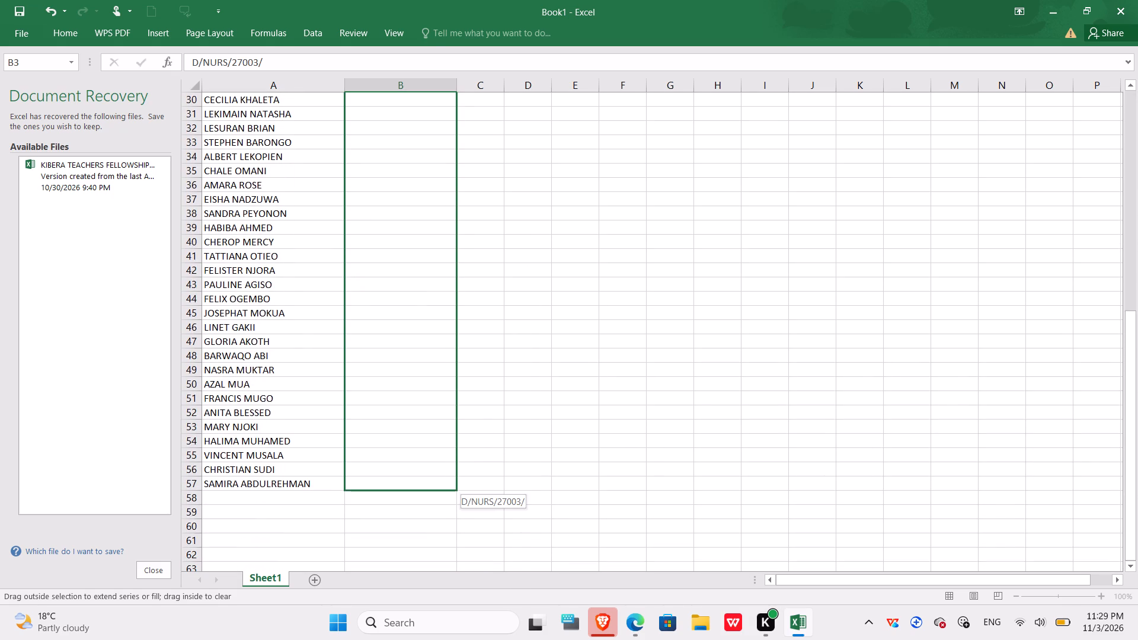
drag(449, 488, 455, 486)
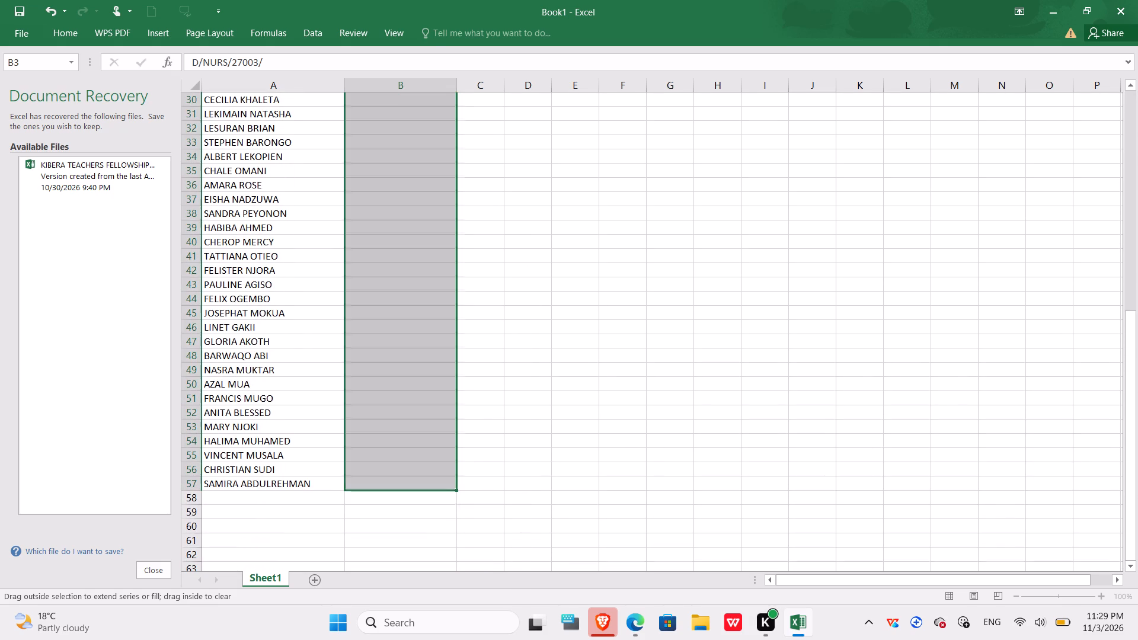
scroll(455, 486, up, 5)
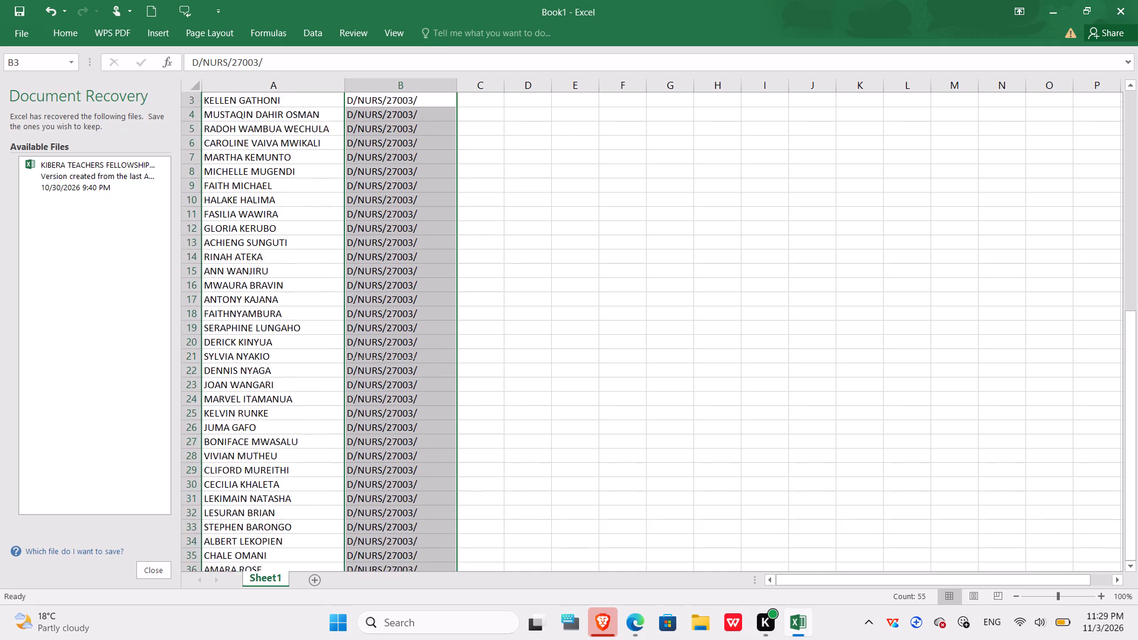
scroll(455, 486, up, 1)
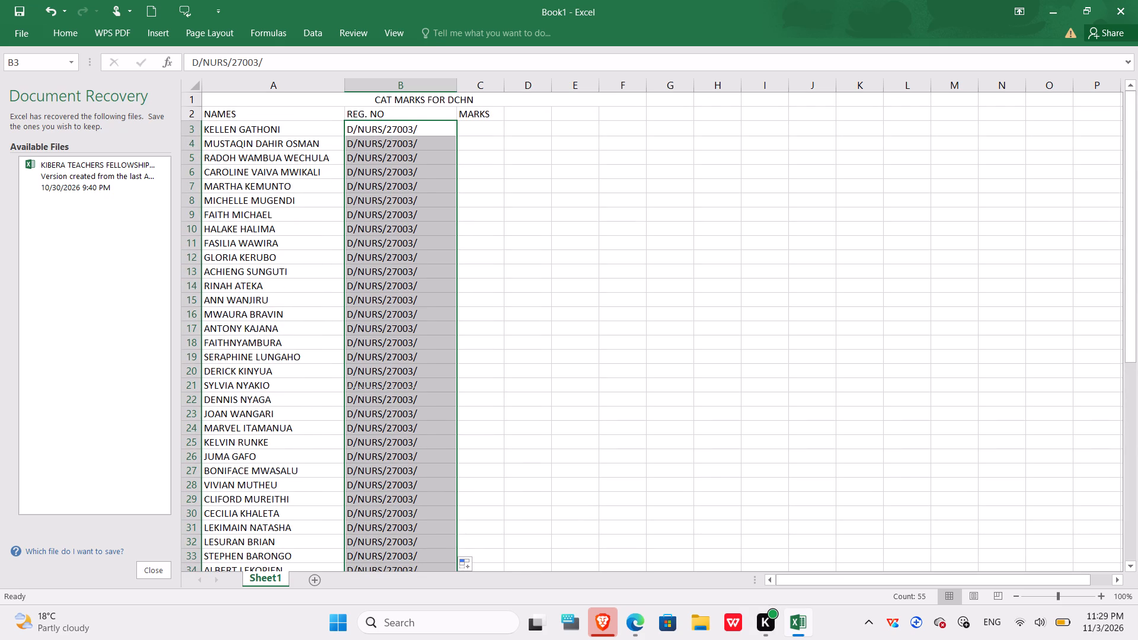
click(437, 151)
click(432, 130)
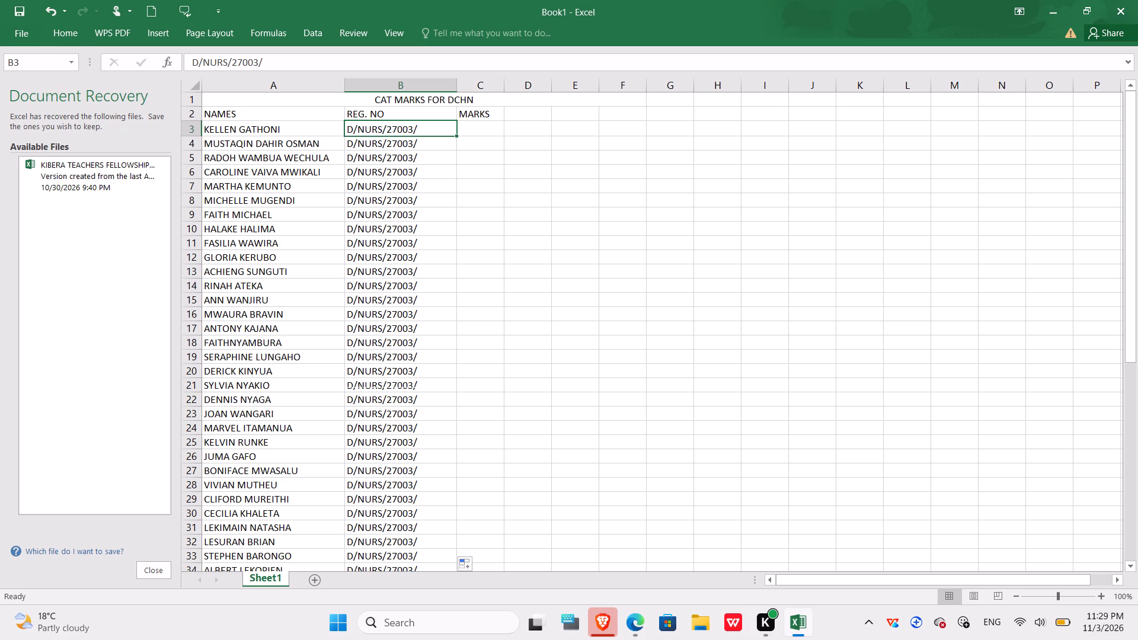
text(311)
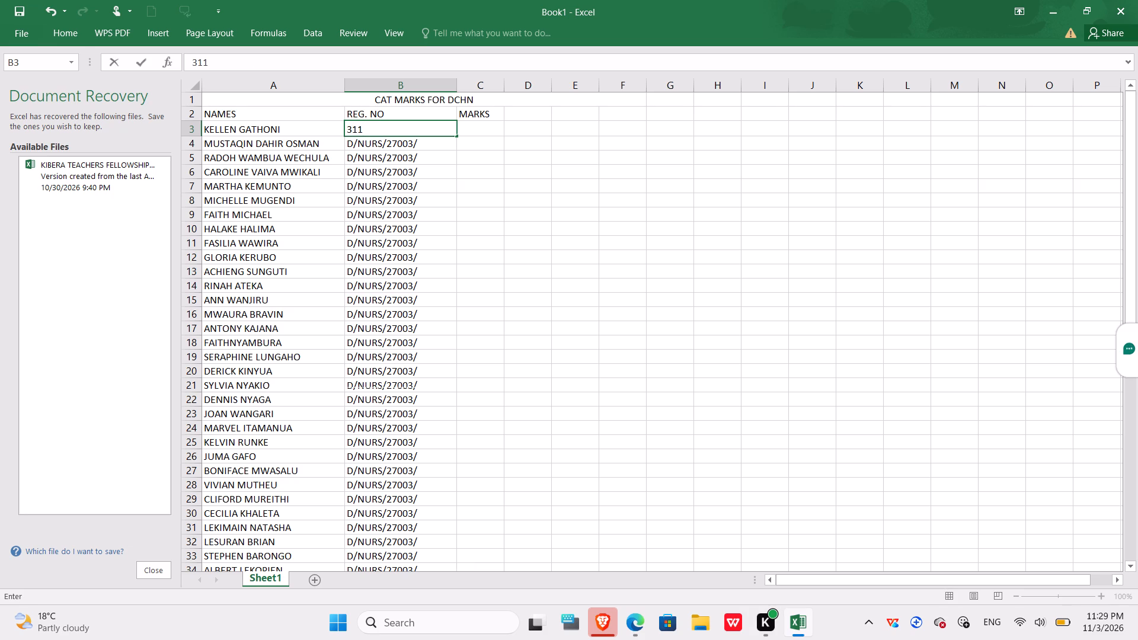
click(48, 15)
Complete the first student's registration number in cell B3 by adding its four final digits after the existing prefix.
click(423, 138)
click(423, 130)
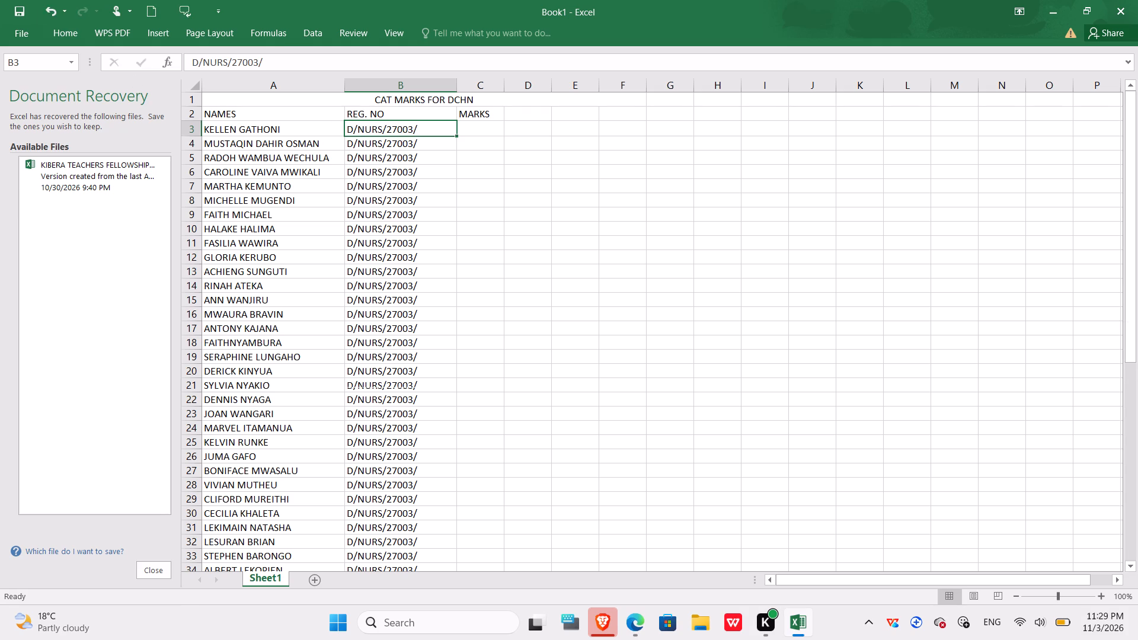
click(410, 130)
click(387, 133)
drag(429, 132, 294, 69)
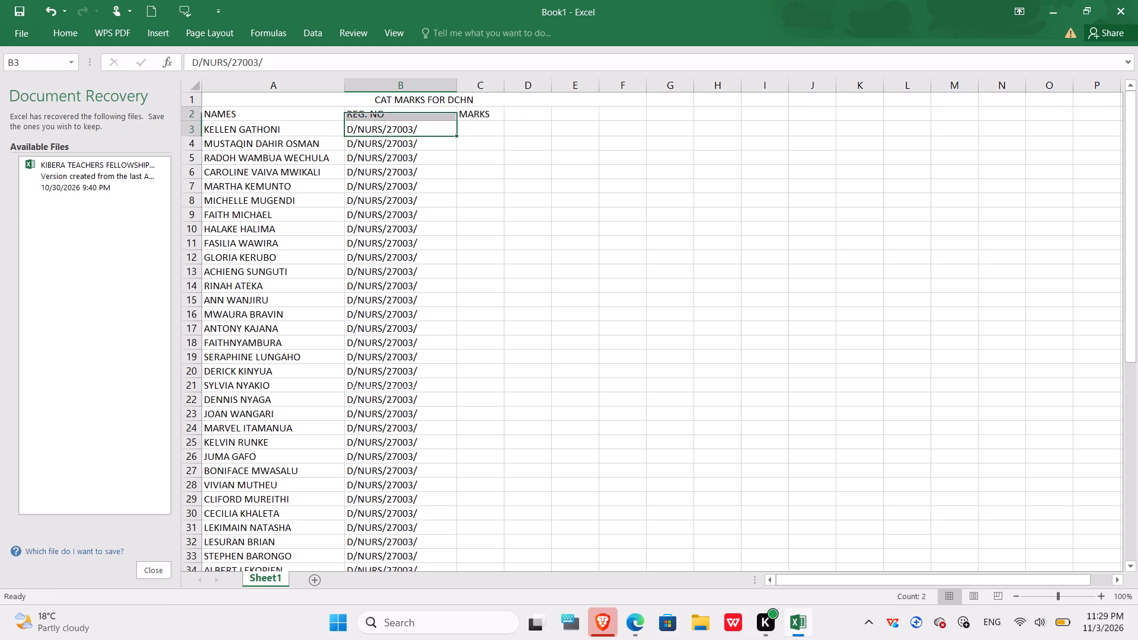
click(277, 63)
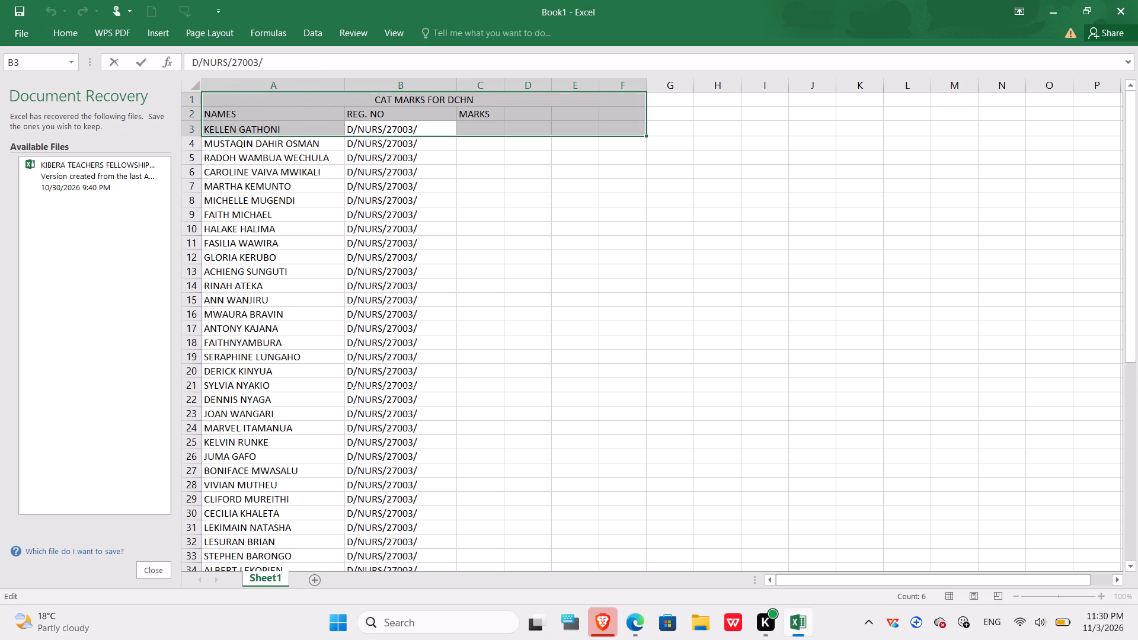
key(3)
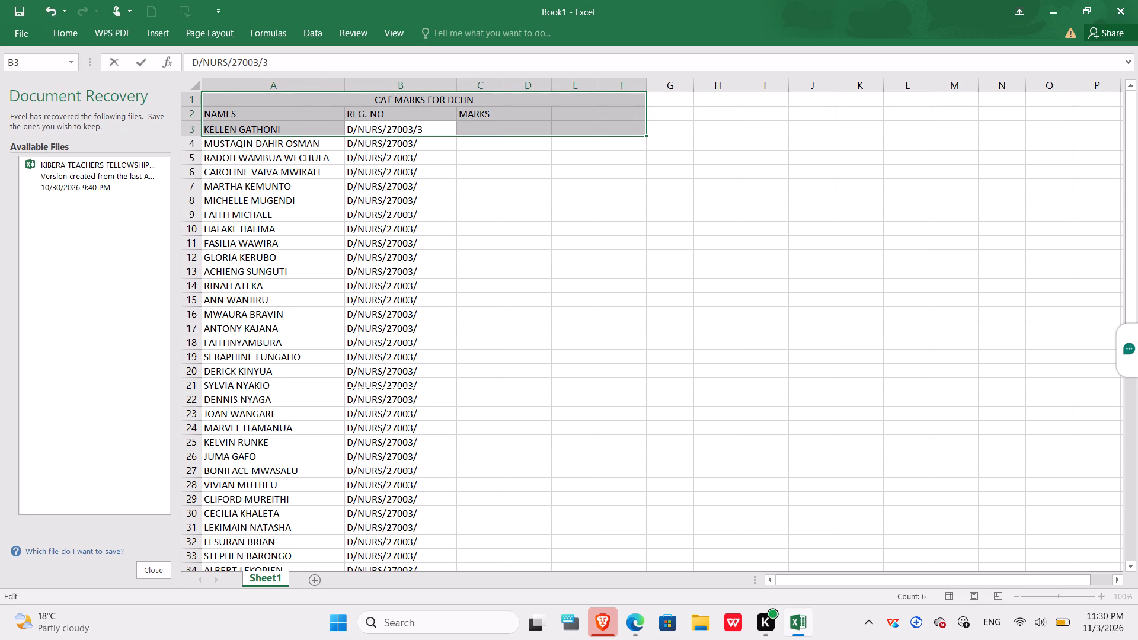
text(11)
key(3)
click(222, 129)
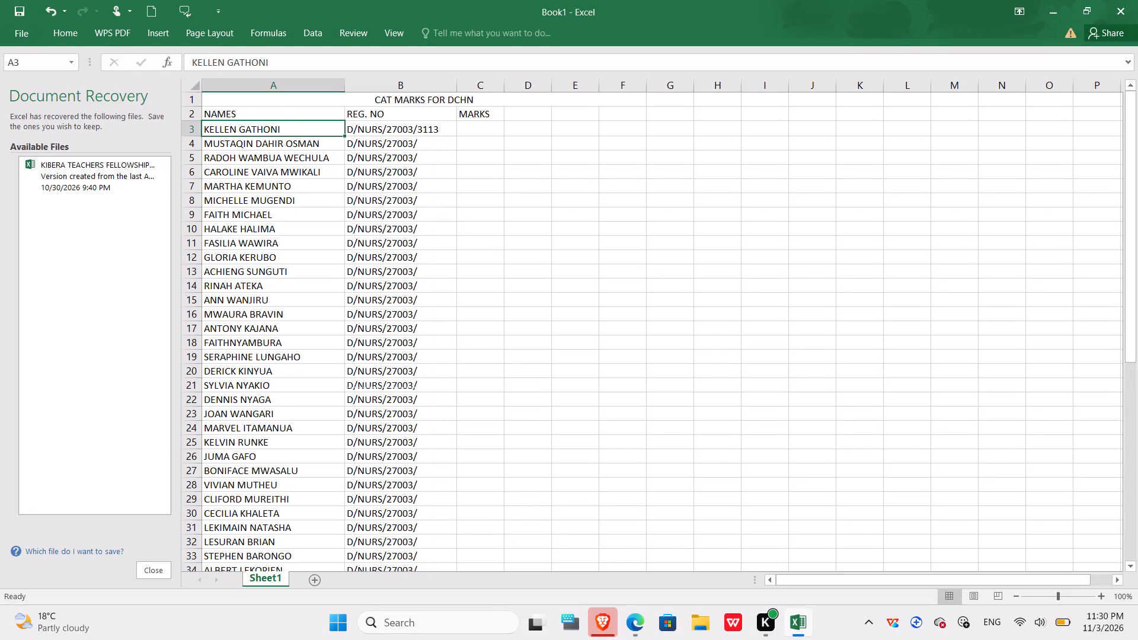
Complete the second student's registration number in cell B4 by adding its four final digits after the existing prefix.
click(356, 142)
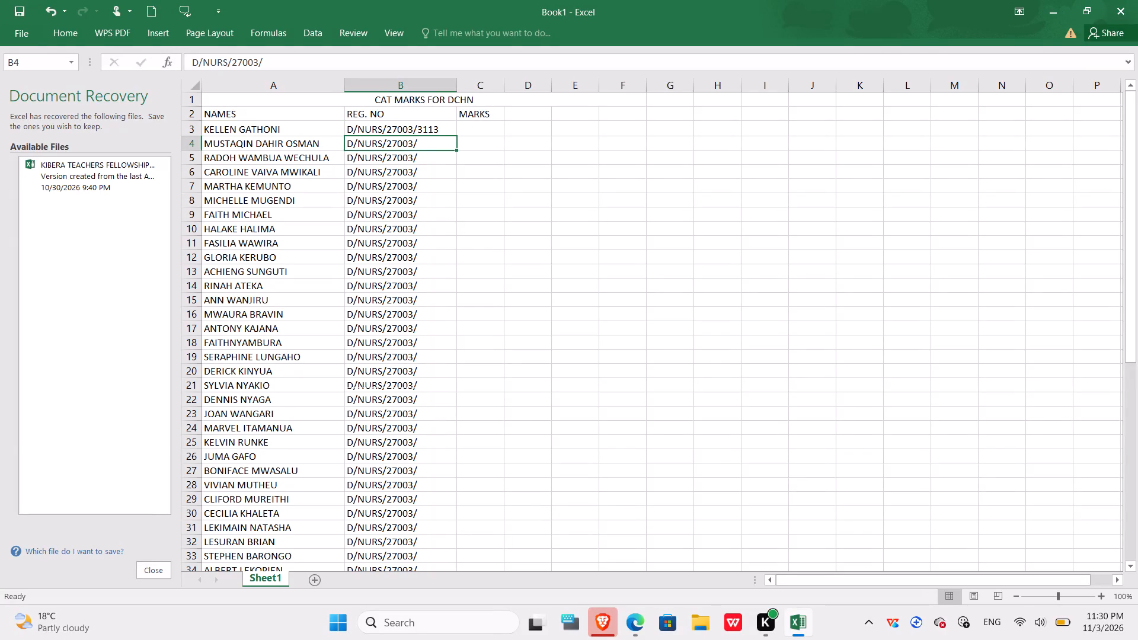
click(401, 145)
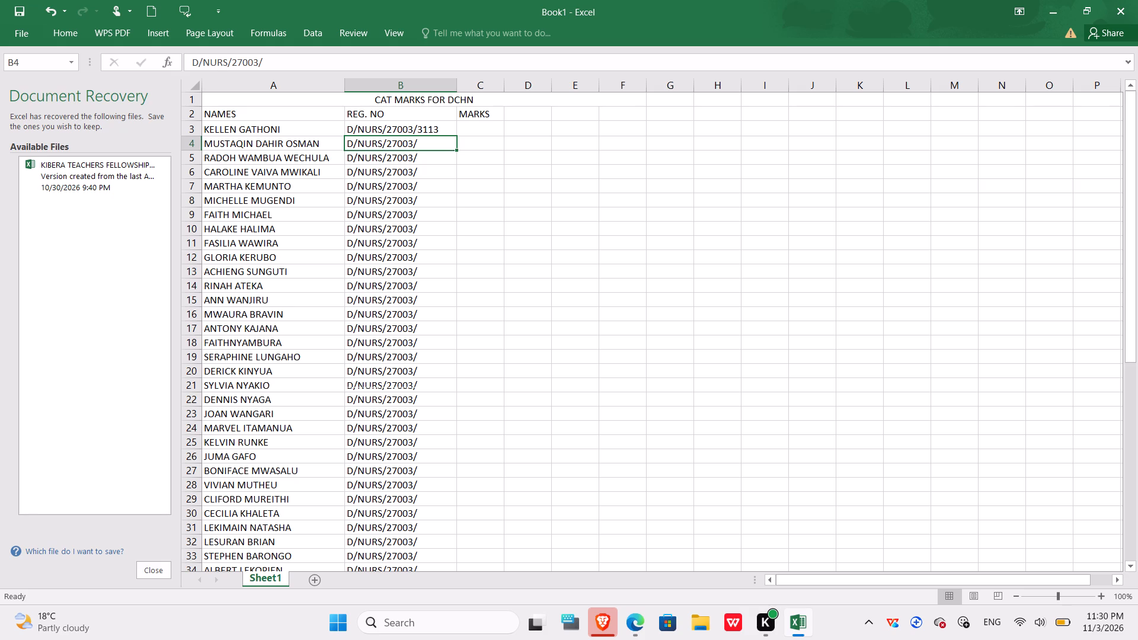
click(307, 66)
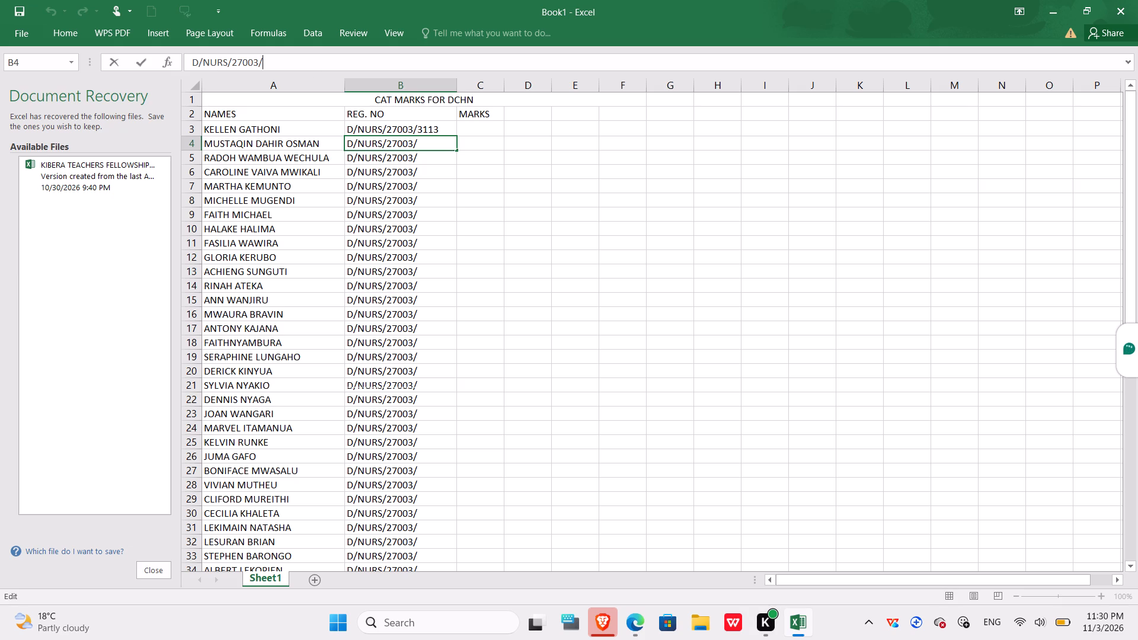
key(Down)
key(Down)
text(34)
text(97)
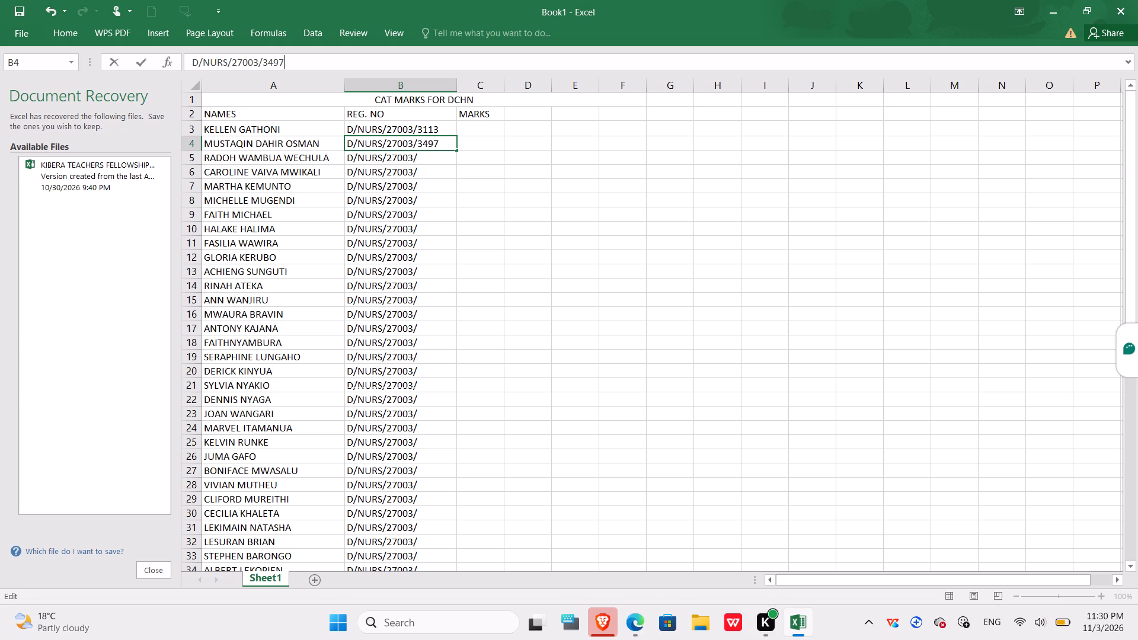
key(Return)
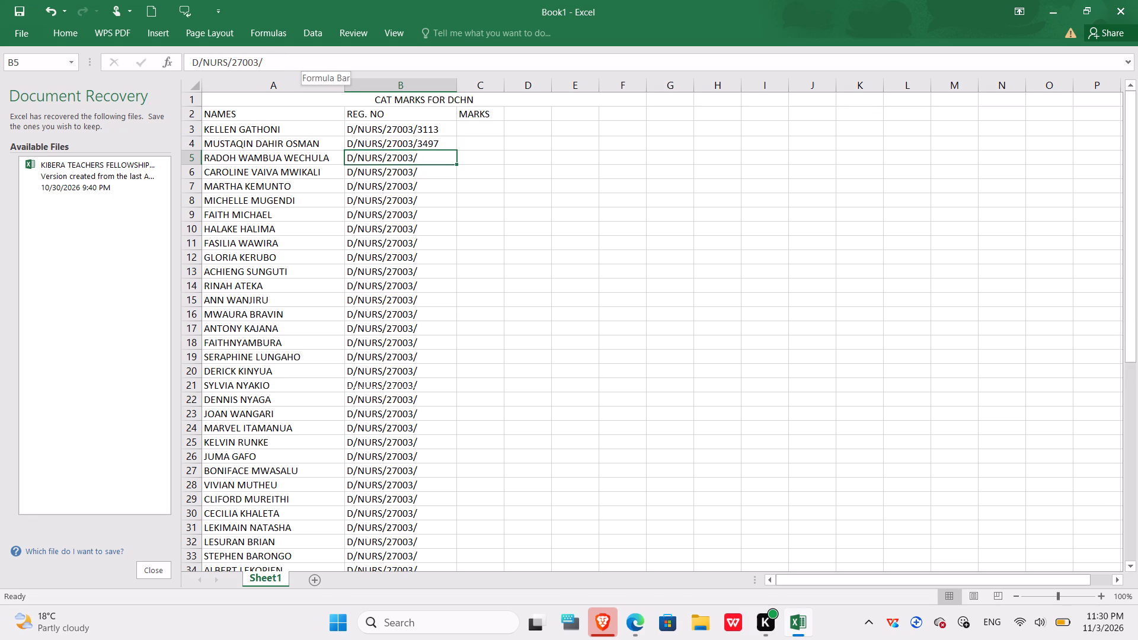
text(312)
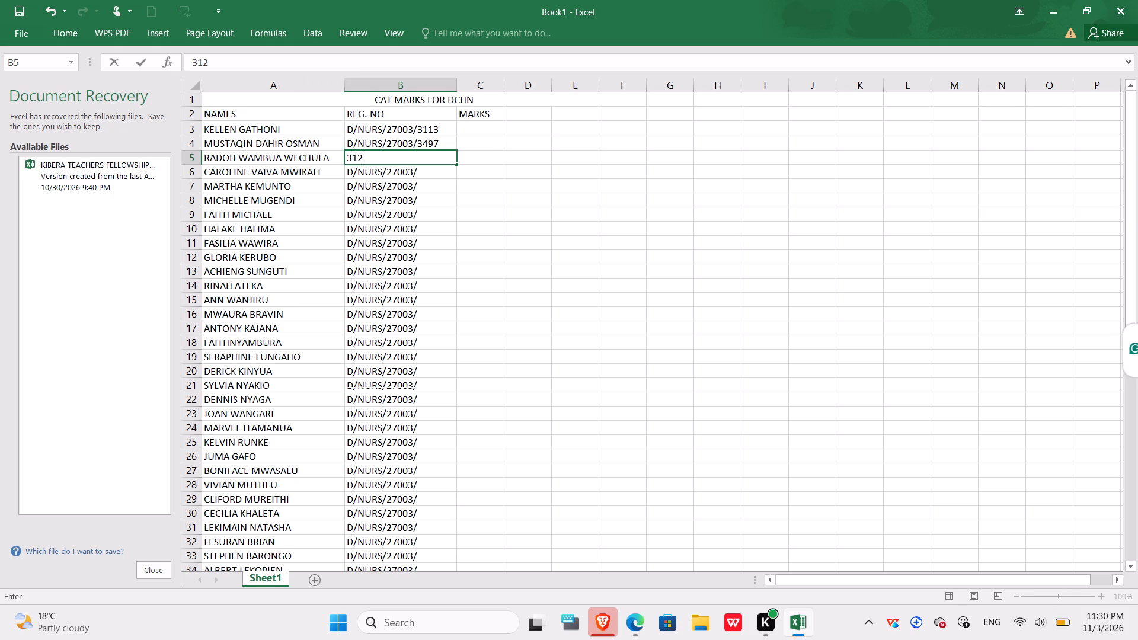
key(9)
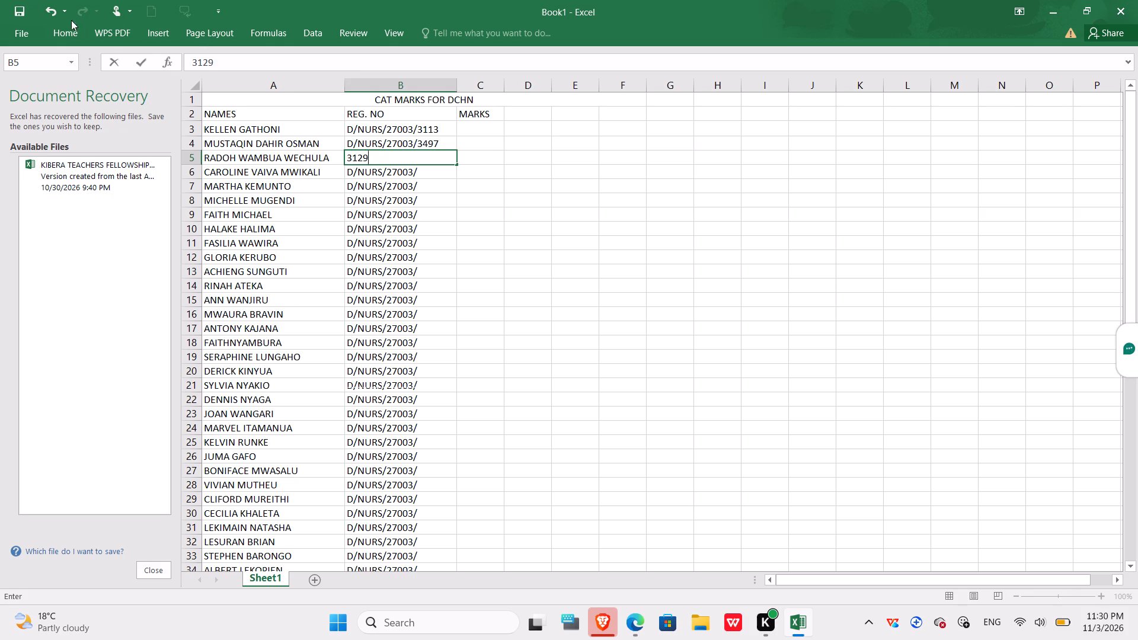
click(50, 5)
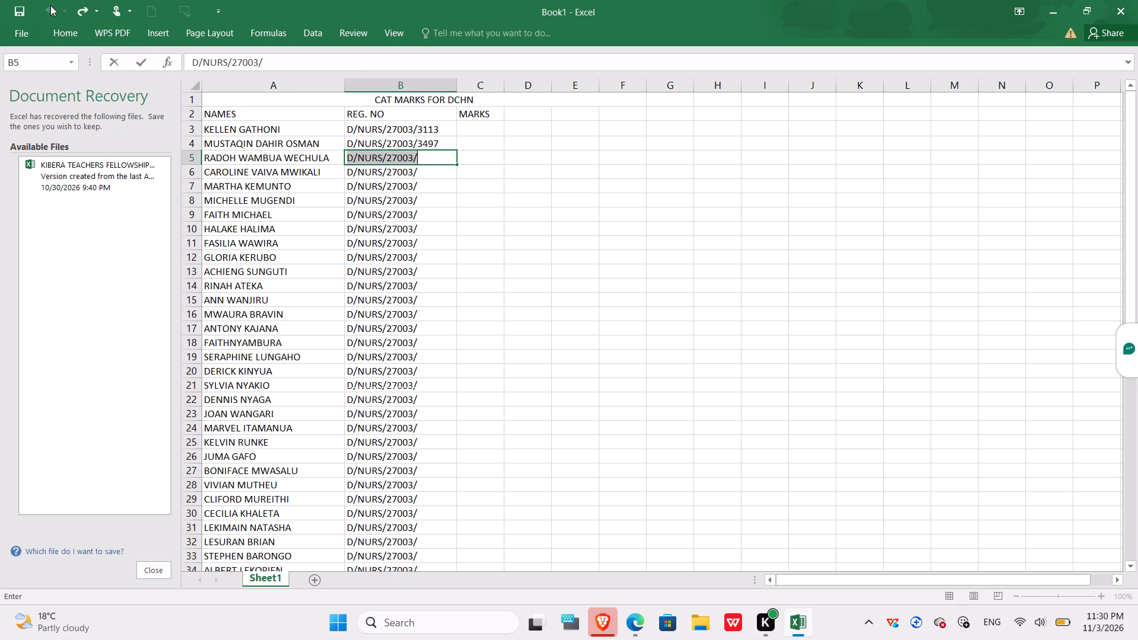
Complete the registration numbers in cells B5 and B6 by adding each student's four final digits after the existing prefix.
click(270, 63)
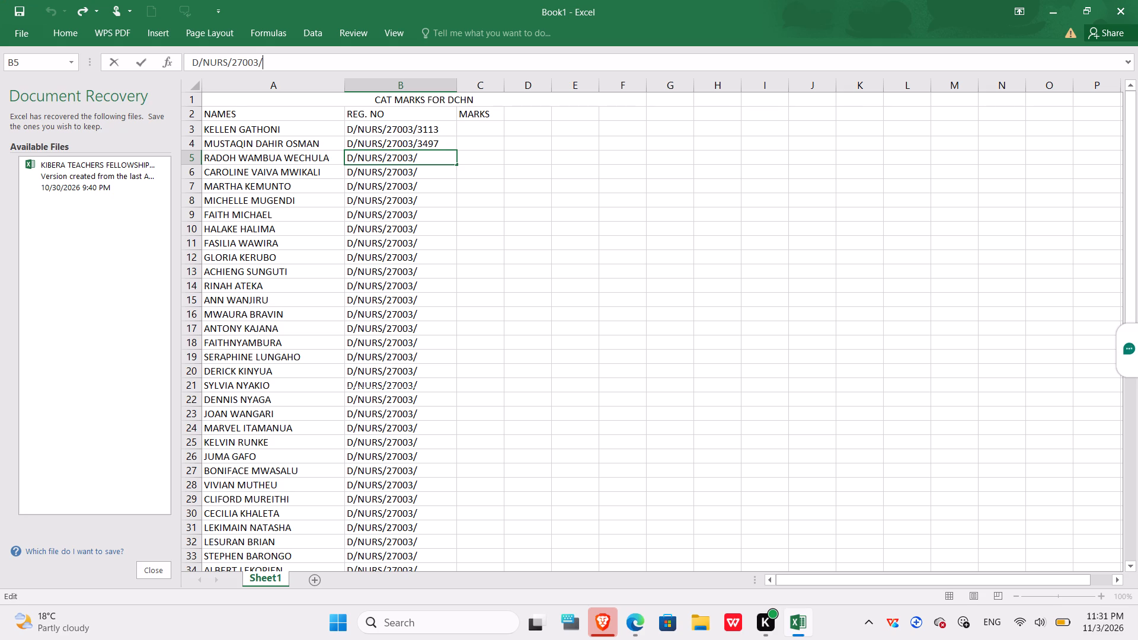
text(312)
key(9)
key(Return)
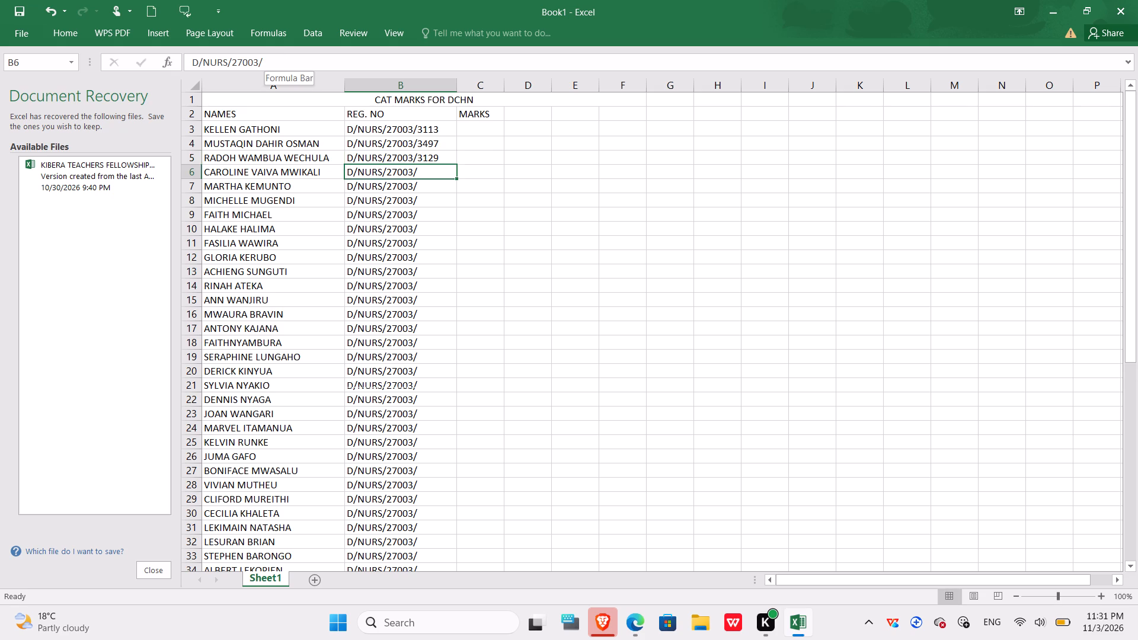
click(268, 63)
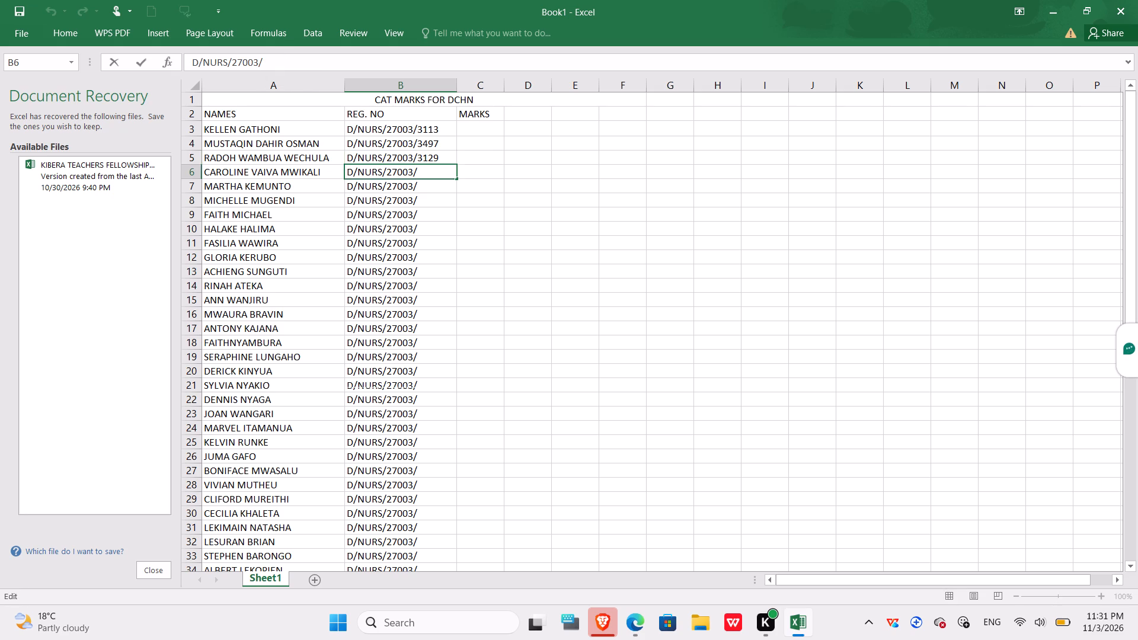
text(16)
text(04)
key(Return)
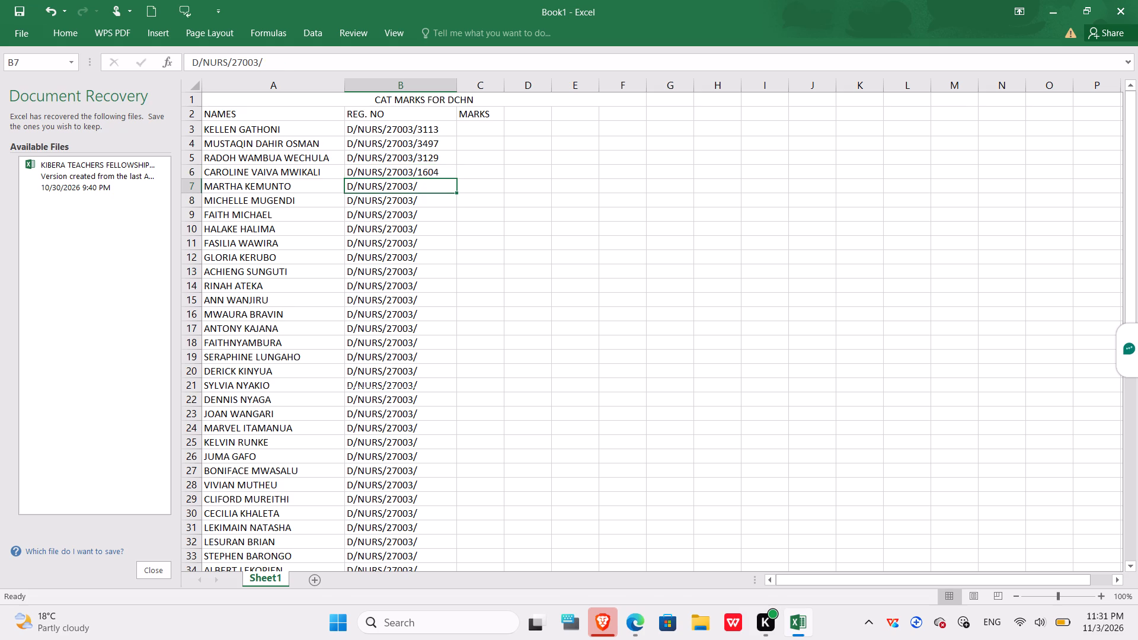
Complete the registration numbers in cells B7 and B8 by adding each student's four final digits after the existing prefix.
click(260, 61)
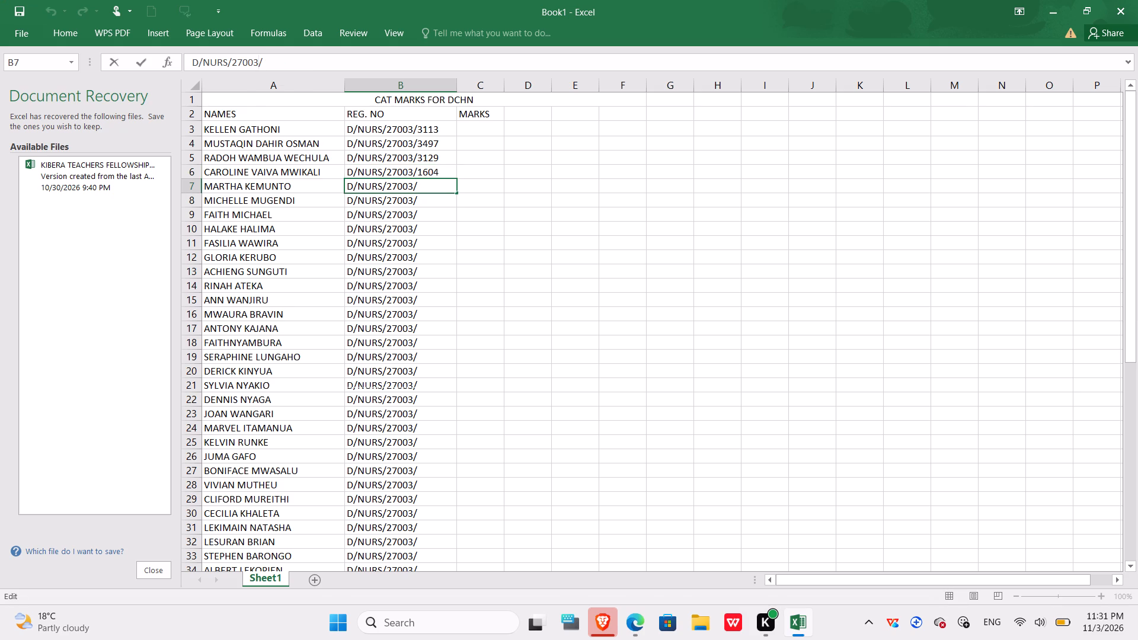
key(Right)
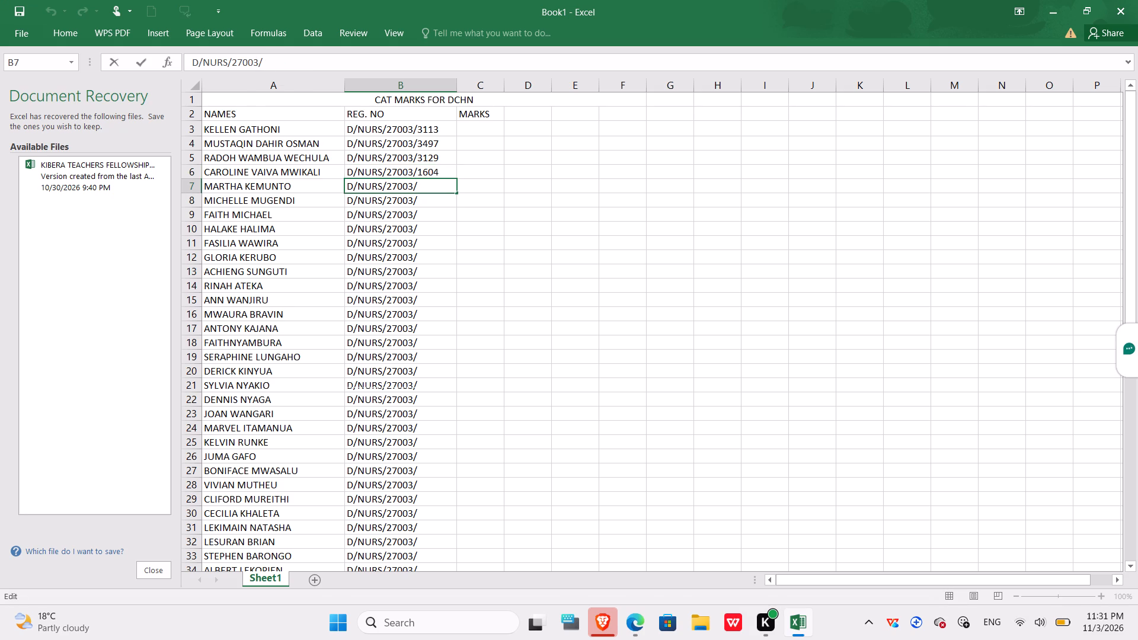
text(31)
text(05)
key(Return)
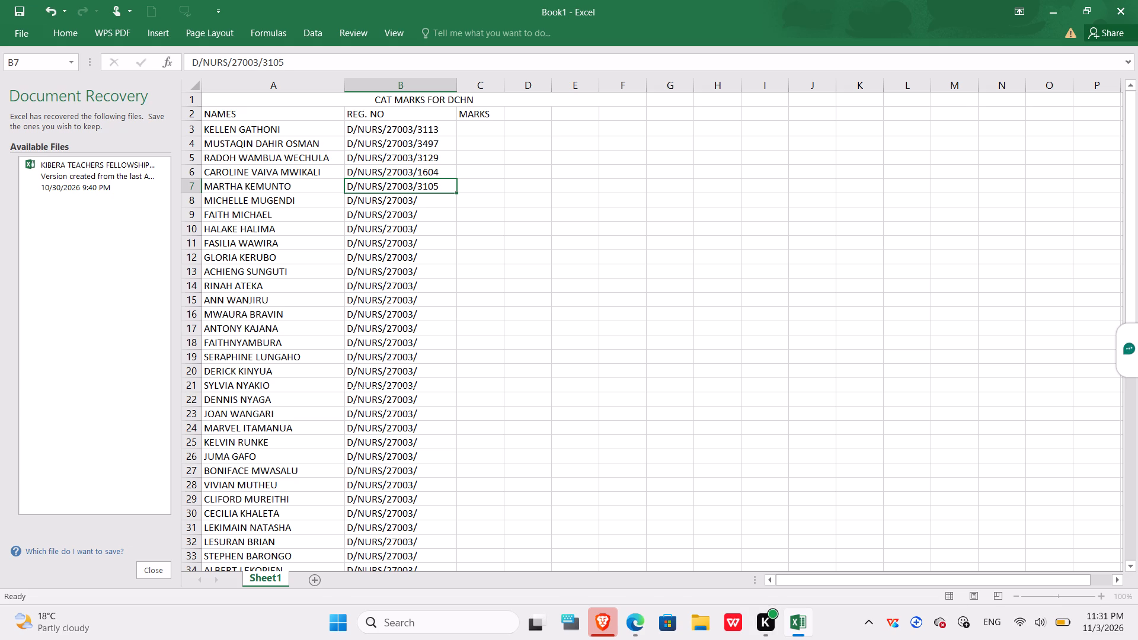
click(260, 61)
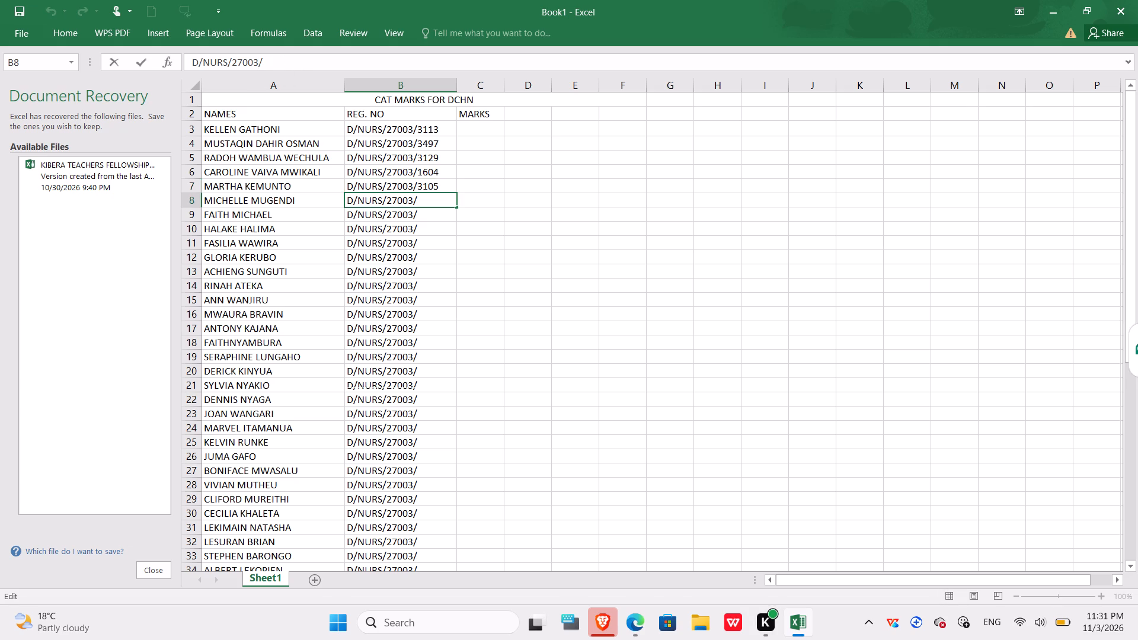
key(Right)
click(270, 61)
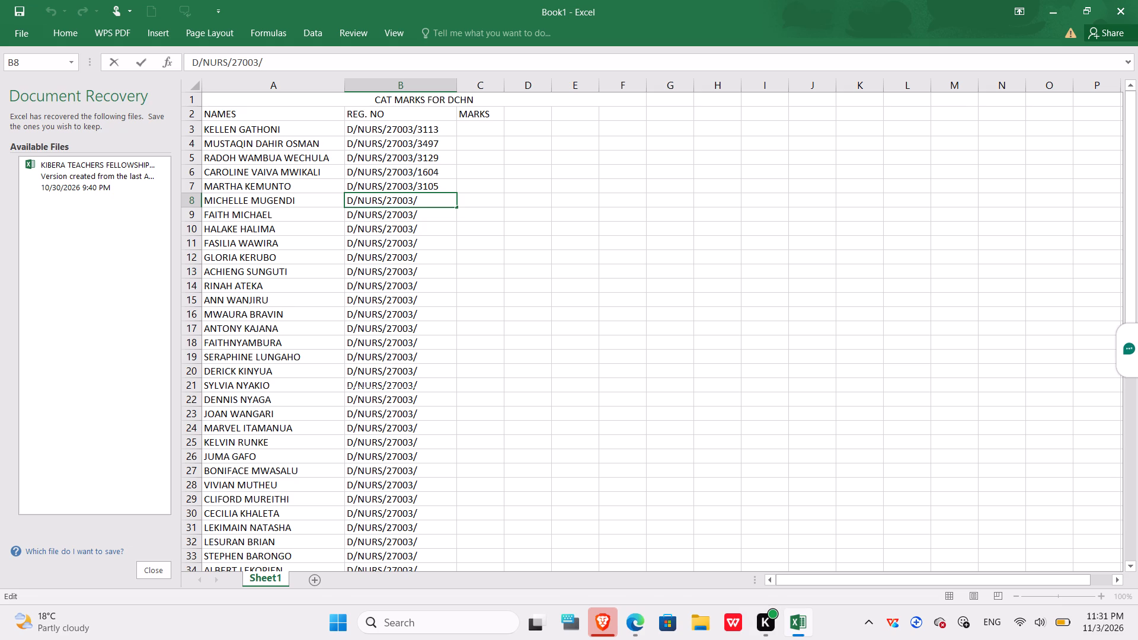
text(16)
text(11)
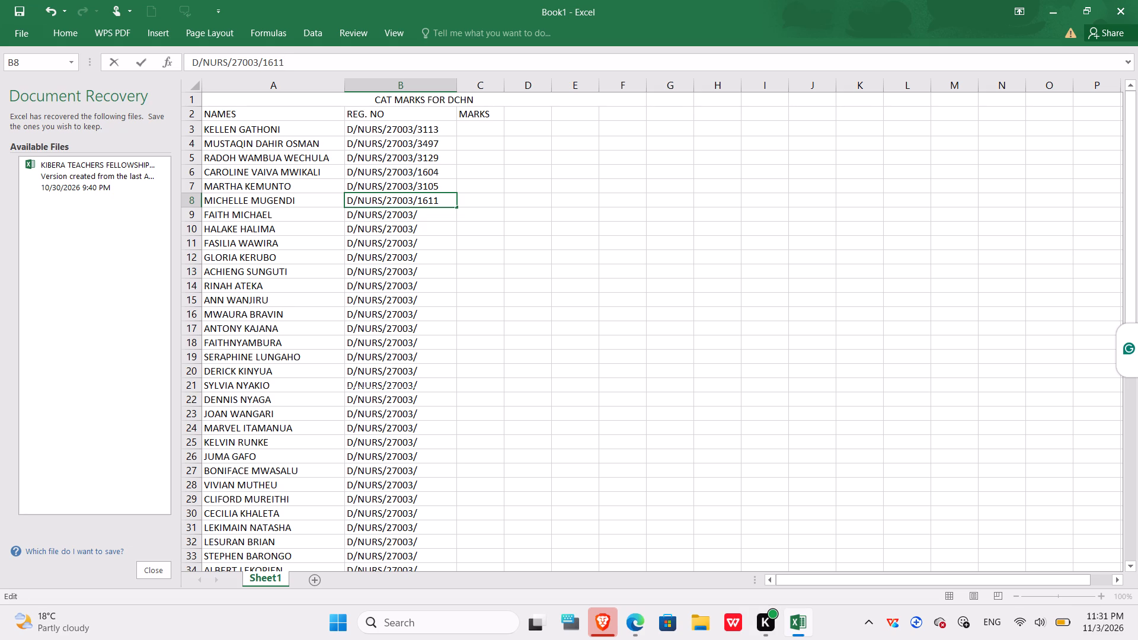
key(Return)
Complete the registration numbers in cells B9 and B10 by adding each student's four final digits after the existing prefix.
click(264, 61)
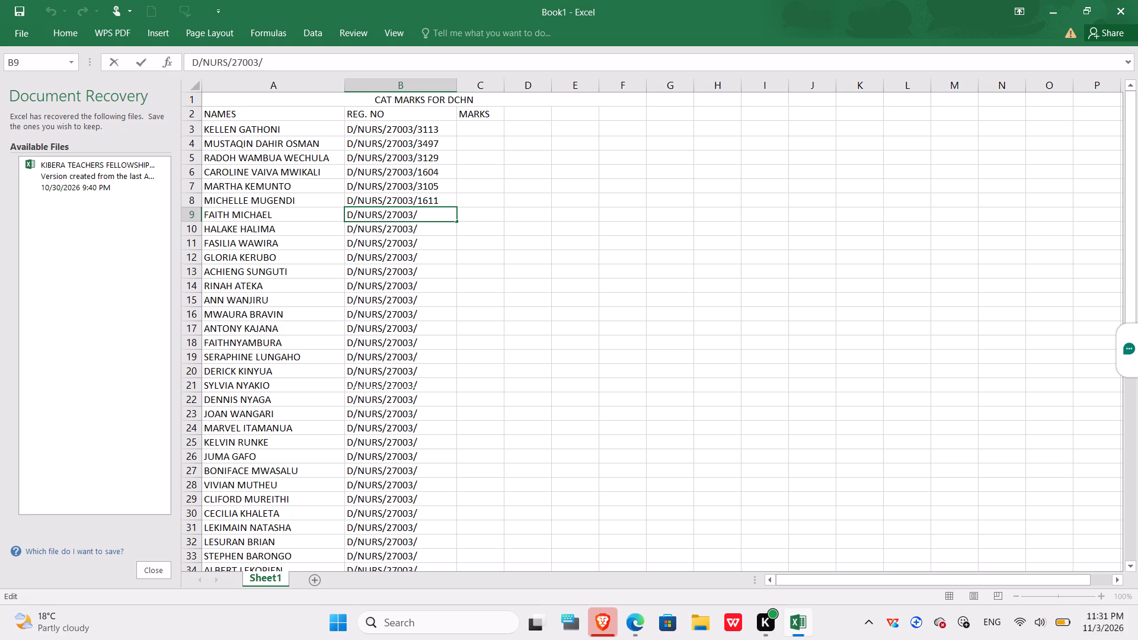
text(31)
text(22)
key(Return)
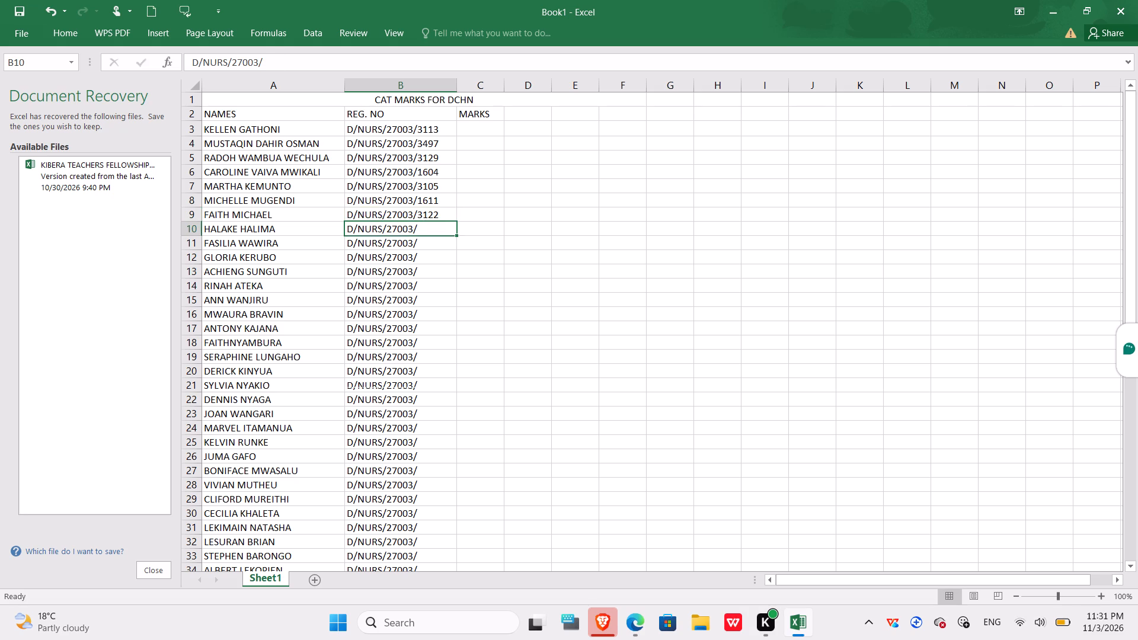
double_click(264, 61)
click(264, 61)
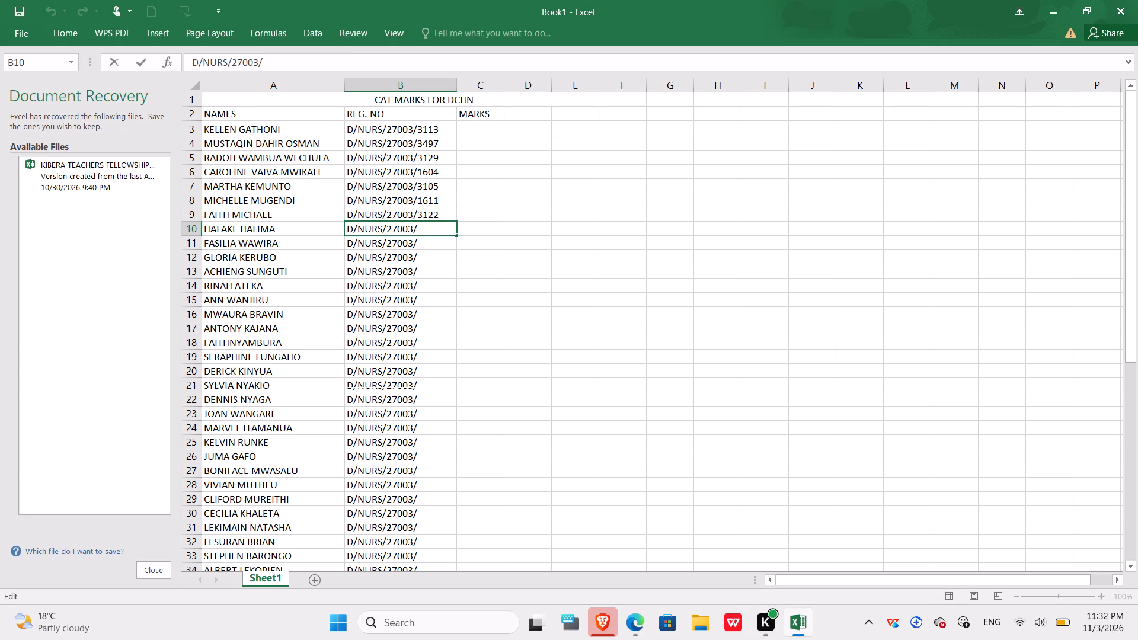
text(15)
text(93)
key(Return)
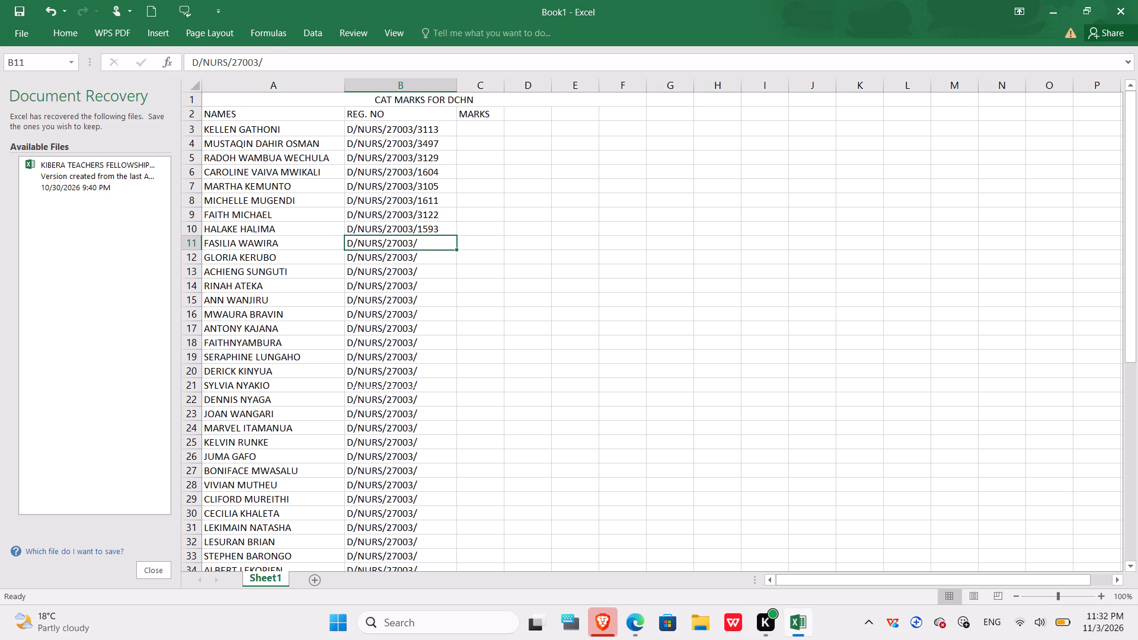
Complete the registration numbers in cells B11 and B12 by adding each student's four final digits after the existing prefix.
click(264, 61)
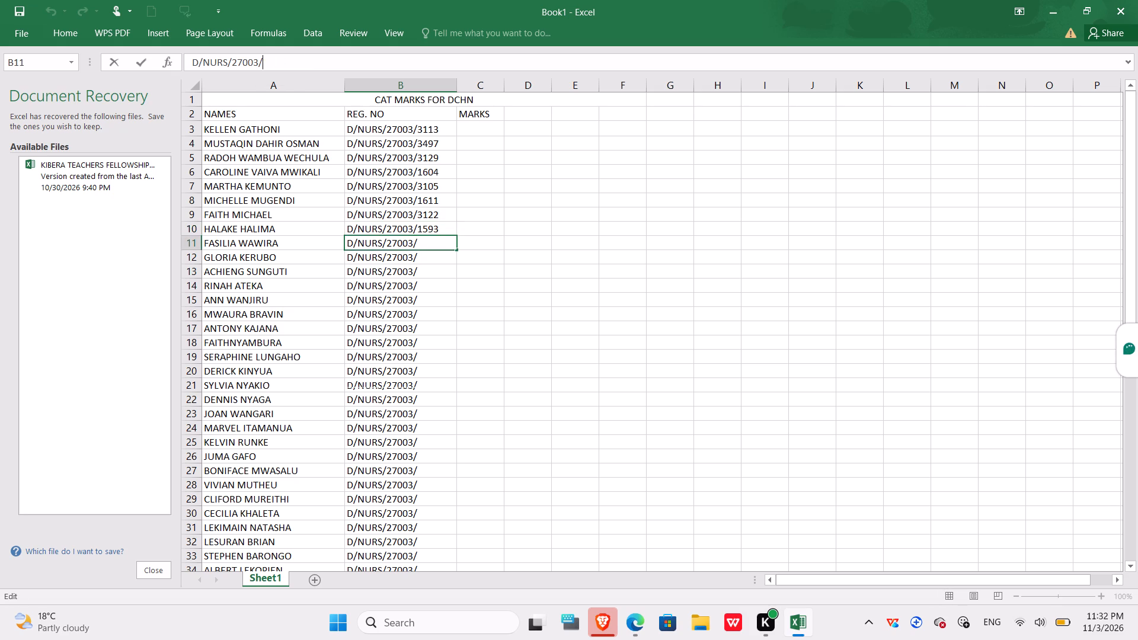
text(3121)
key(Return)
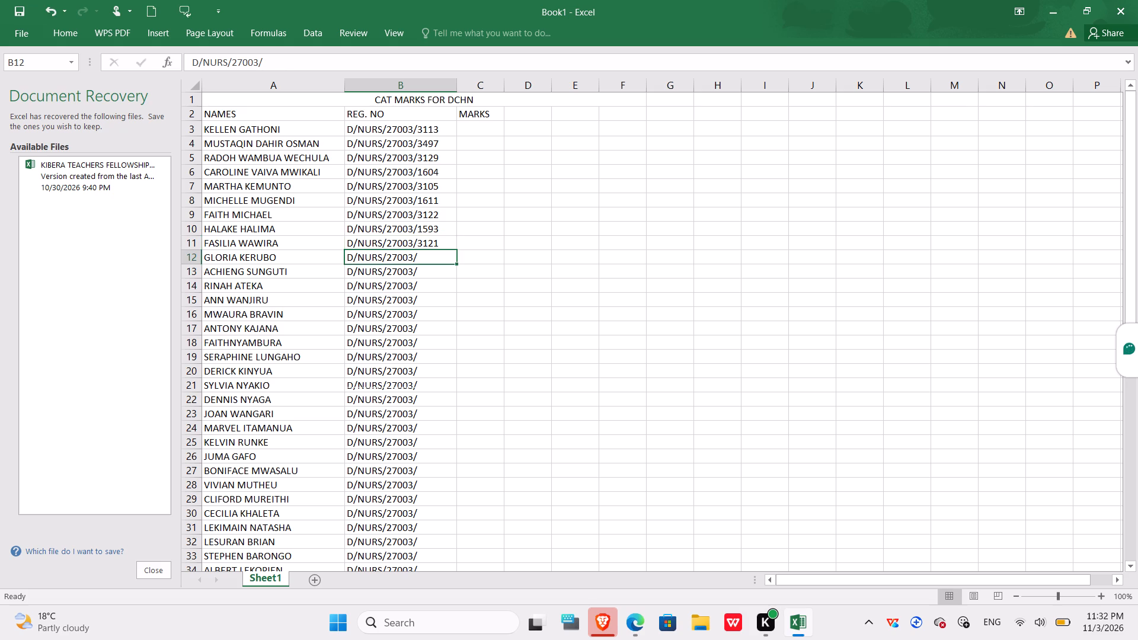
click(264, 61)
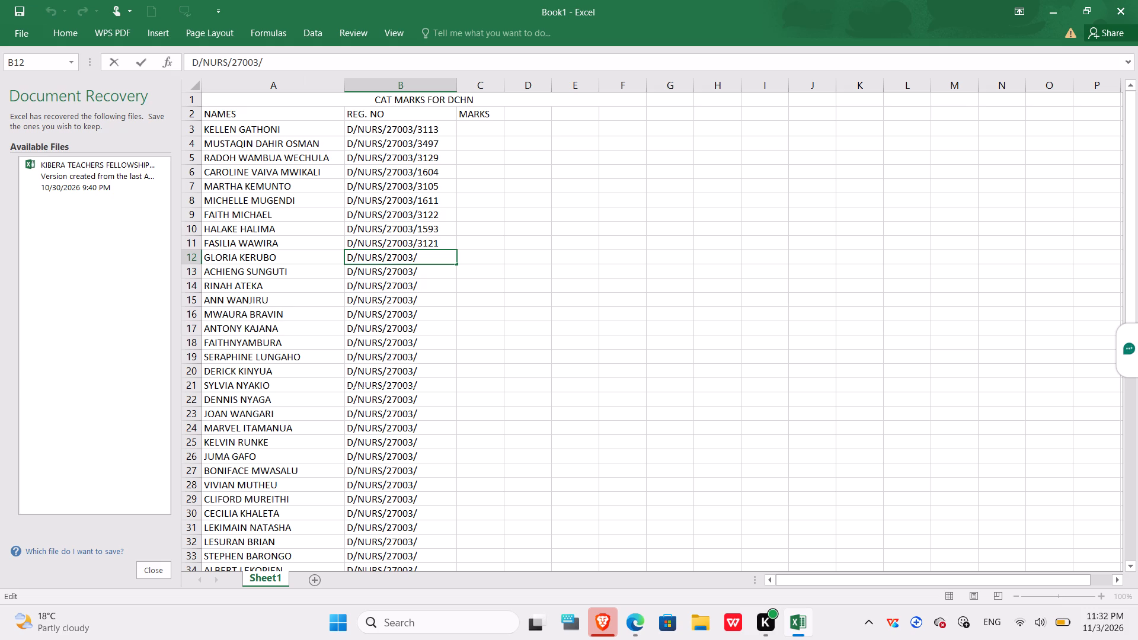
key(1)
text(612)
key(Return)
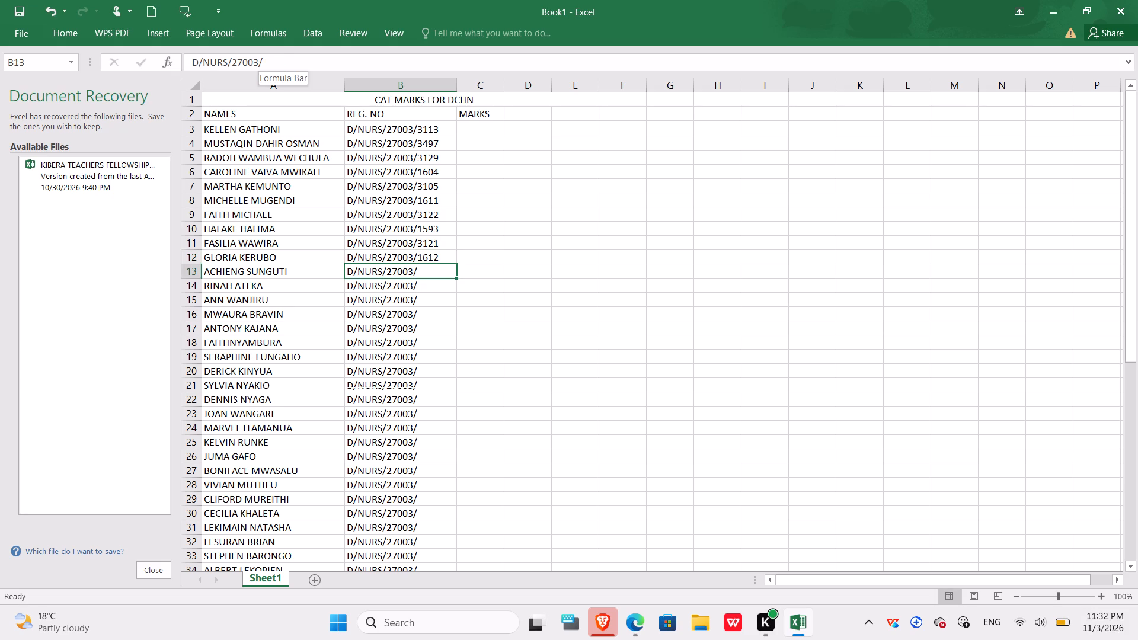
Complete the registration numbers in cells B13 and B14 by adding each student's four final digits after the existing prefix.
click(264, 61)
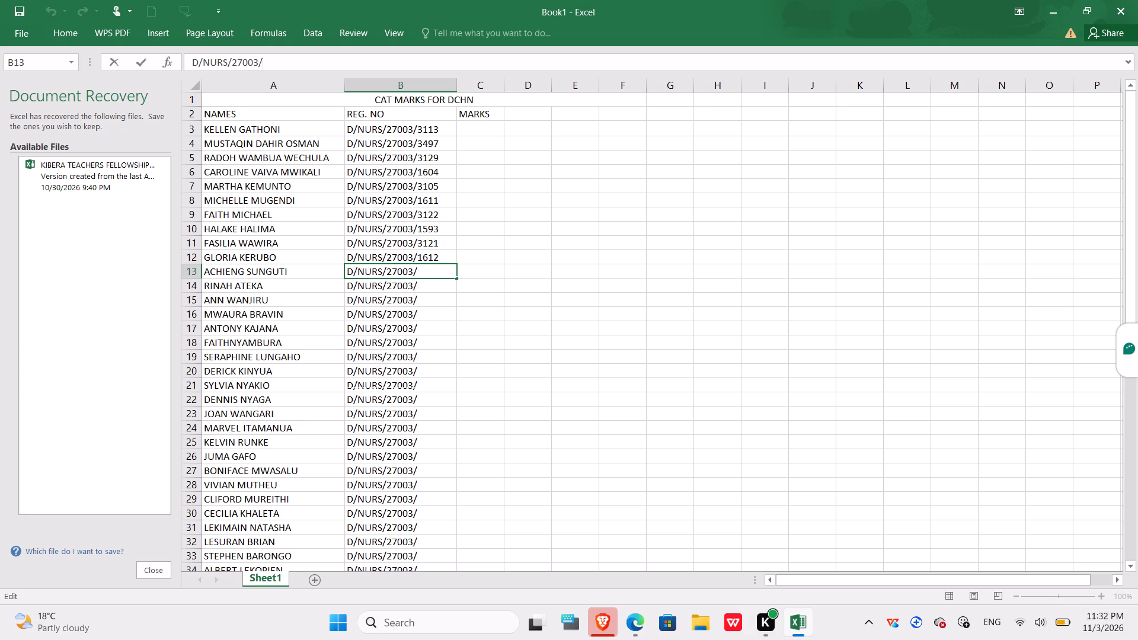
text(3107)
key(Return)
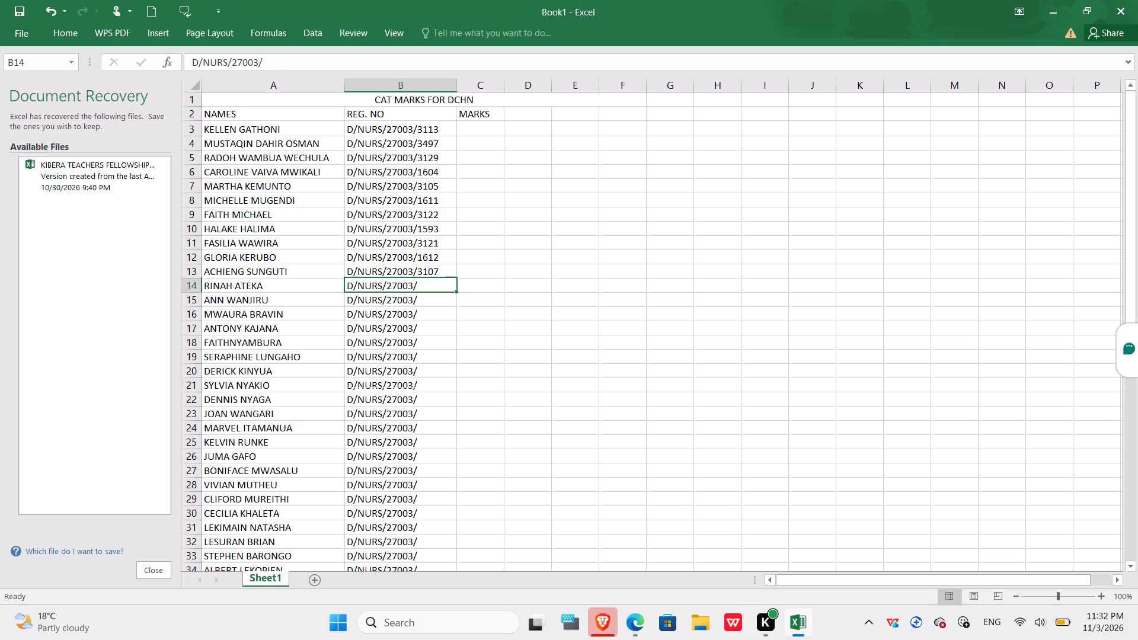
click(264, 61)
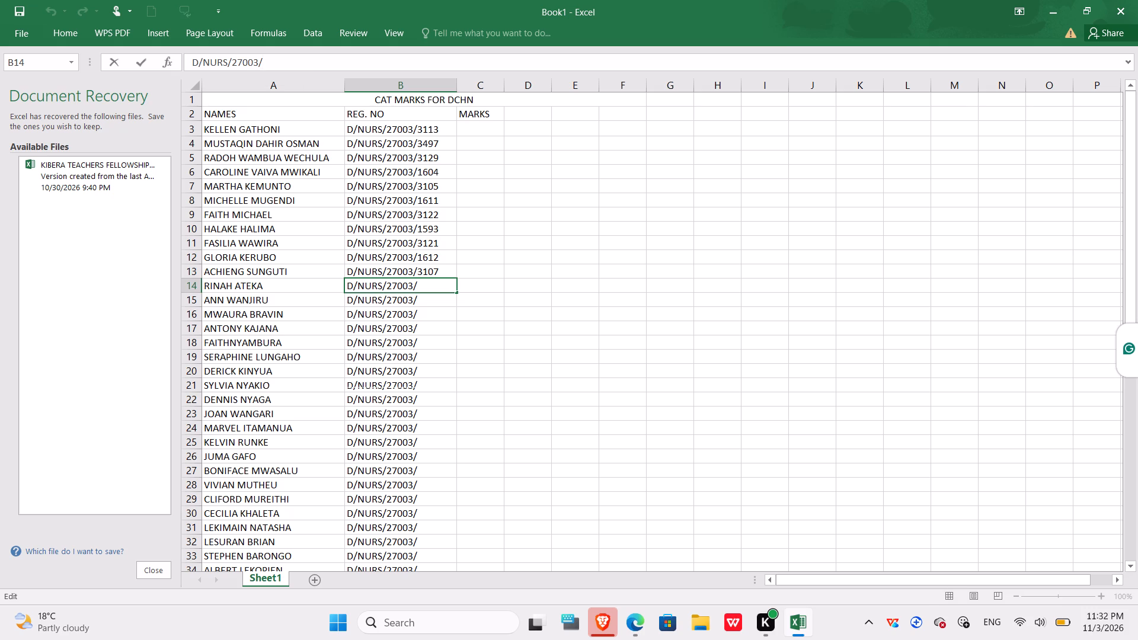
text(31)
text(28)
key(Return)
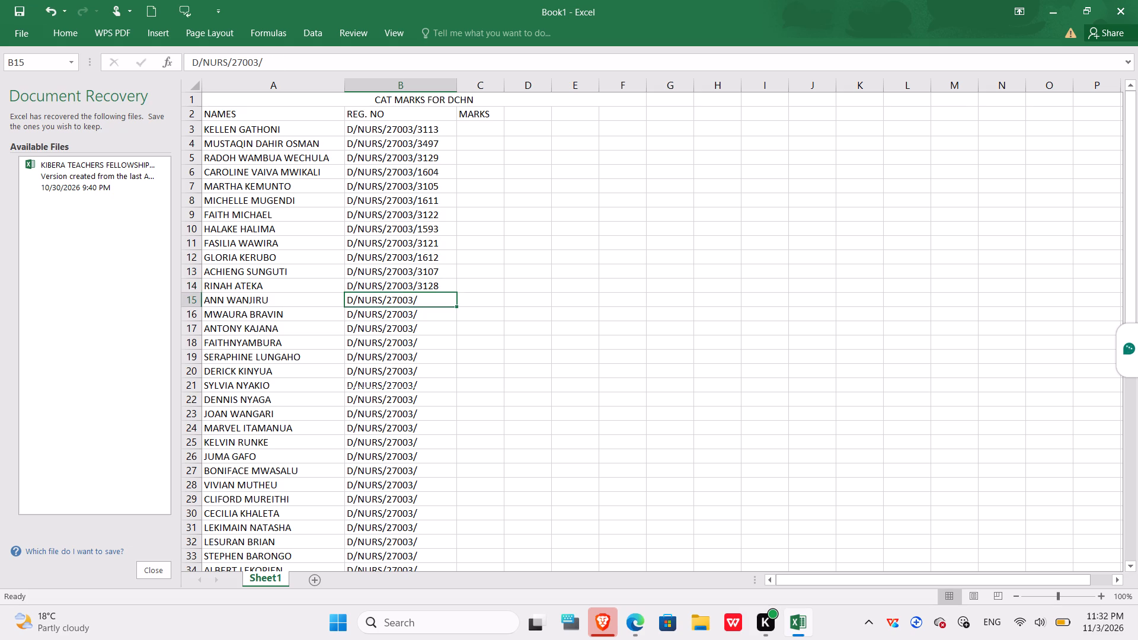
Complete the registration numbers in cells B15 and B16 by adding each student's four final digits after the existing prefix.
click(264, 61)
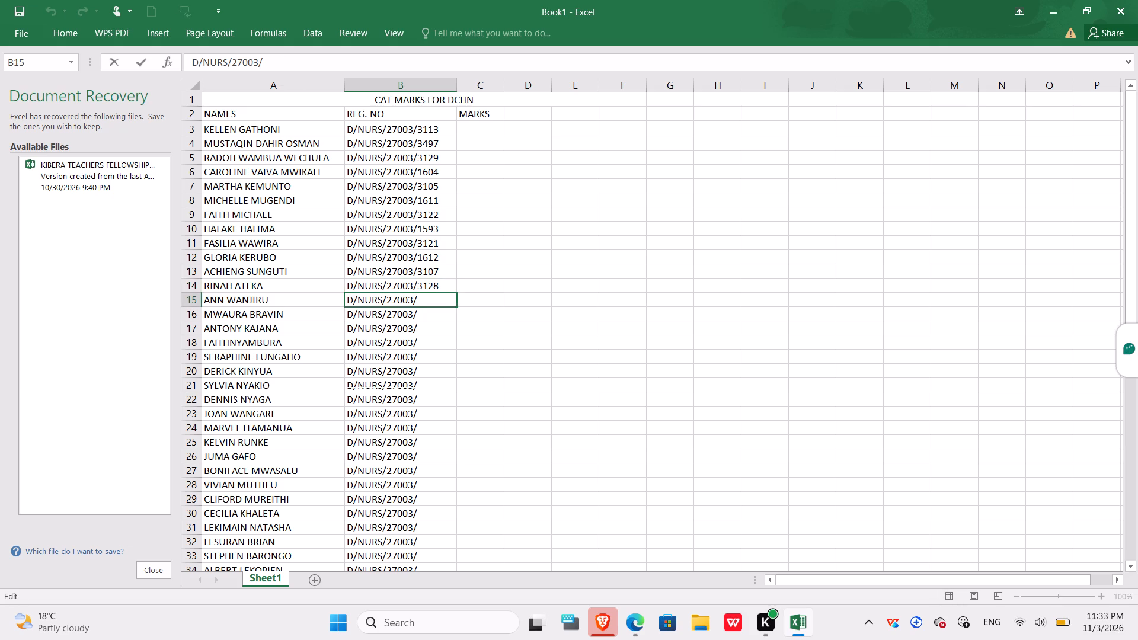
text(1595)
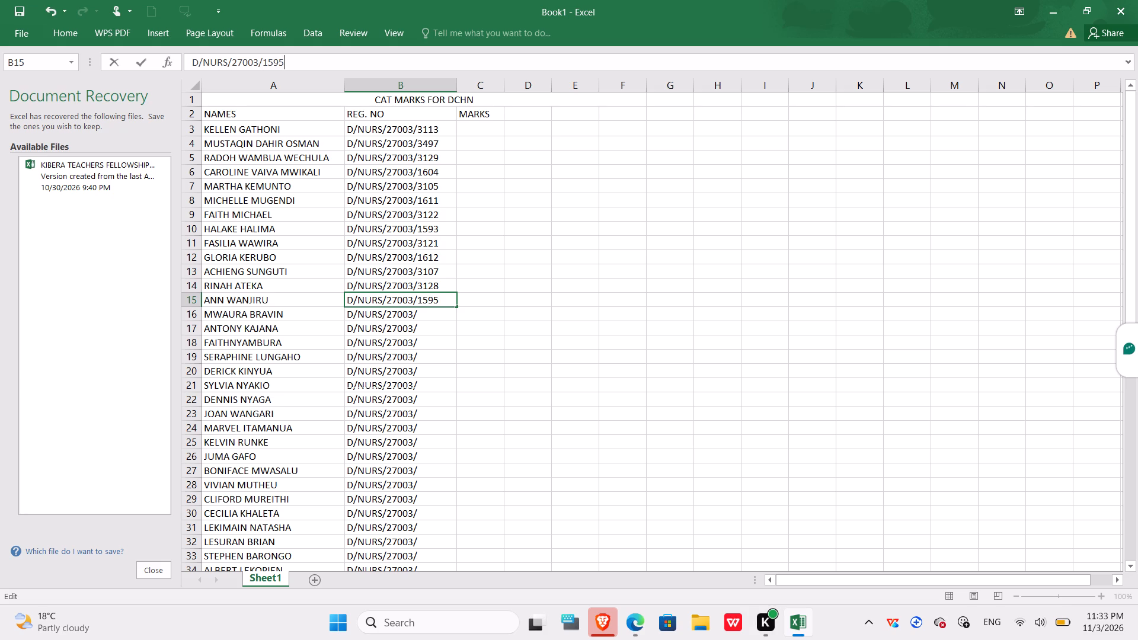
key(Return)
click(264, 61)
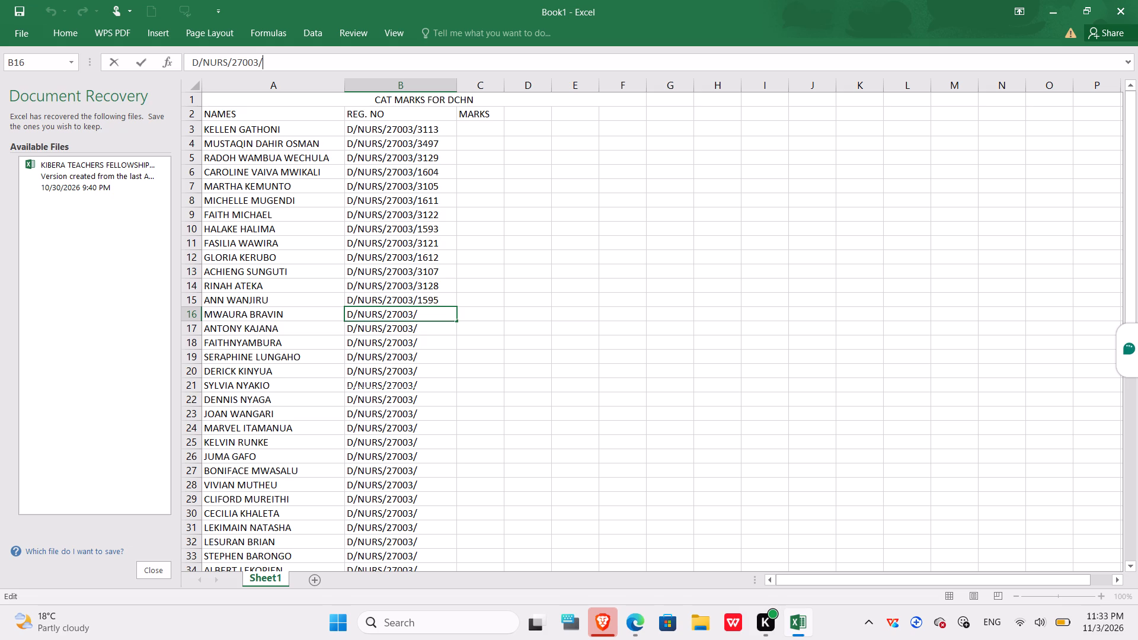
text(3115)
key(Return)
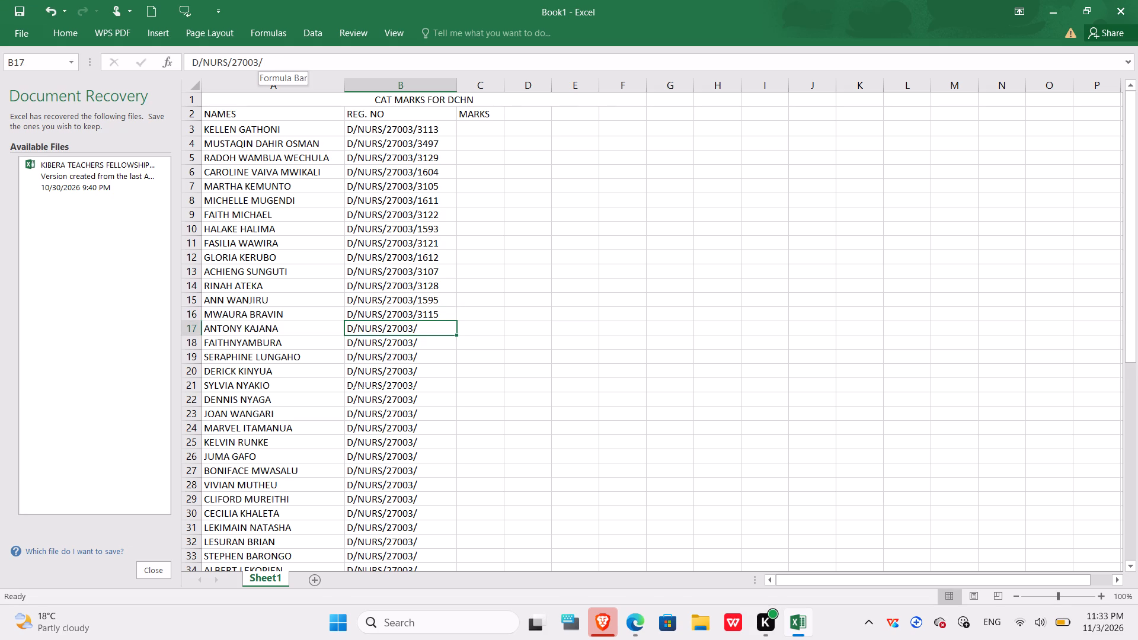
Complete the registration numbers in cells B17 and B18 by adding each student's four final digits after the existing prefix.
click(264, 61)
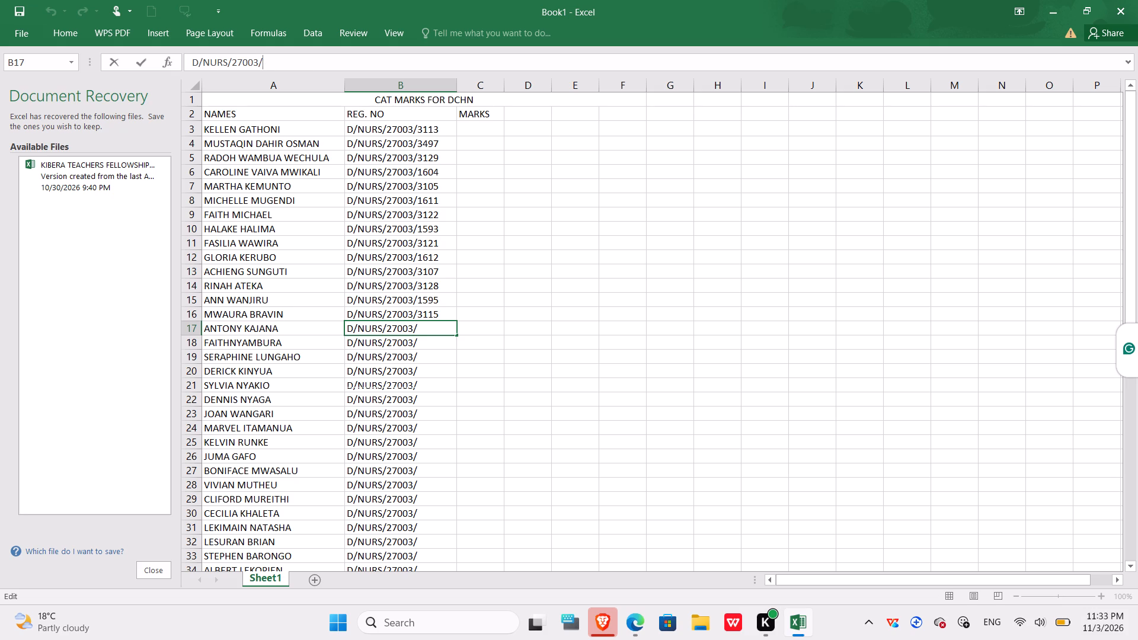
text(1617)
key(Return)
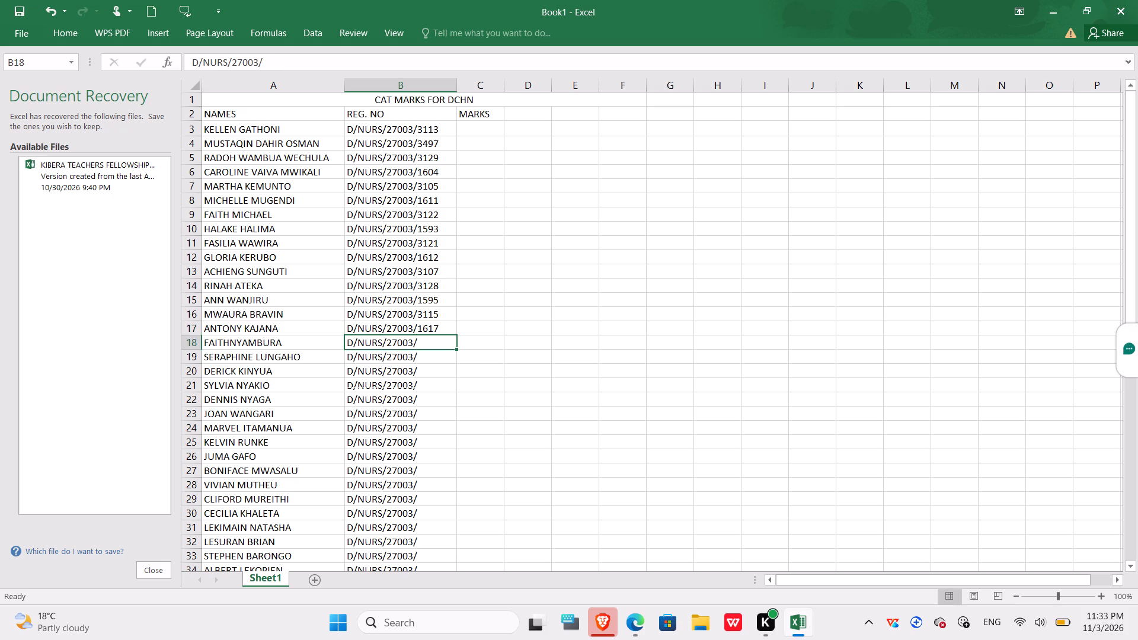
click(264, 61)
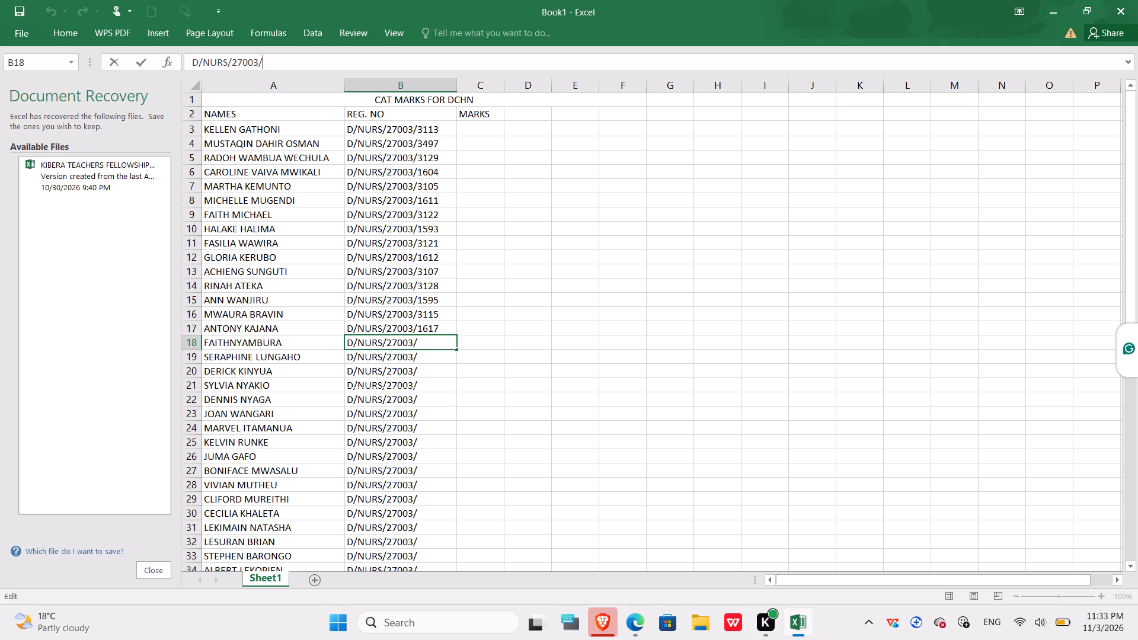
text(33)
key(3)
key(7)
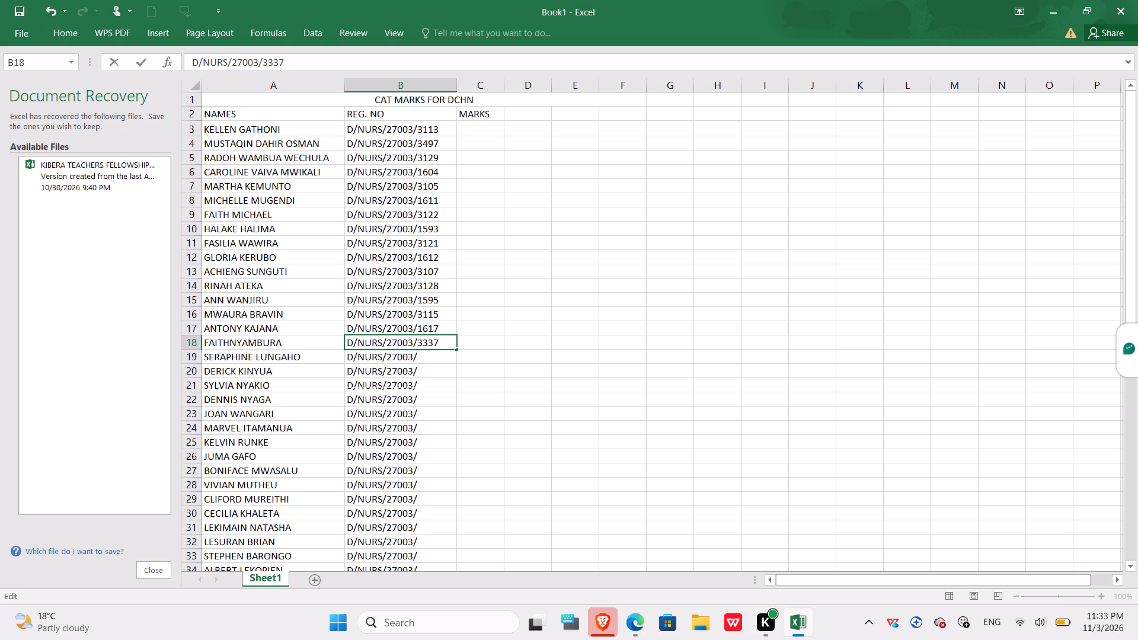
Correct the student's name in cell A18 by inserting the missing space between the first name and the surname.
click(240, 346)
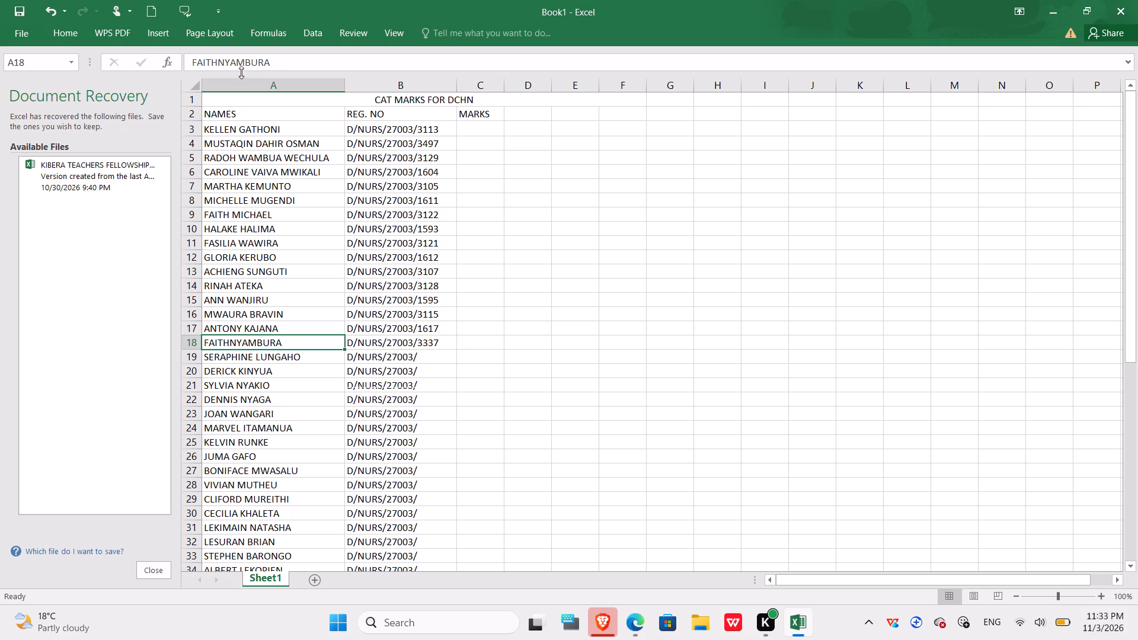
click(226, 62)
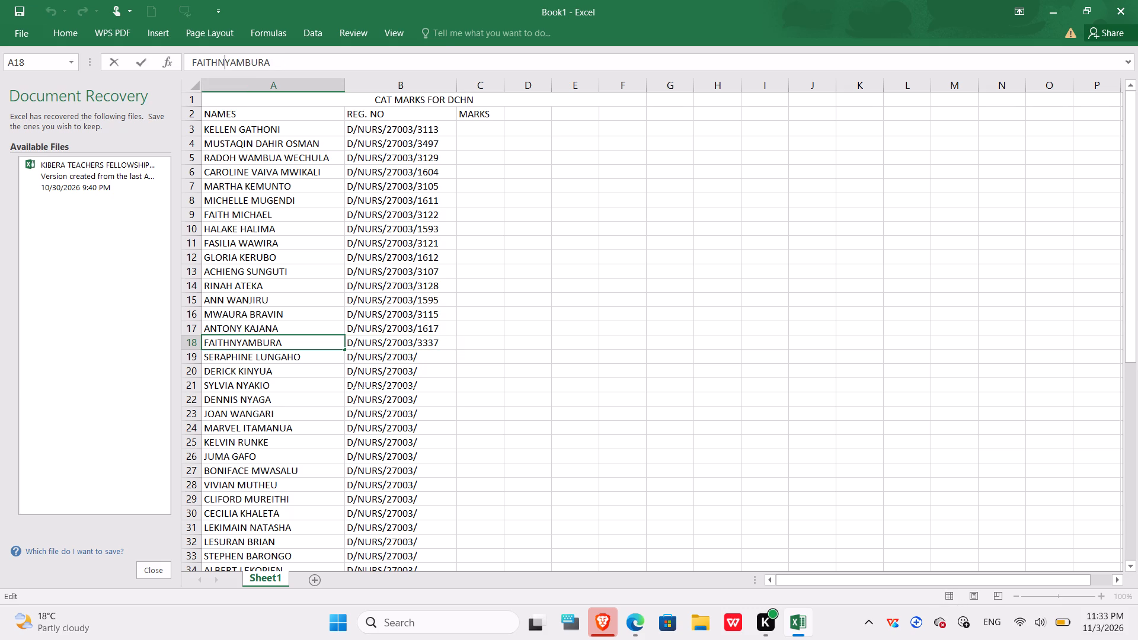
click(218, 62)
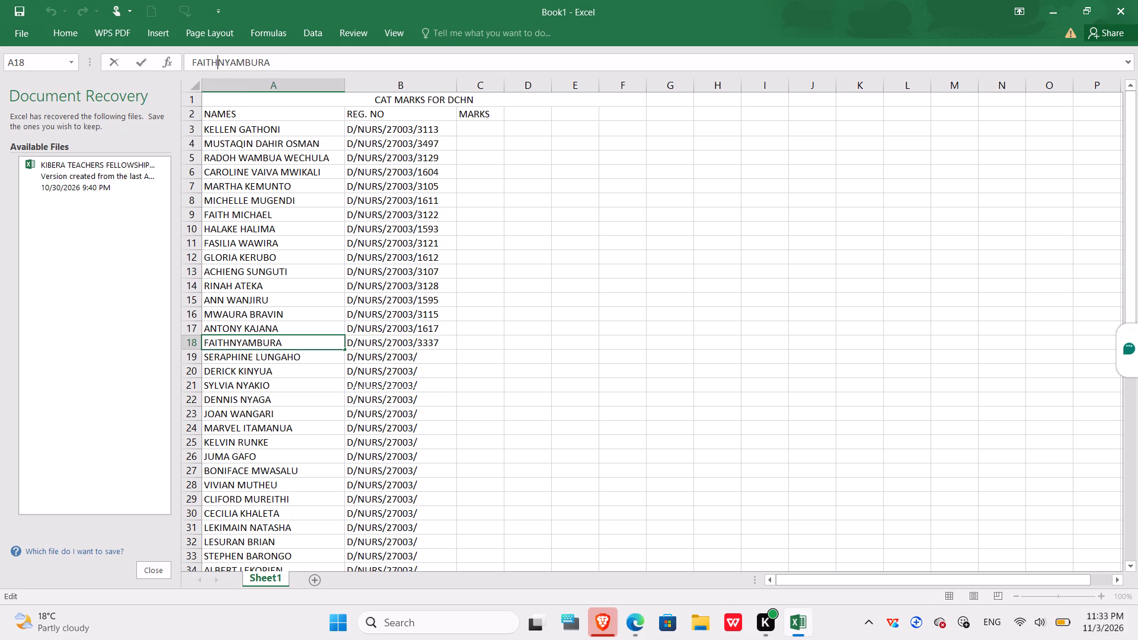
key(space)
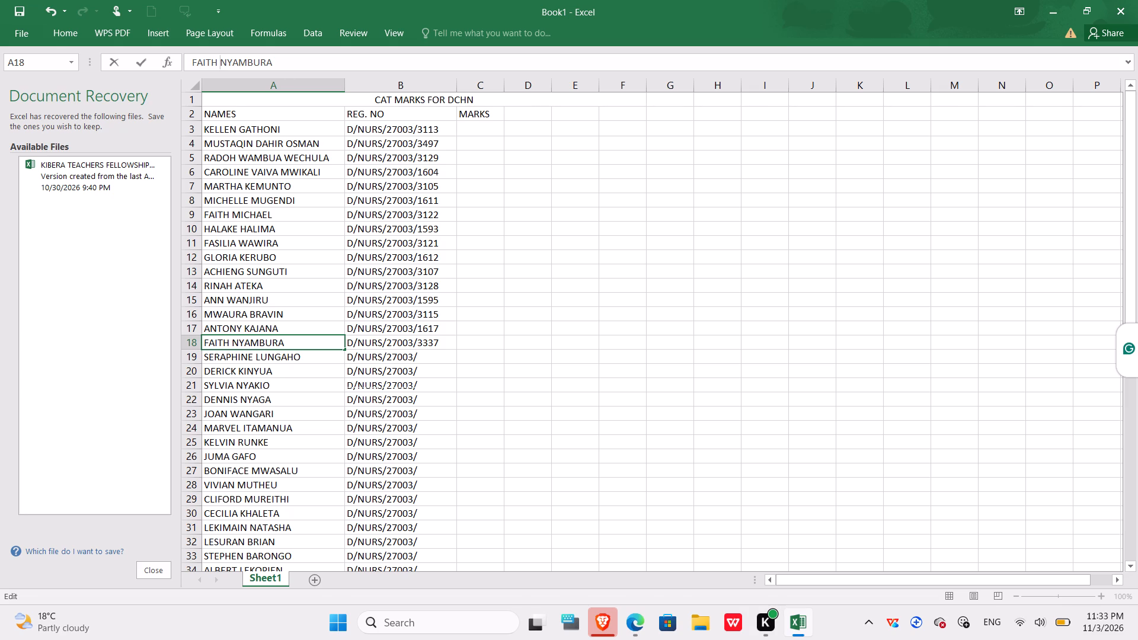
Complete the registration numbers in cells B19 and B20 by adding each student's four final digits after the existing prefix.
click(415, 357)
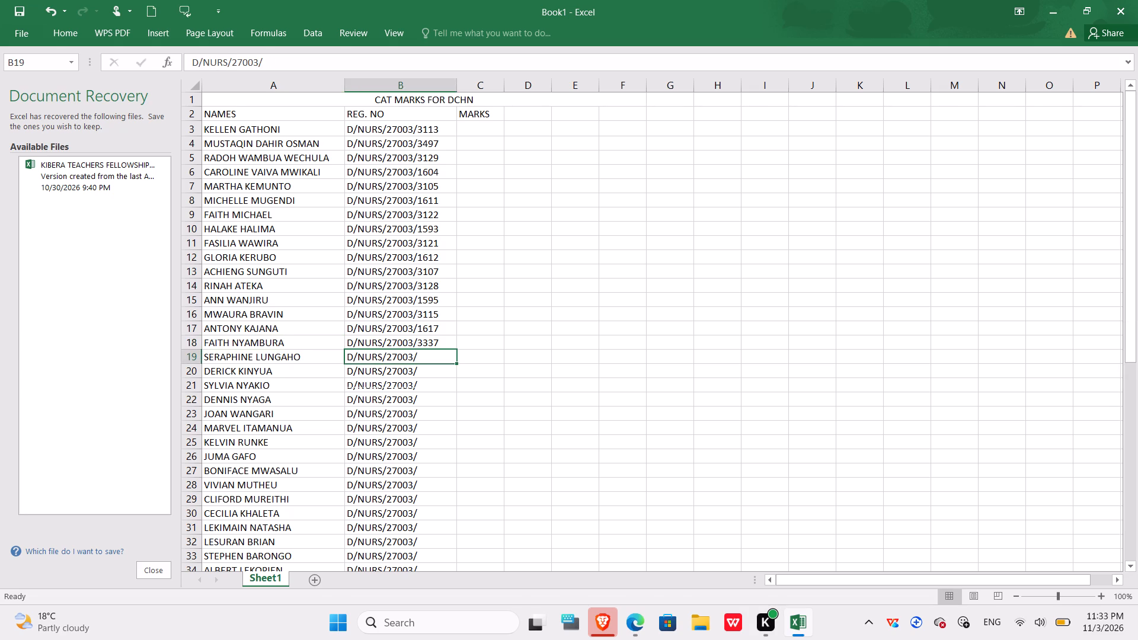
click(281, 58)
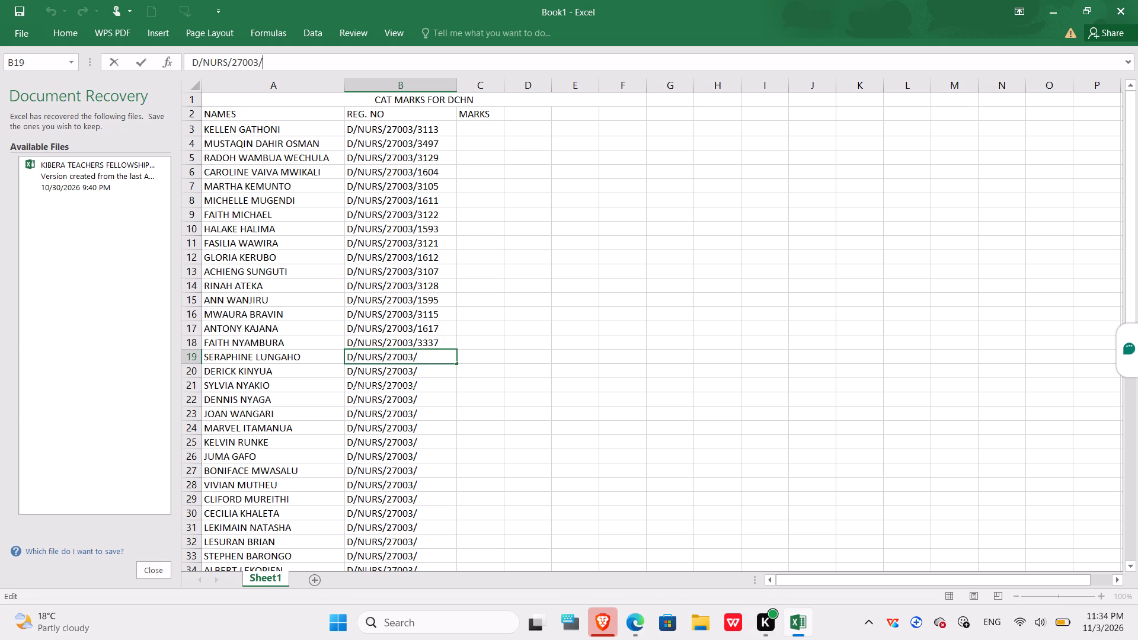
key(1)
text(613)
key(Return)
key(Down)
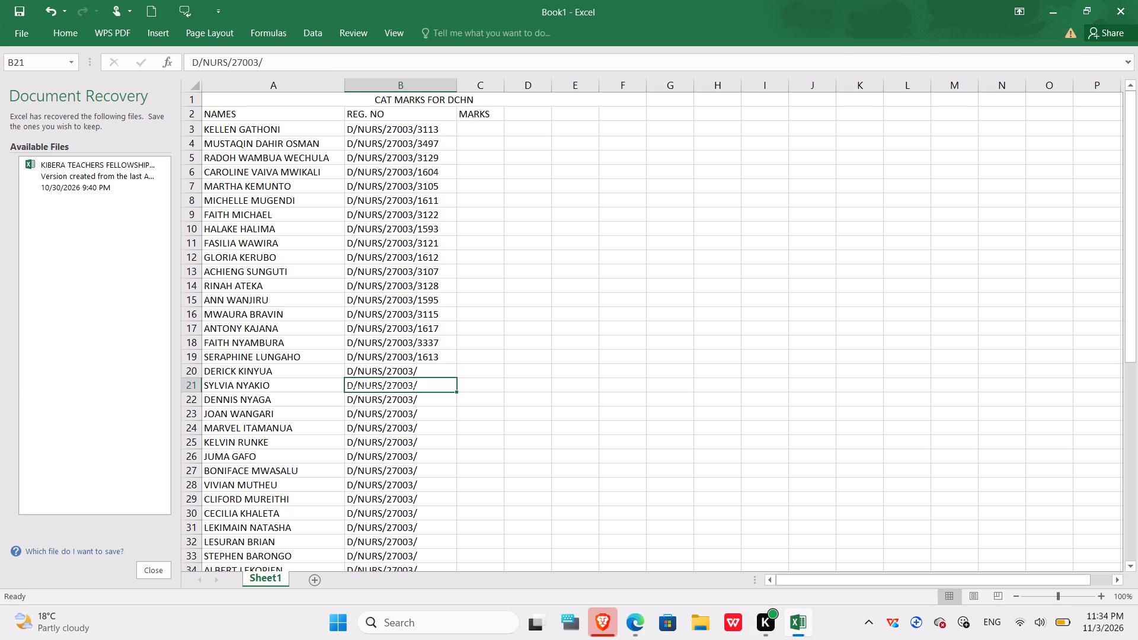
click(417, 374)
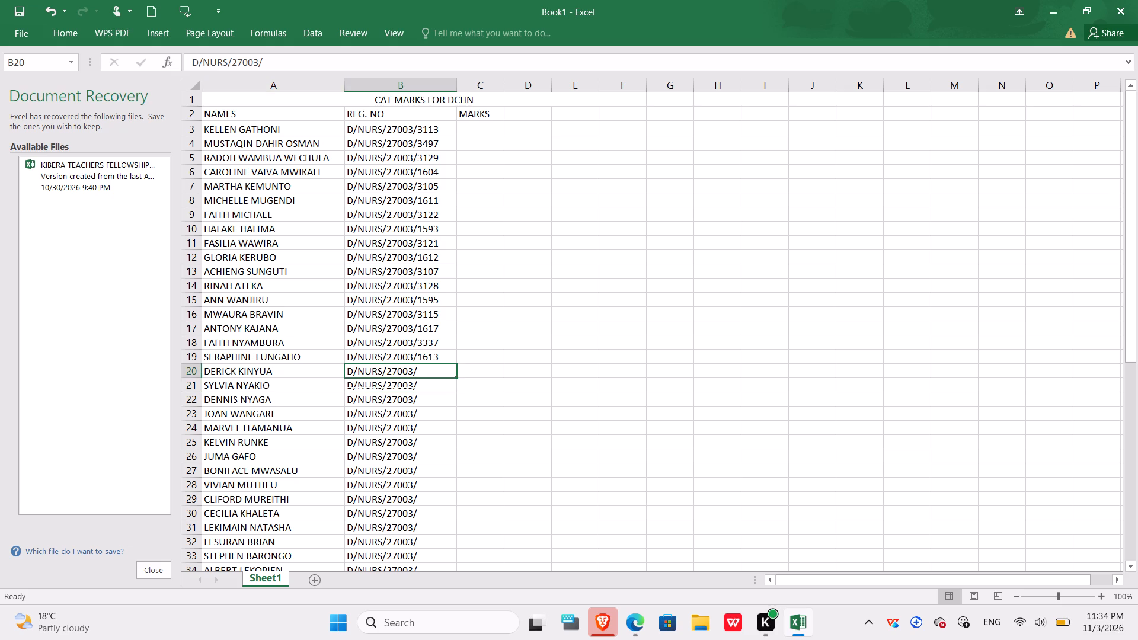
drag(289, 52, 289, 59)
click(289, 59)
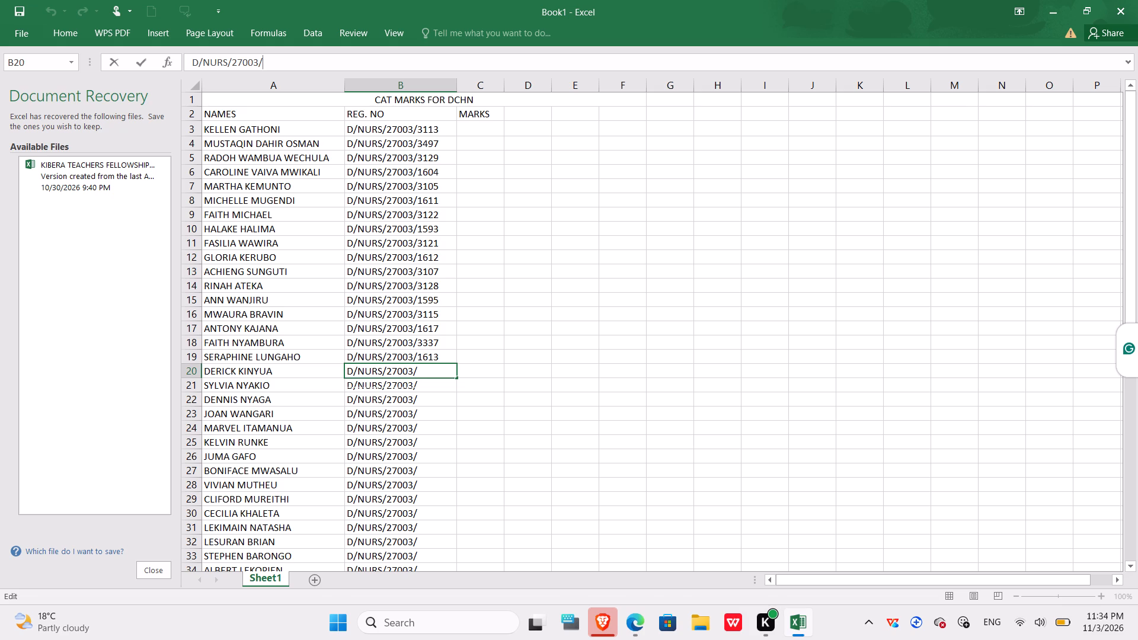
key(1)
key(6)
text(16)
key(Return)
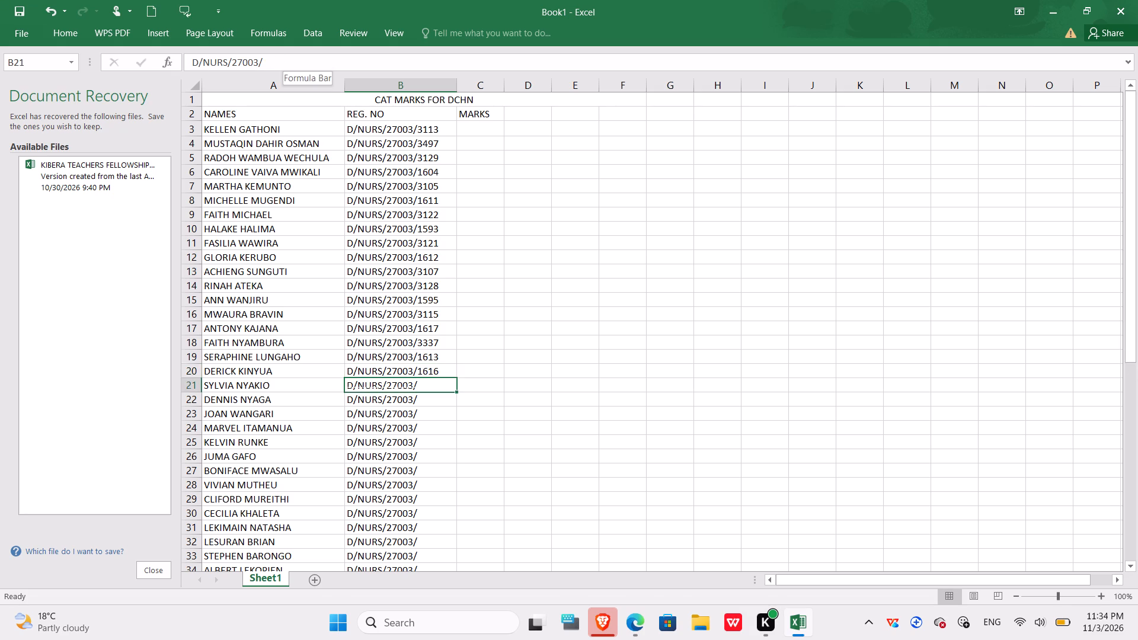
Complete the registration numbers in cells B21 and B22 by adding each student's four final digits after the existing prefix.
click(289, 59)
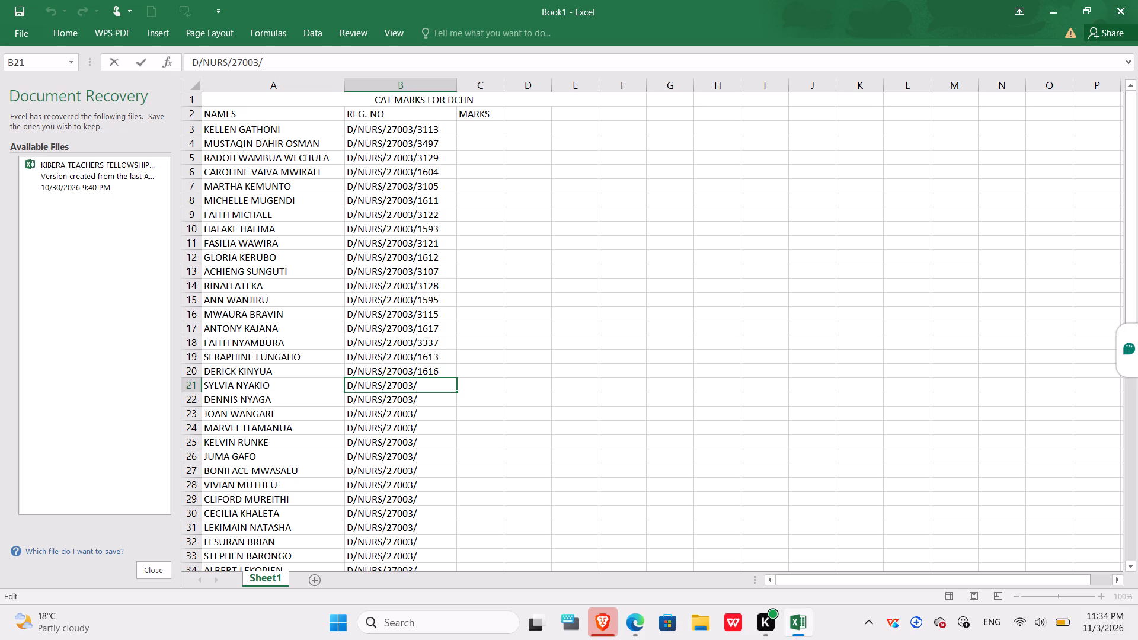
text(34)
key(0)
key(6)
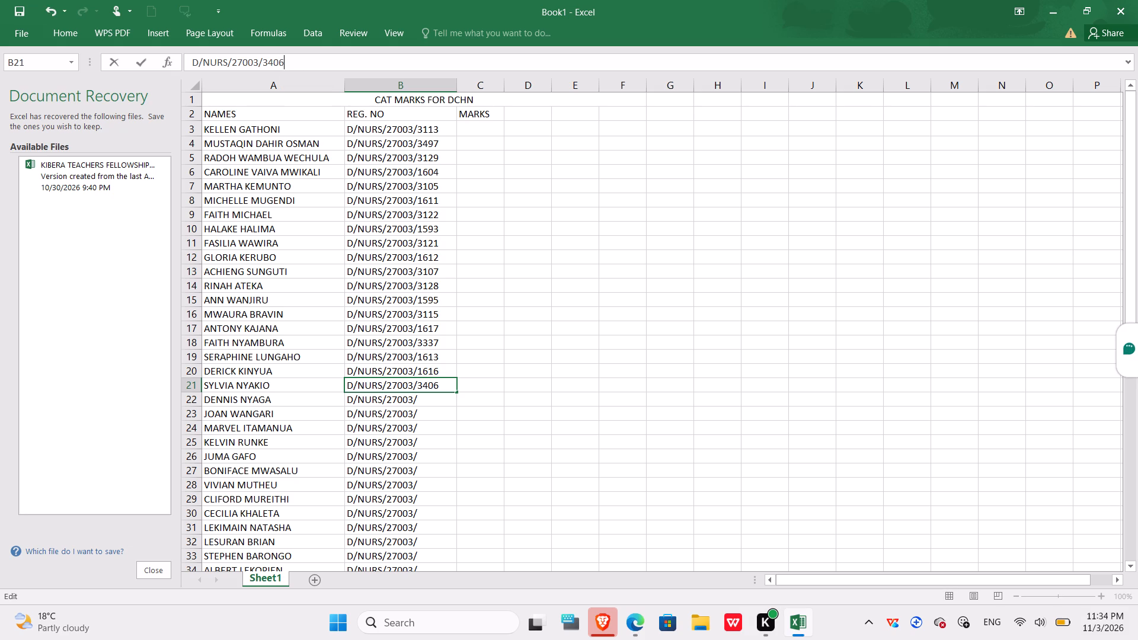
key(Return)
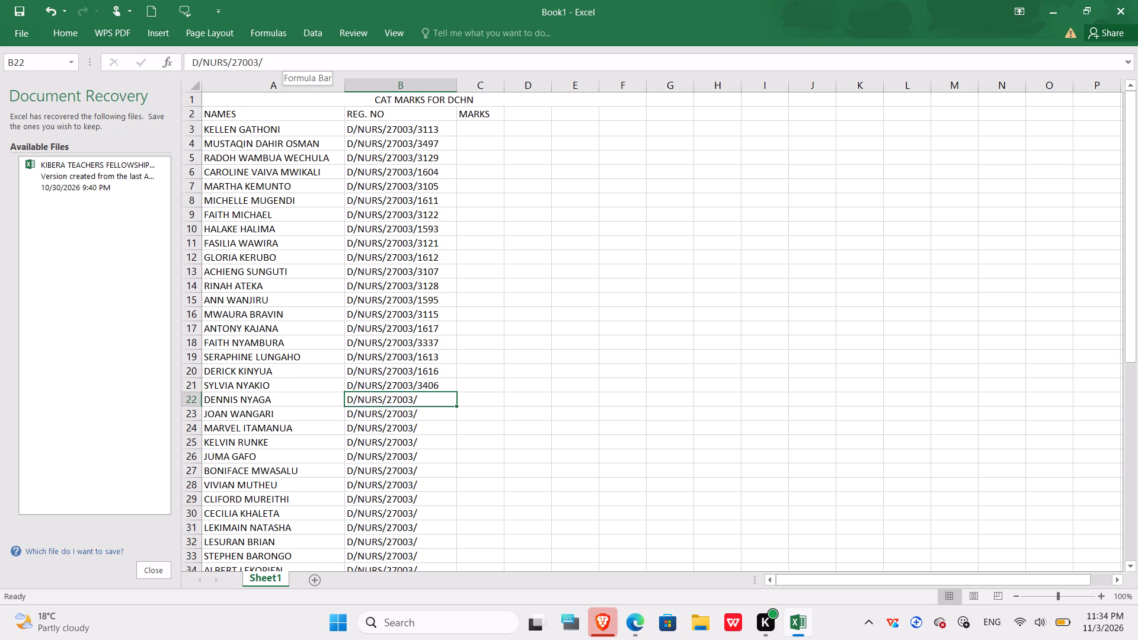
click(289, 59)
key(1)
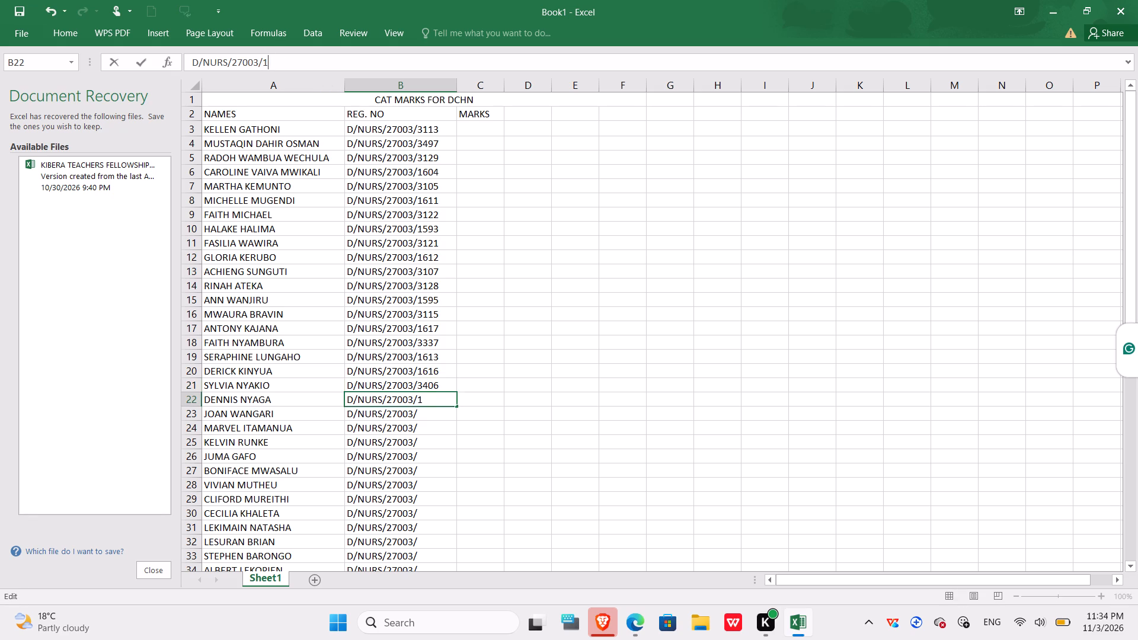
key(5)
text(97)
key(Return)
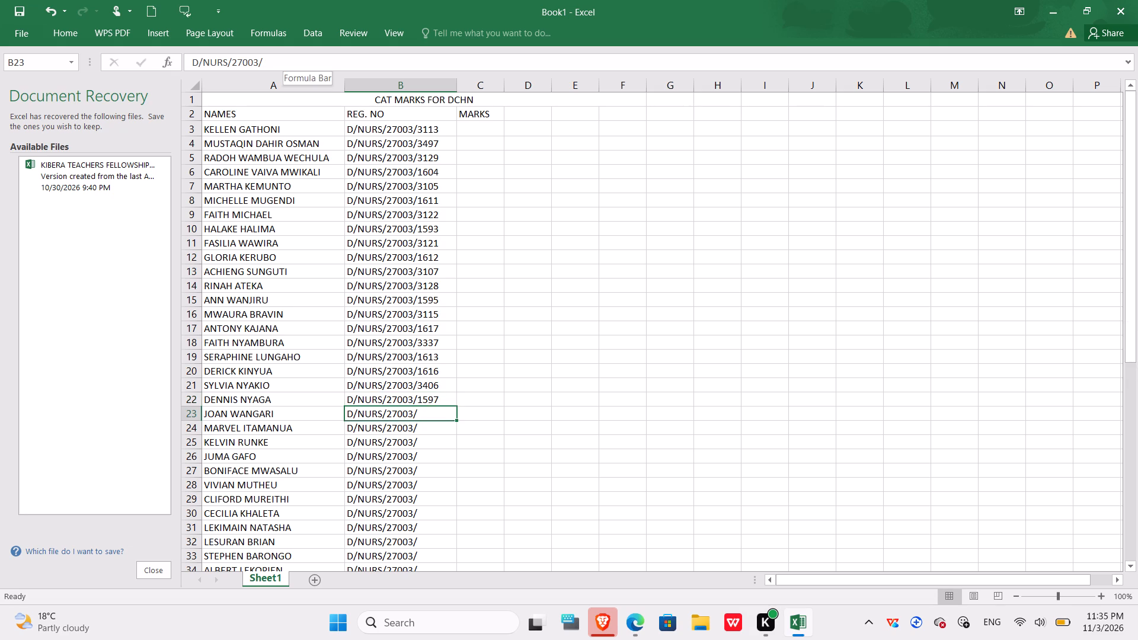
Complete the registration numbers in cells B23 and B24 by adding each student's four final digits after the existing prefix.
click(289, 59)
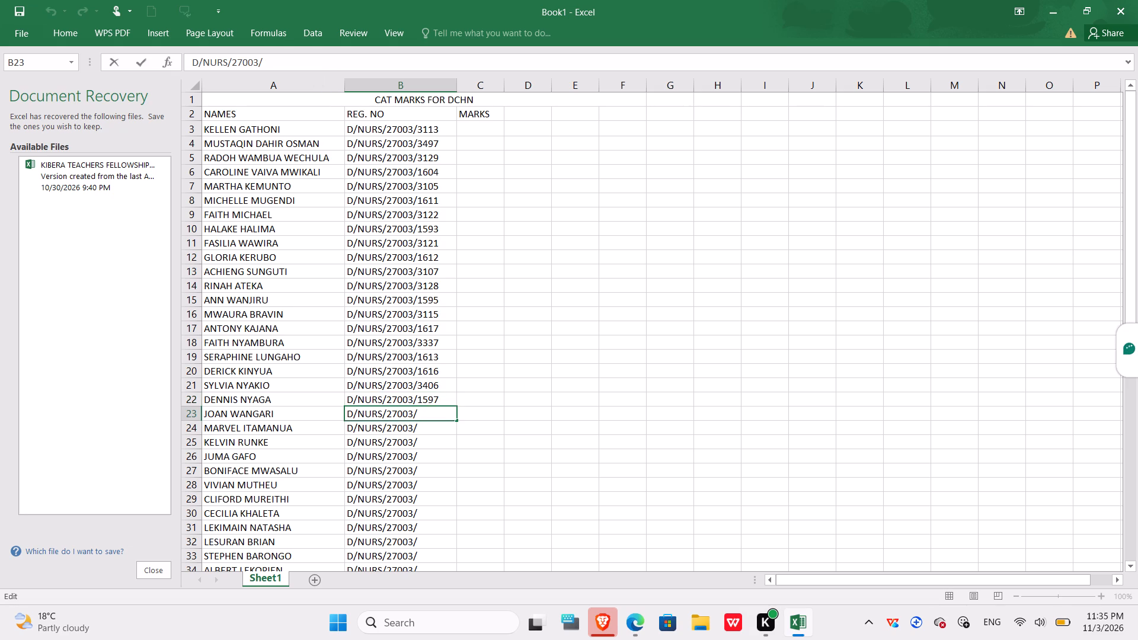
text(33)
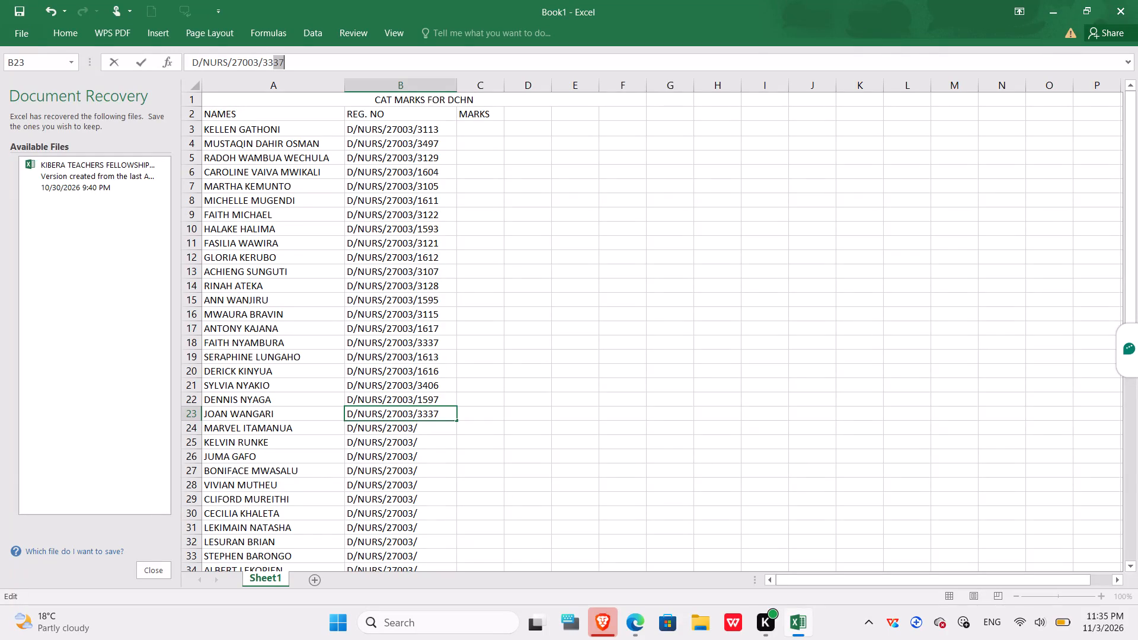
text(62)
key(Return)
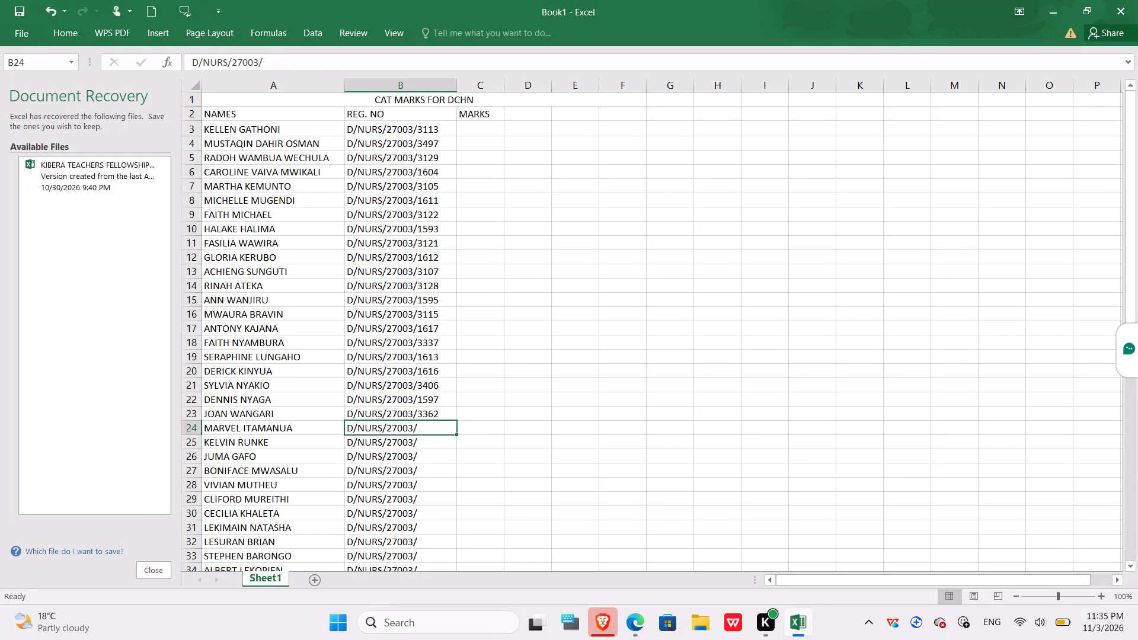
click(289, 59)
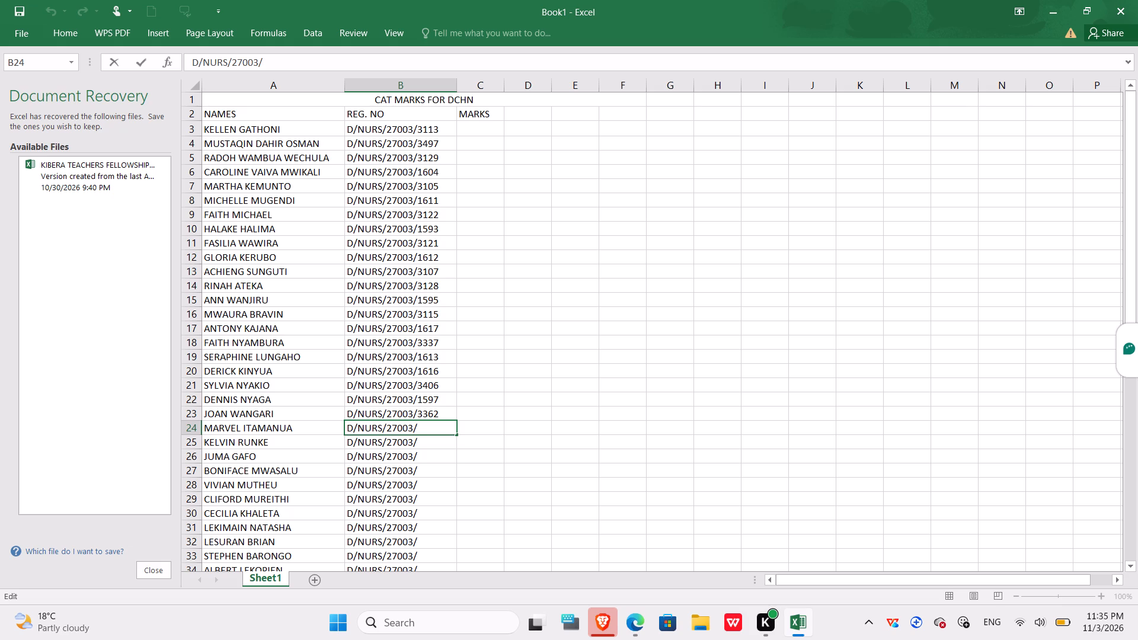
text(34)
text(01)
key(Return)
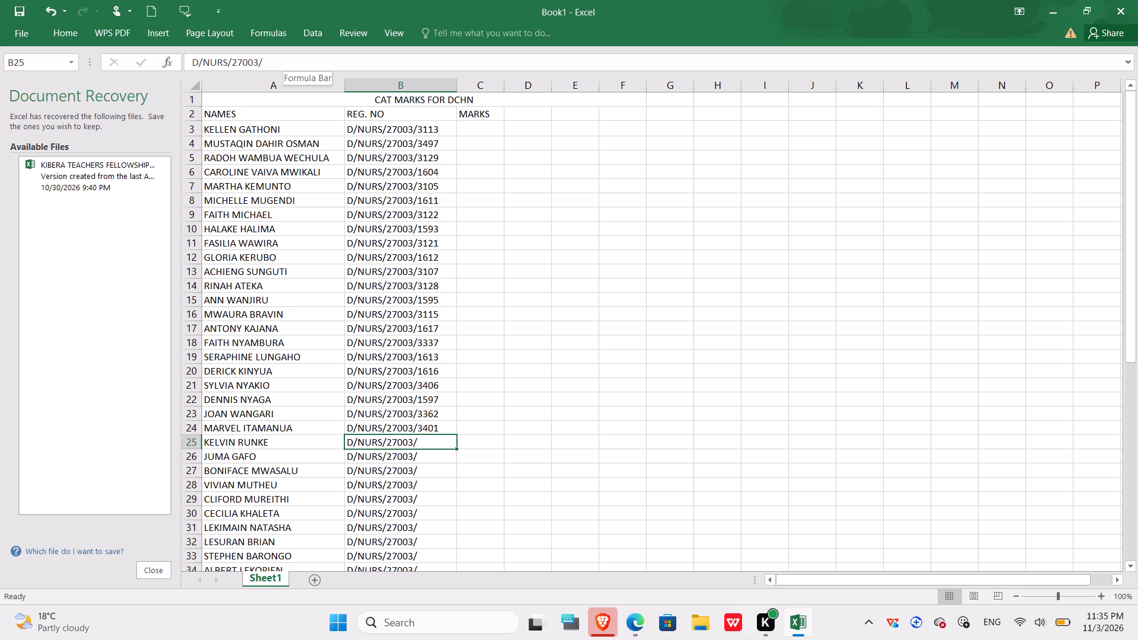
Complete the registration numbers in cells B25 and B26, keeping the existing prefix and adding each student's four final digits.
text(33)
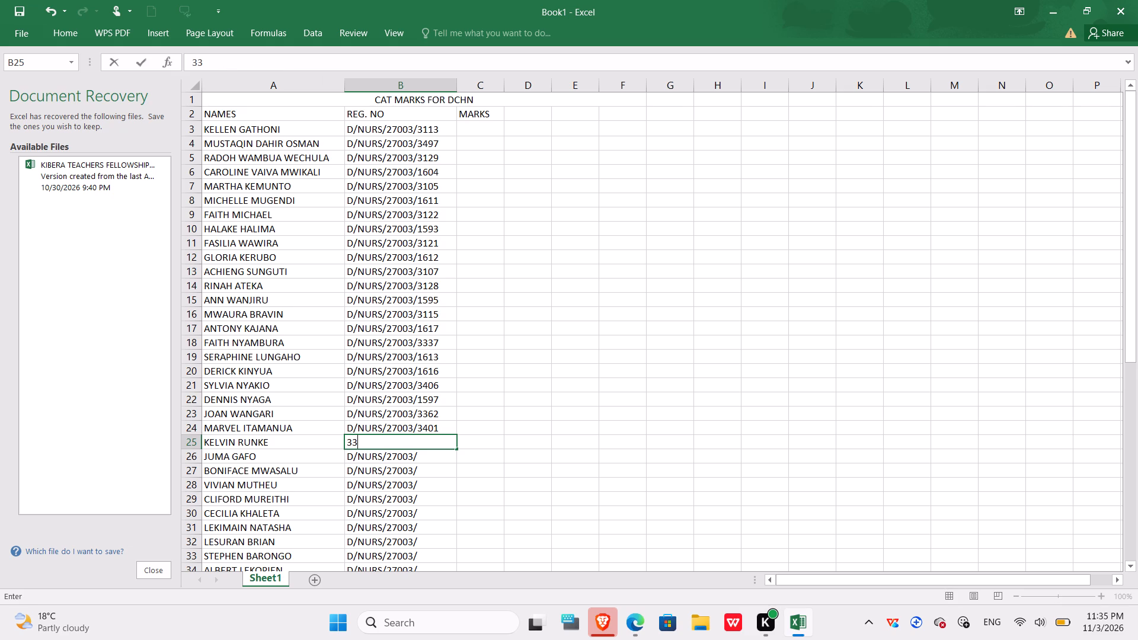
click(52, 5)
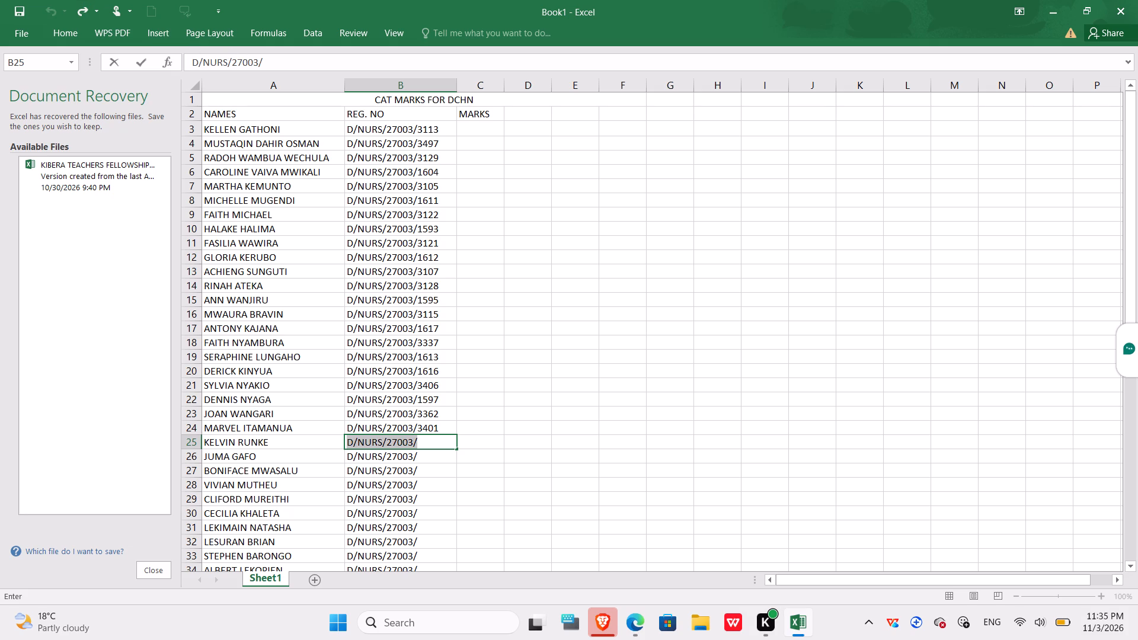
click(287, 68)
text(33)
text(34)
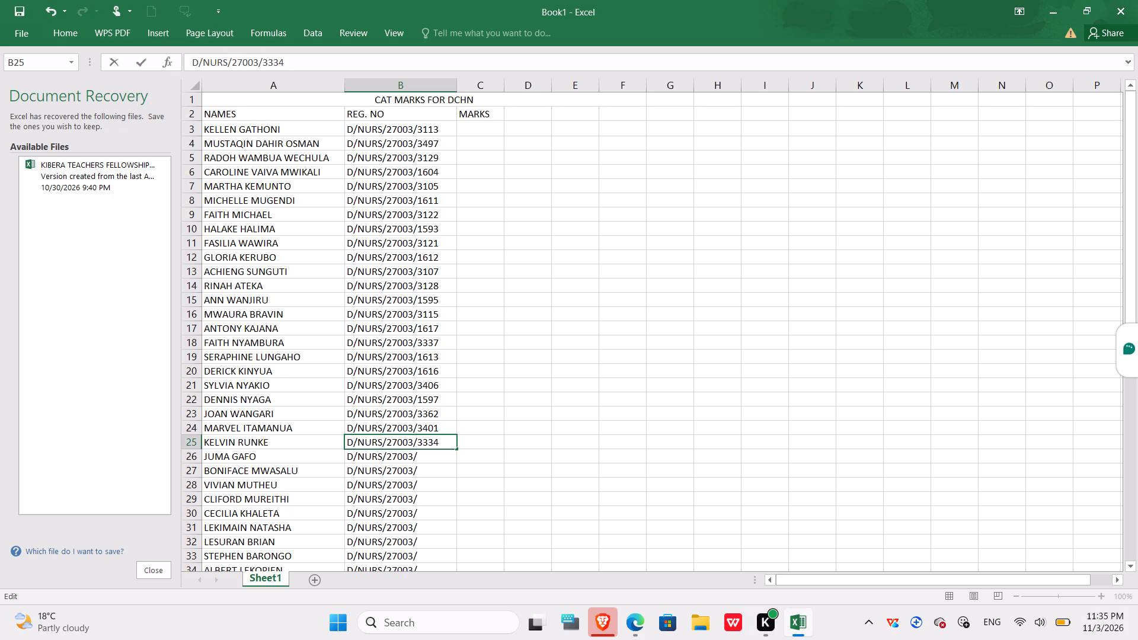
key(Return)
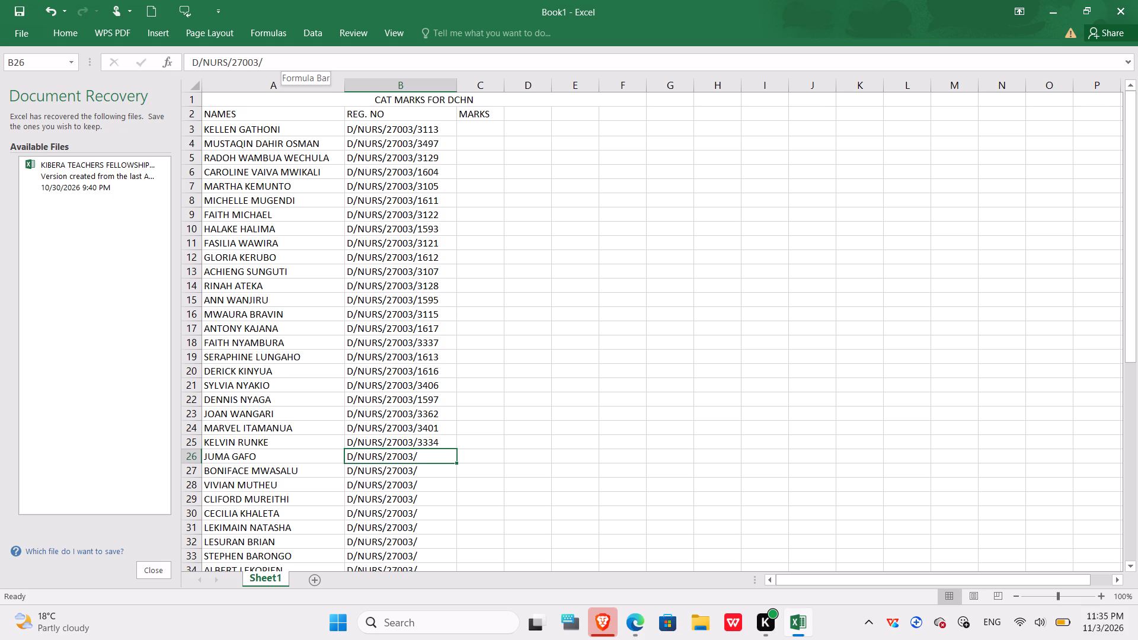
click(287, 68)
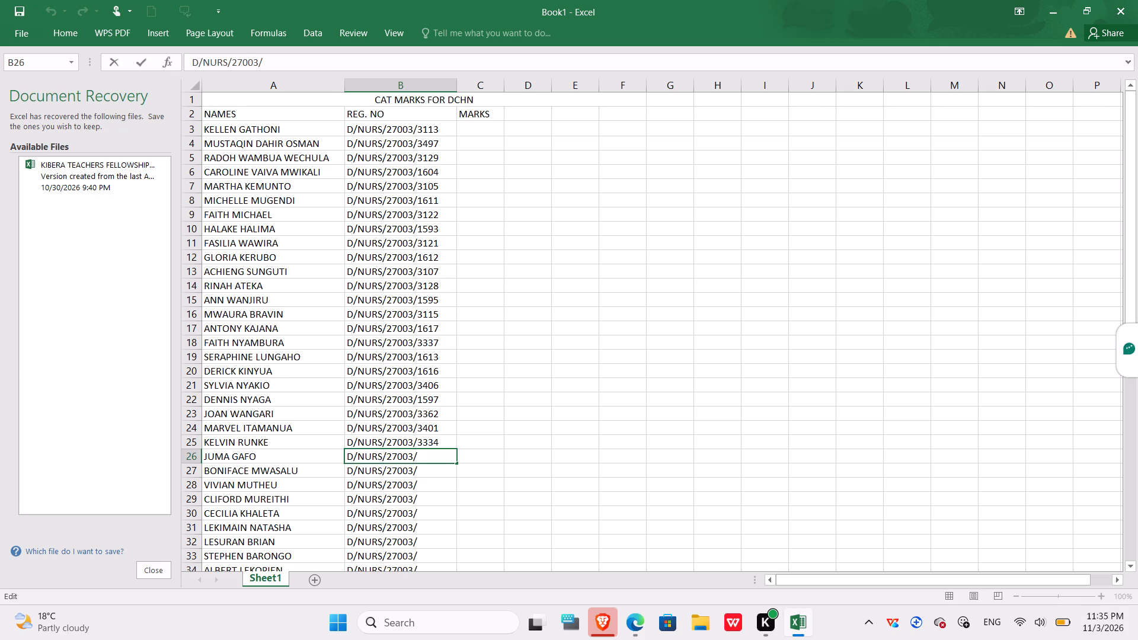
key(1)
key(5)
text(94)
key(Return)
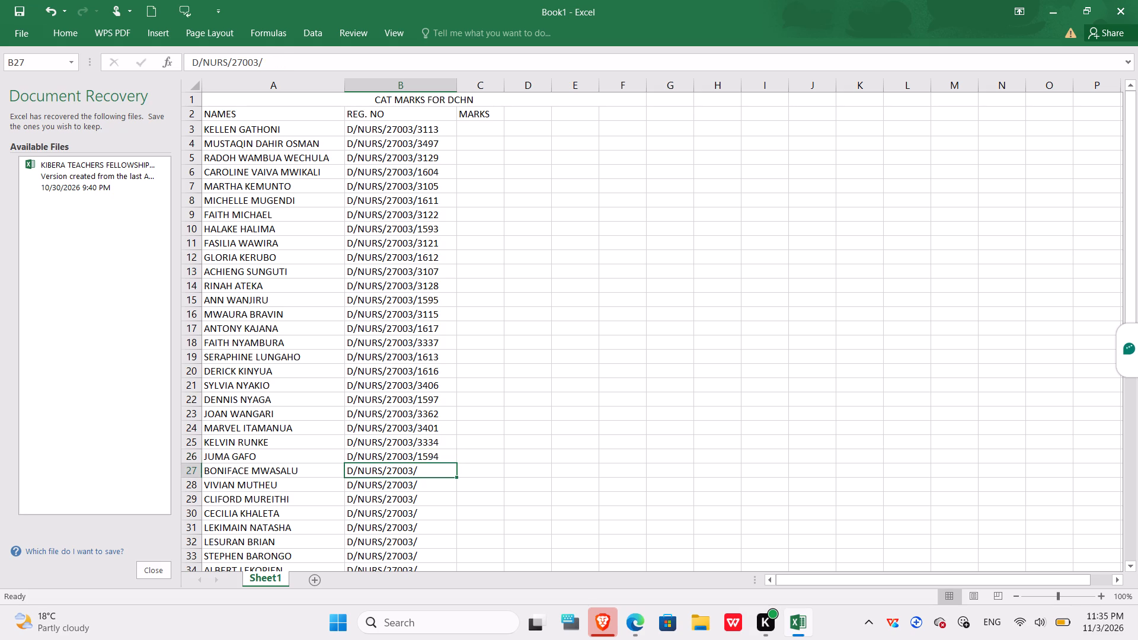
Complete the registration numbers in cells B27 and B28 by adding each student's four final digits after the existing prefix.
click(282, 63)
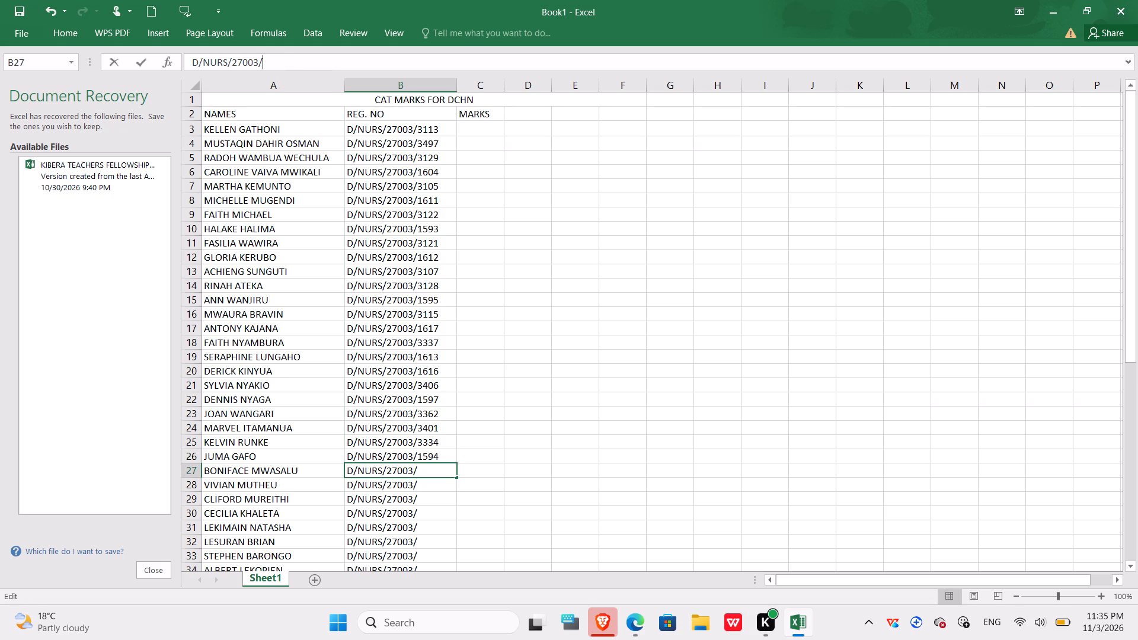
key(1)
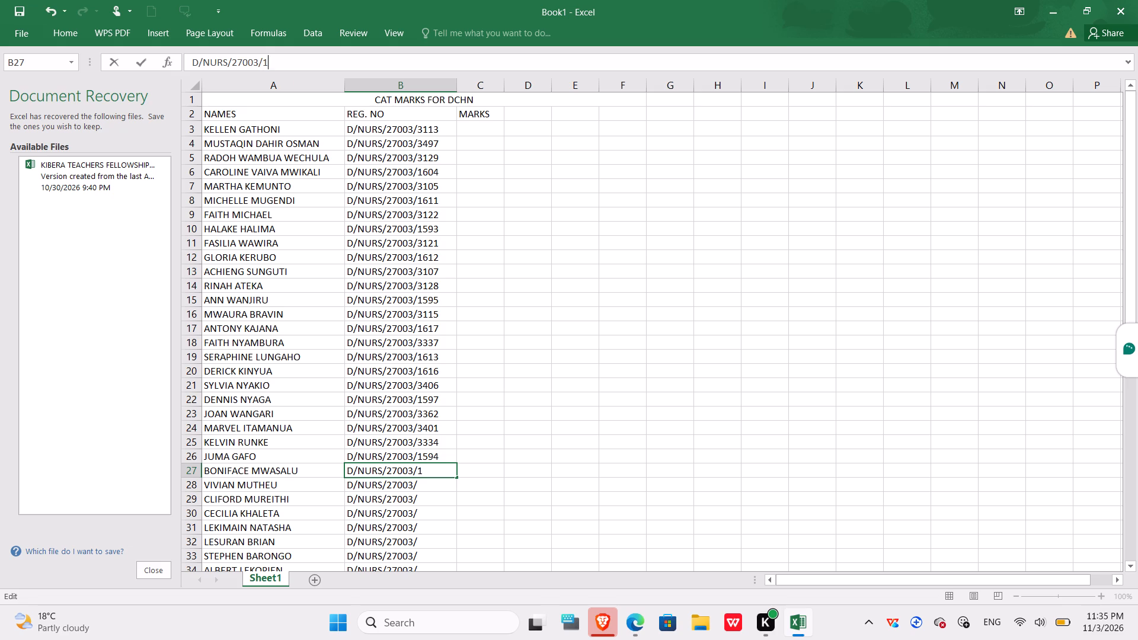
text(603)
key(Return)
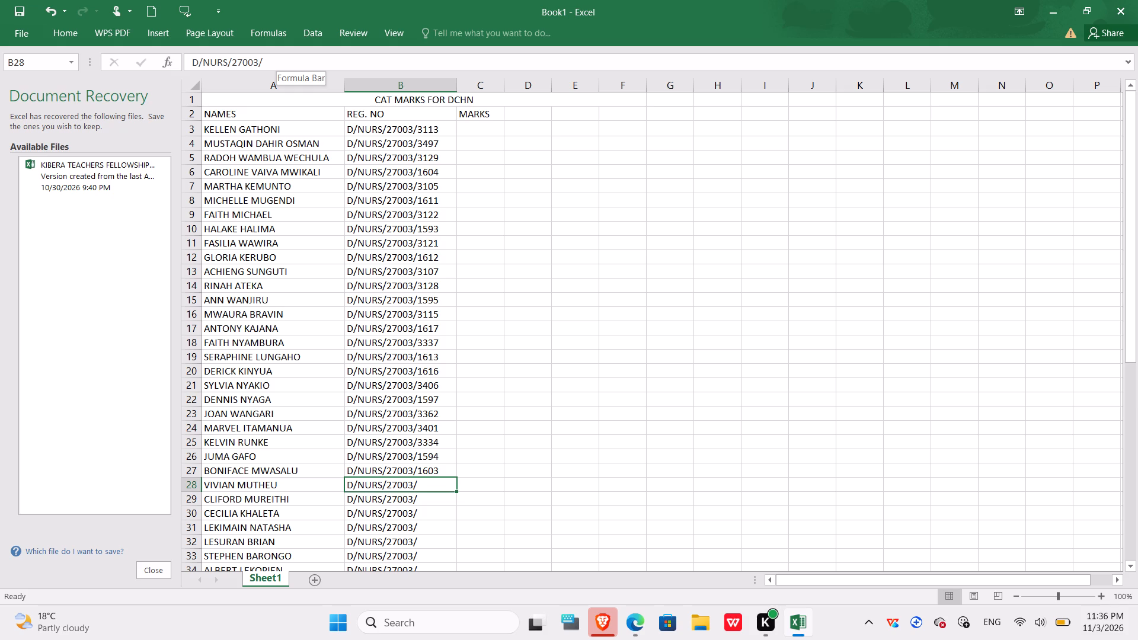
click(282, 63)
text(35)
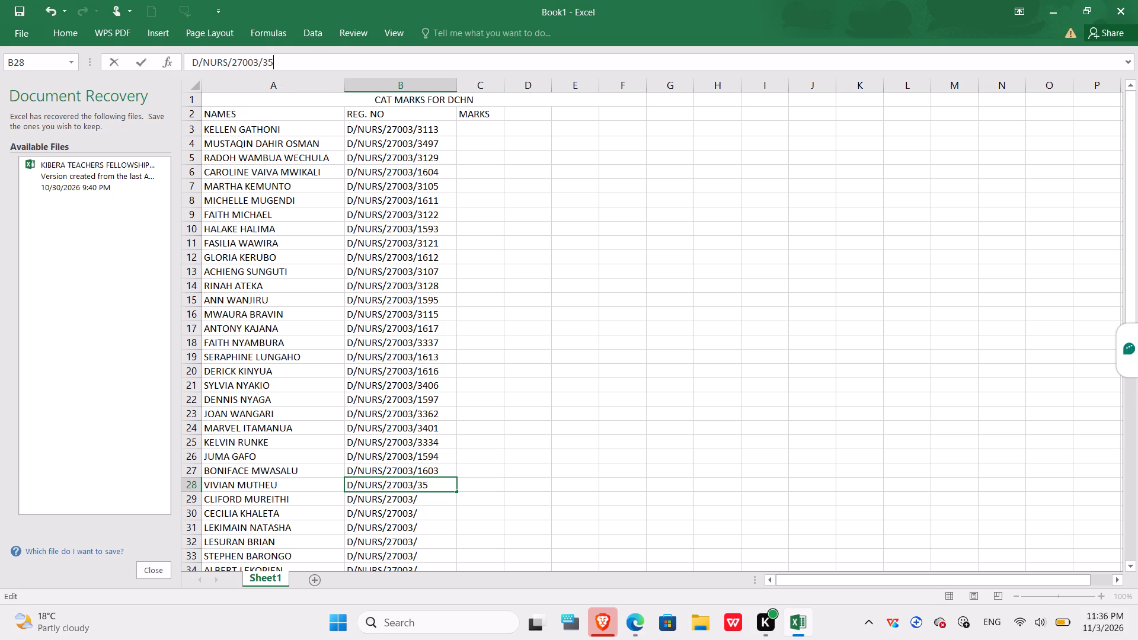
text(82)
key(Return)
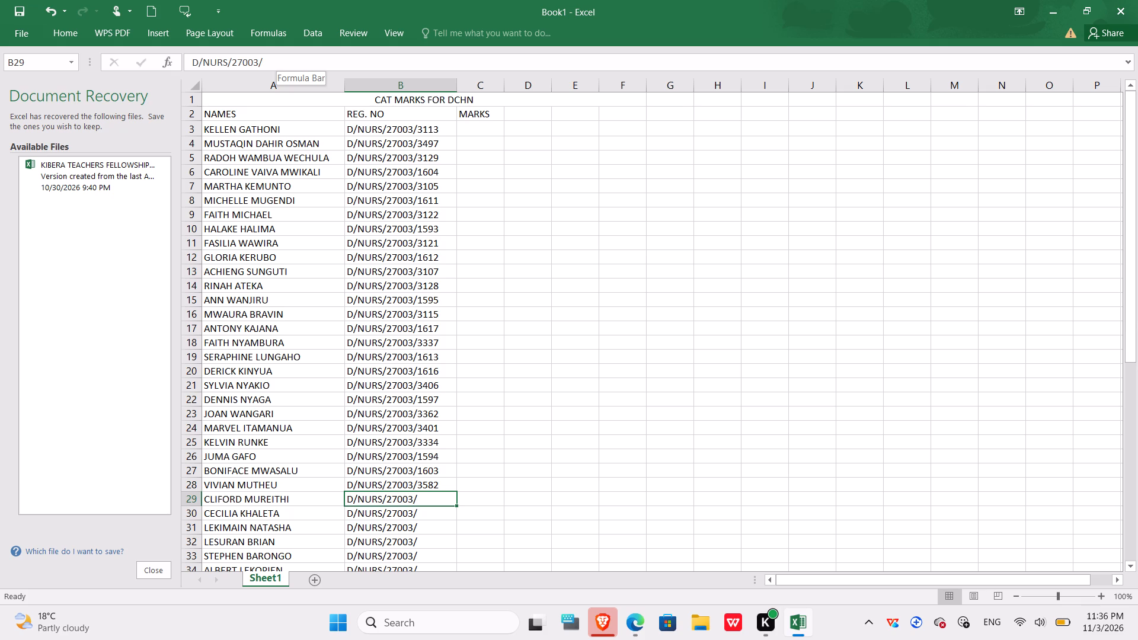
Complete the registration numbers in cells B29 and B30 by adding each student's four final digits after the existing prefix.
click(282, 63)
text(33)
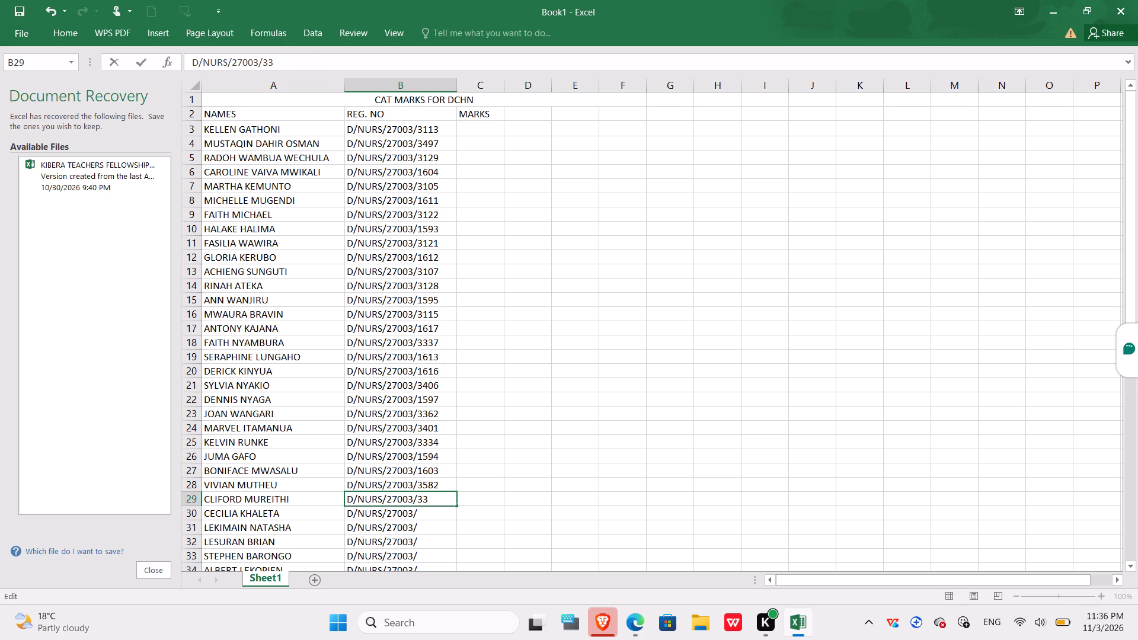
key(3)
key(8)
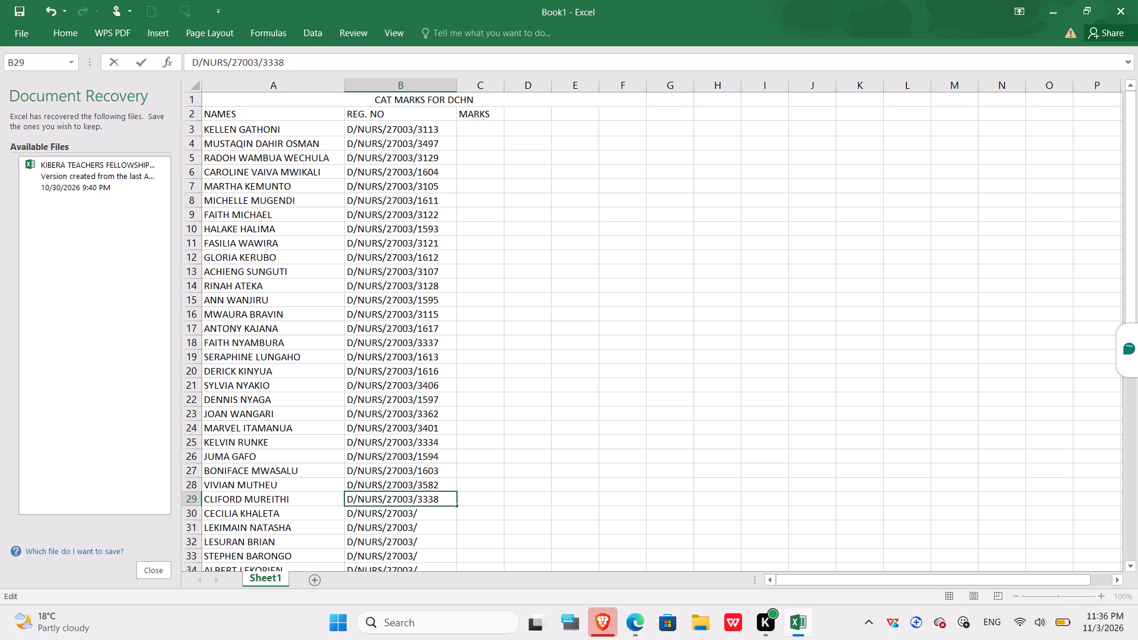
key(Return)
click(282, 63)
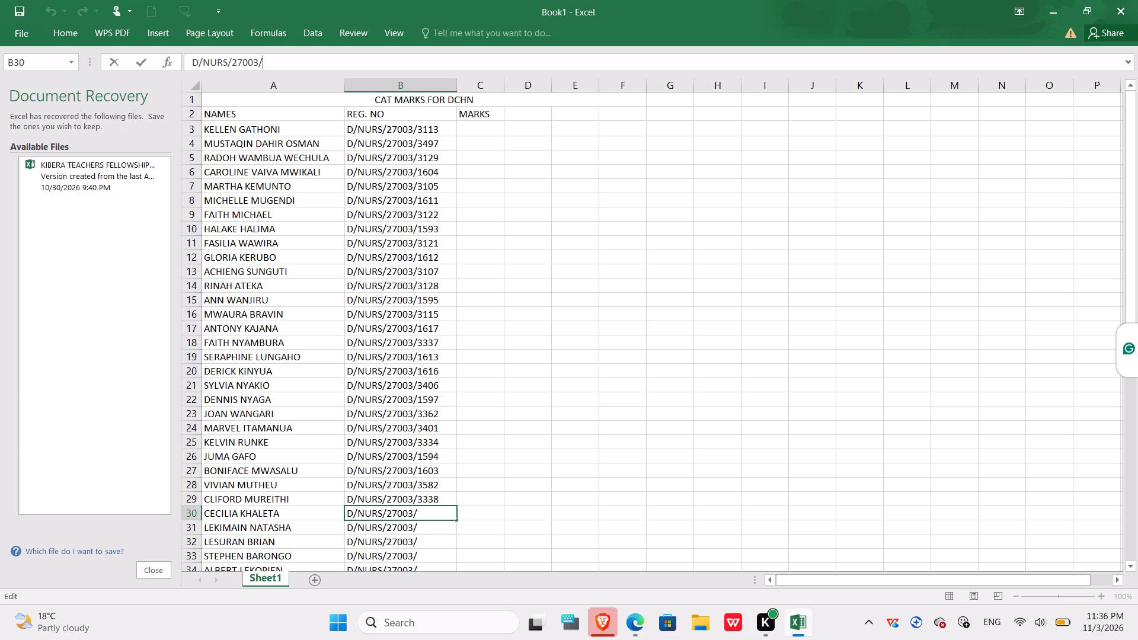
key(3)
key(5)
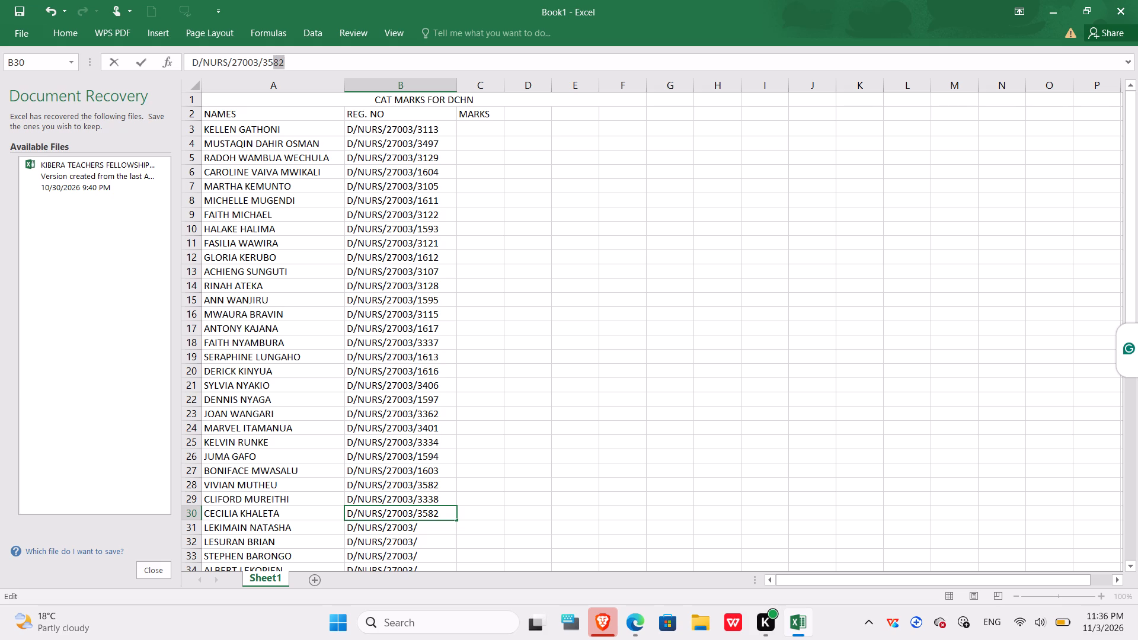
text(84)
click(423, 488)
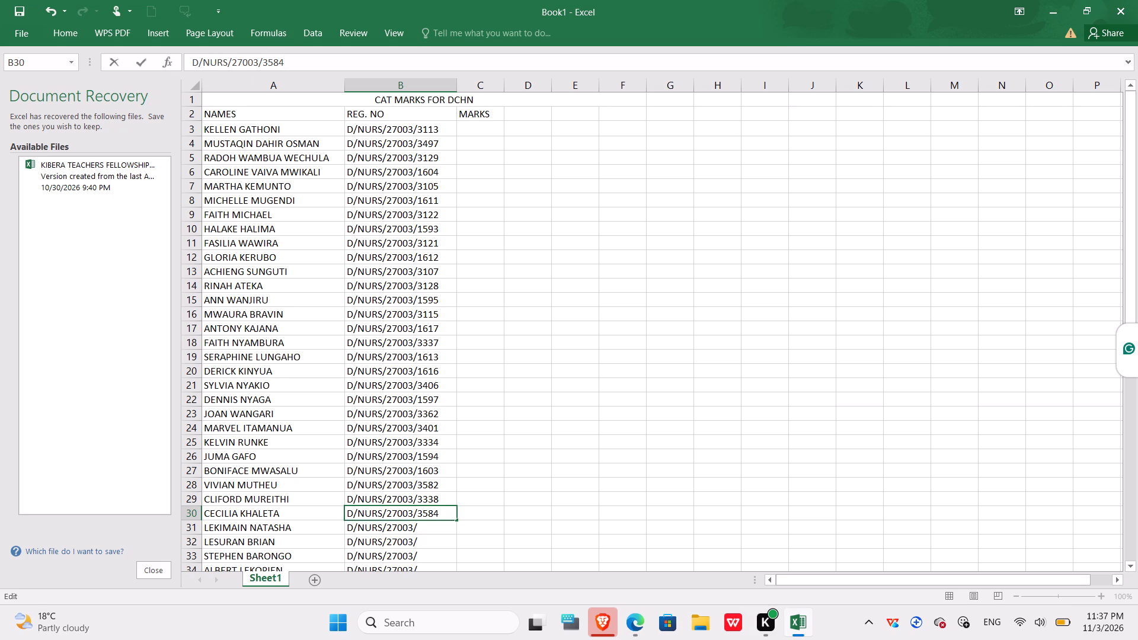
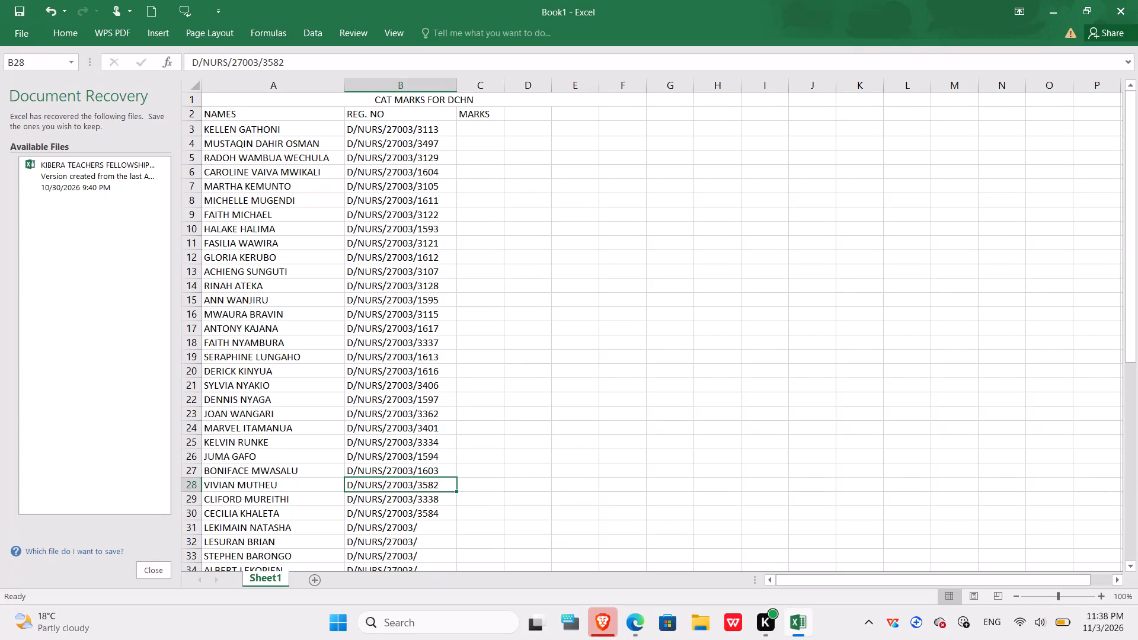
Complete the registration numbers in cells B31 and B32 by adding each student's four final digits after the existing prefix.
click(430, 523)
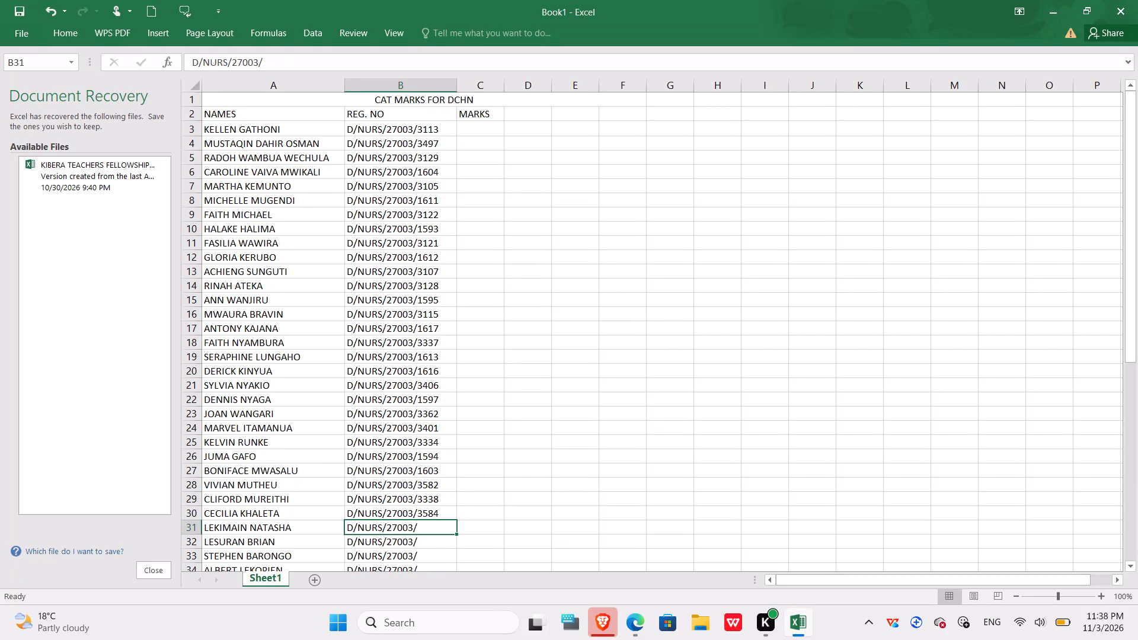
click(430, 523)
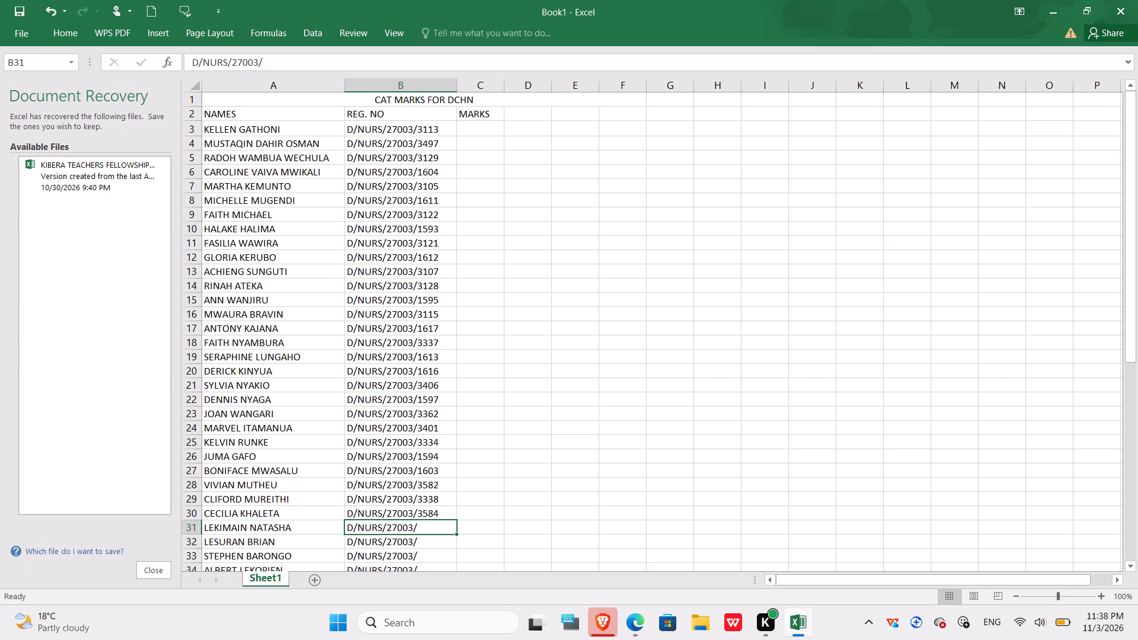
click(293, 59)
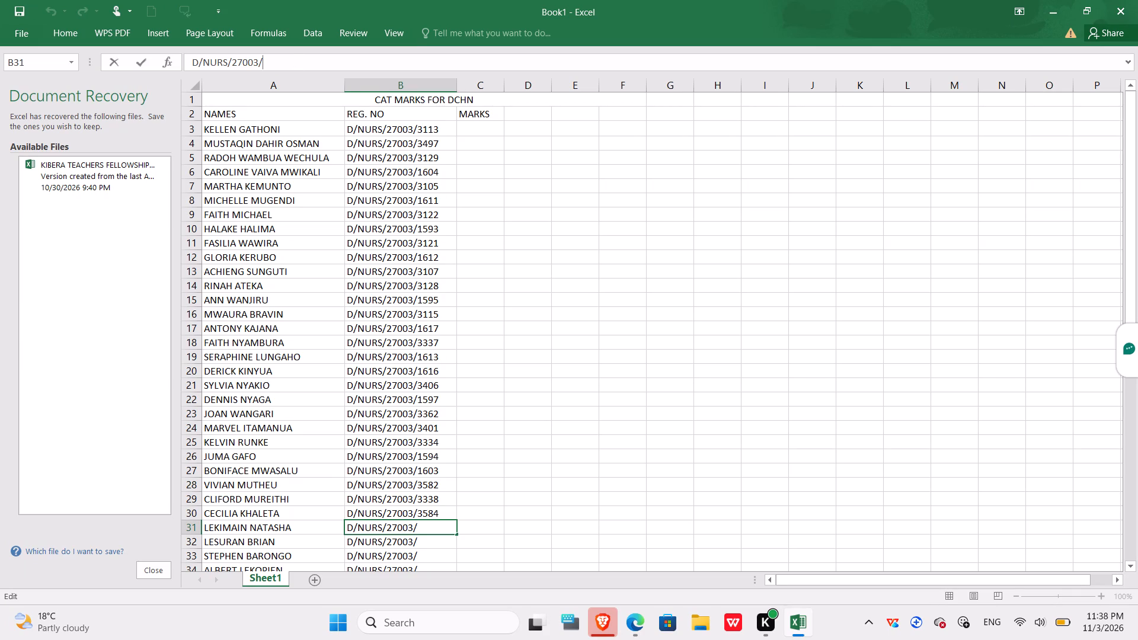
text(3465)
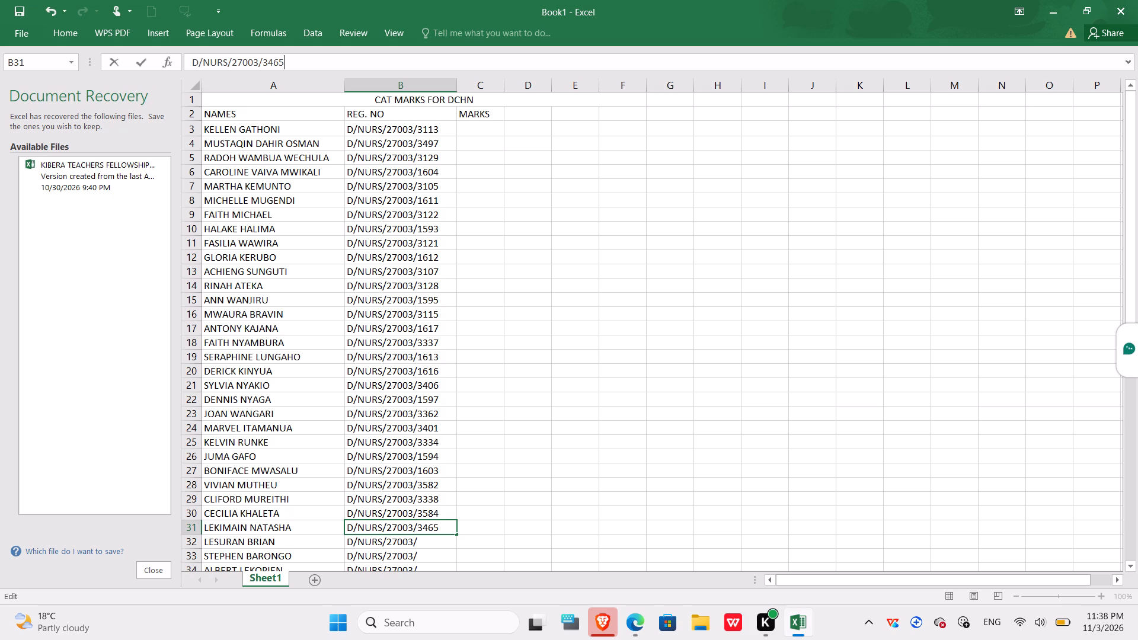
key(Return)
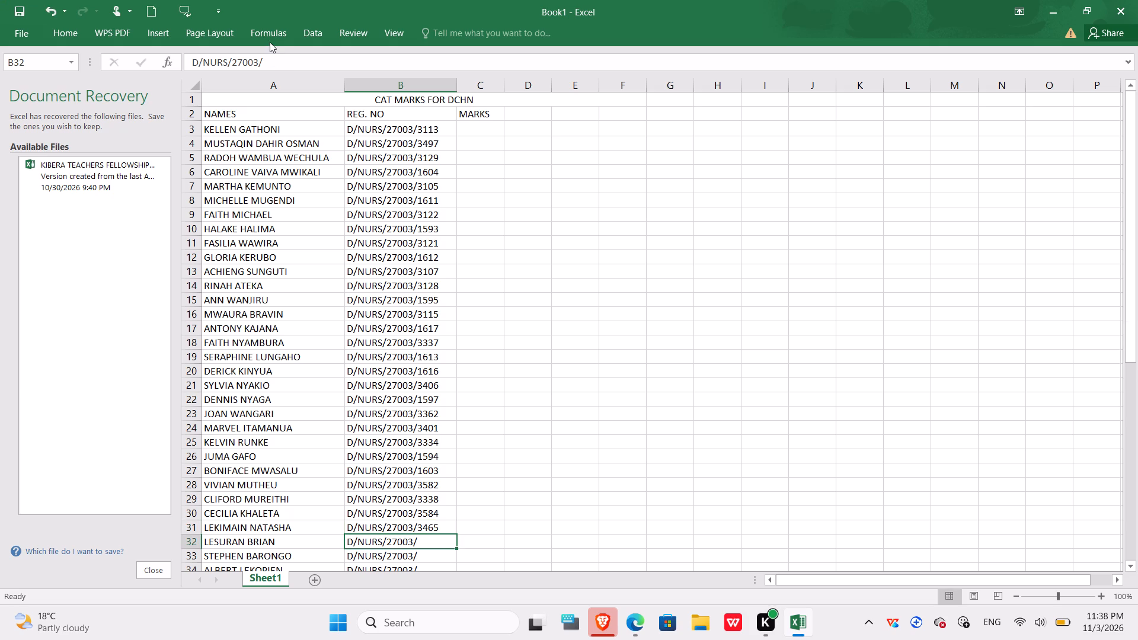
click(272, 55)
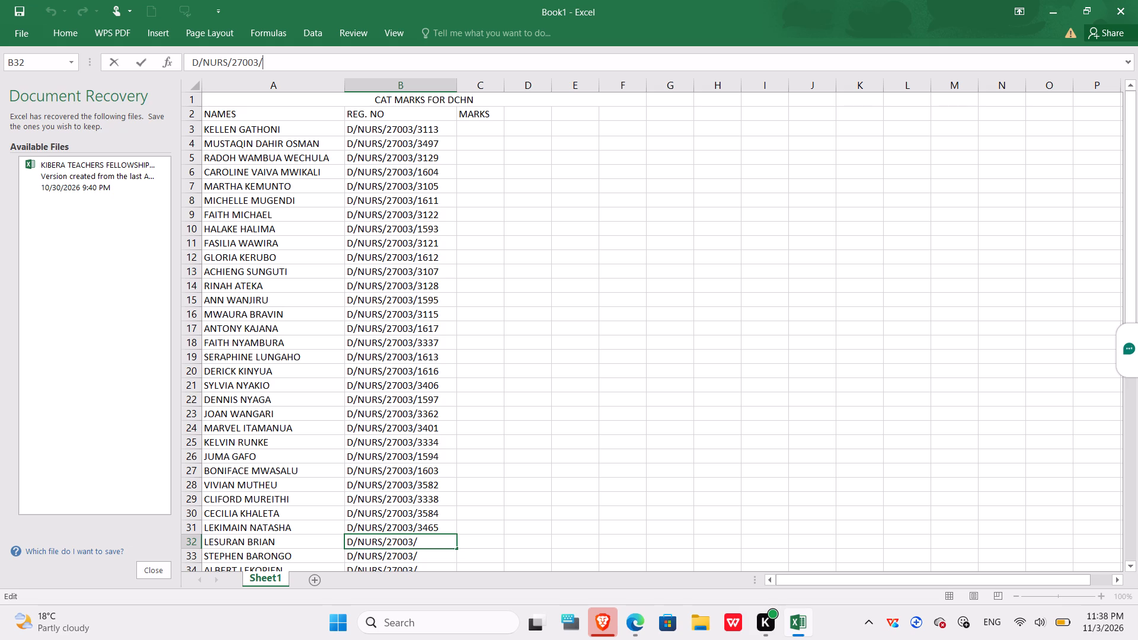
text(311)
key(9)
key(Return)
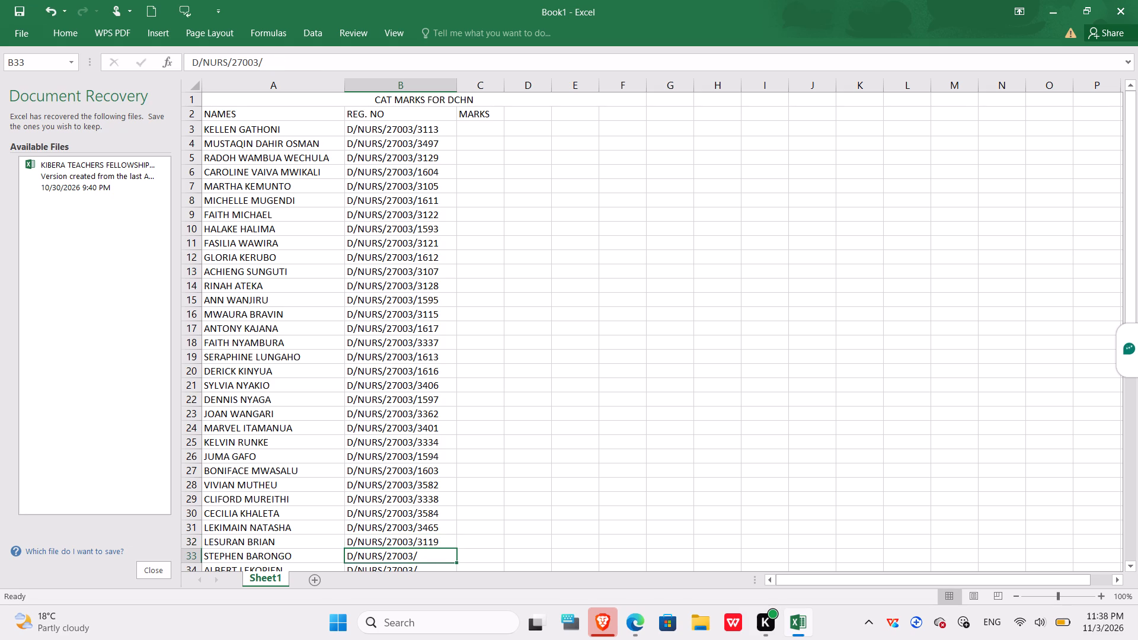
Complete the registration numbers in cells B33 and B34, keeping the existing prefix and adding each student's four final digits.
click(272, 55)
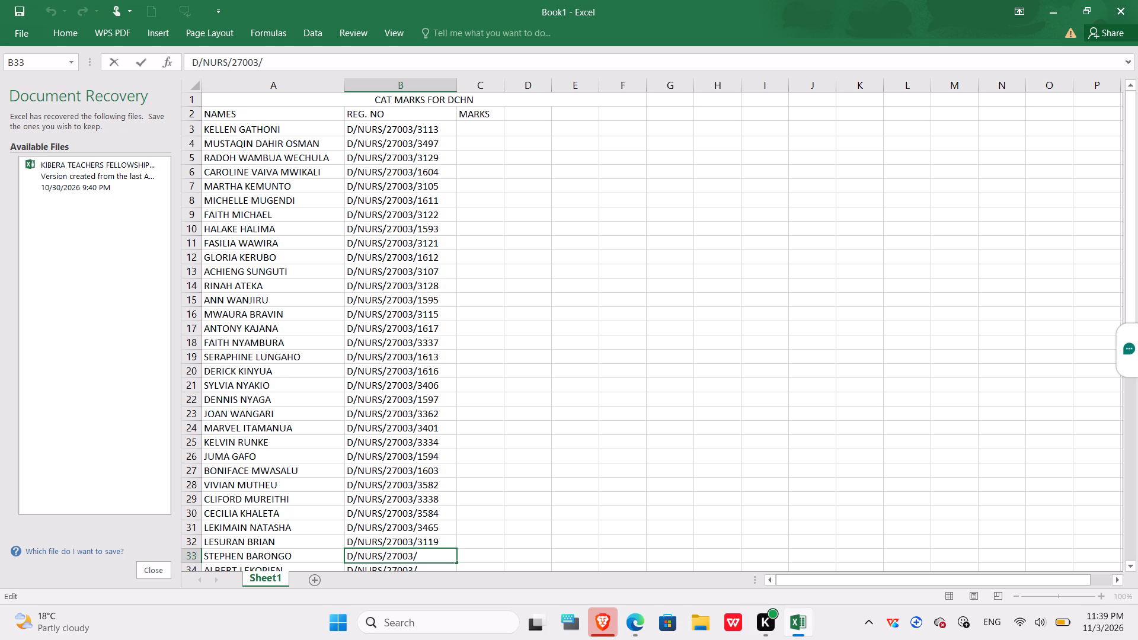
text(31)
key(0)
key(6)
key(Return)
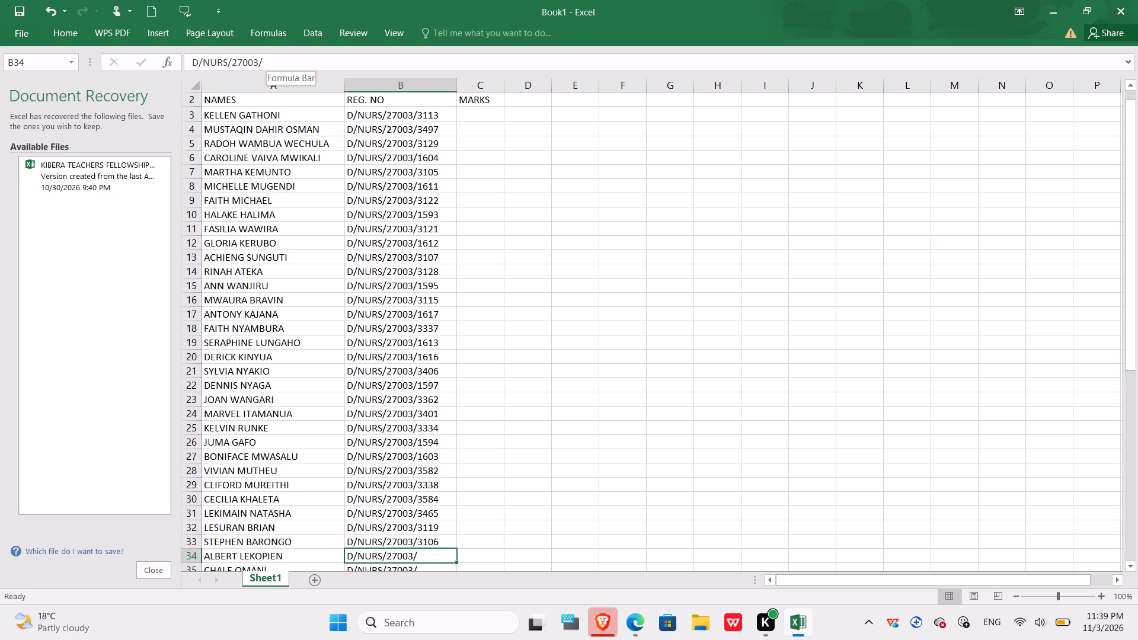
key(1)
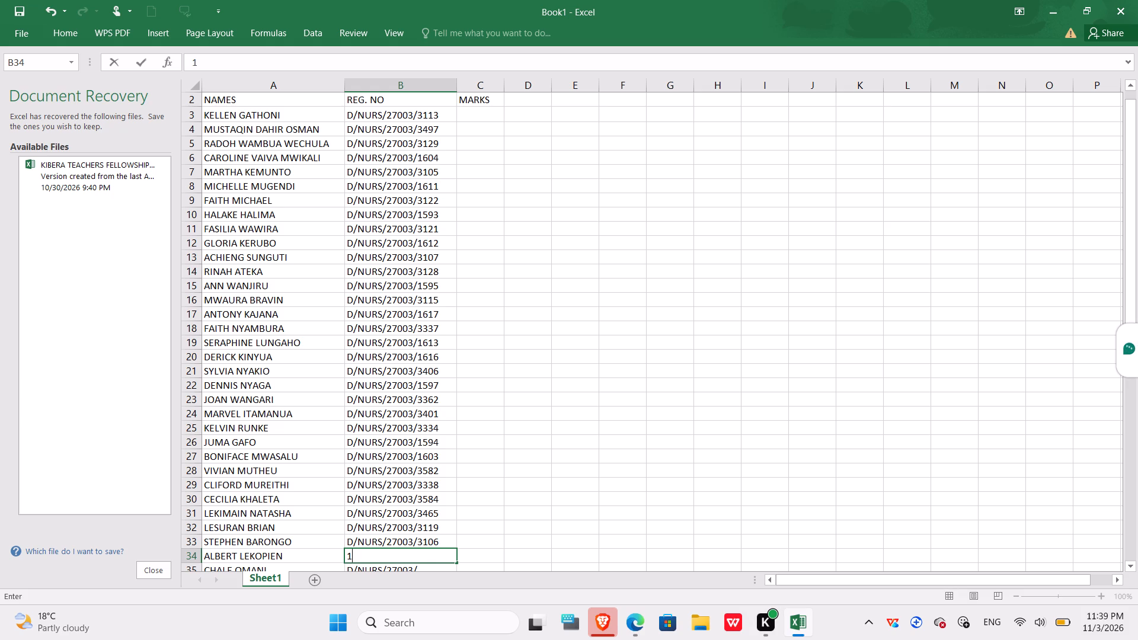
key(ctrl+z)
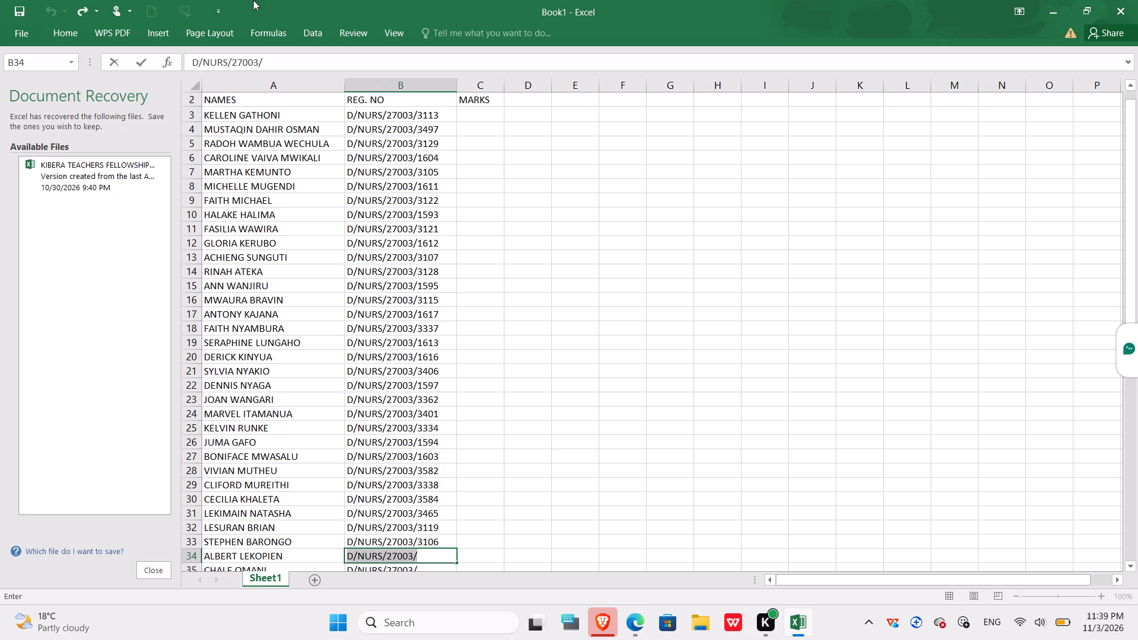
click(265, 60)
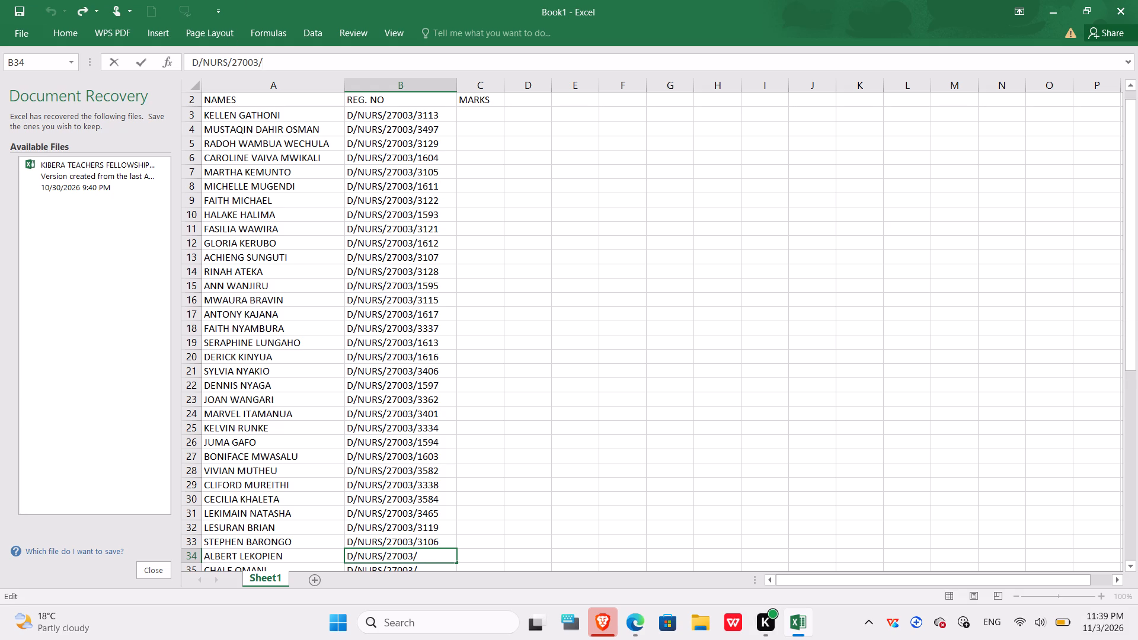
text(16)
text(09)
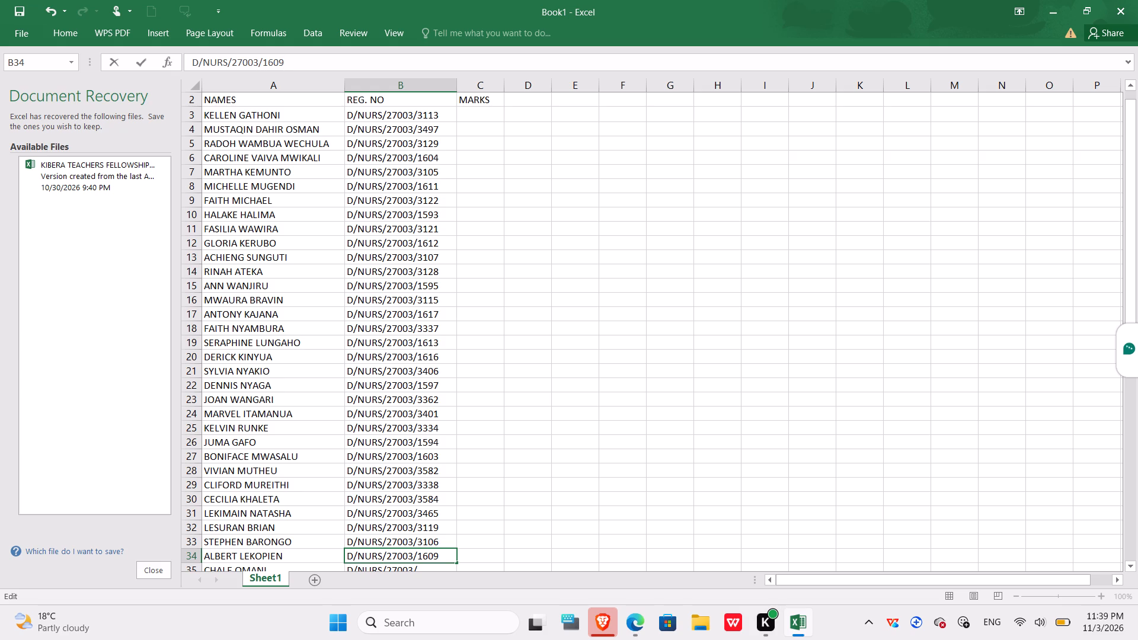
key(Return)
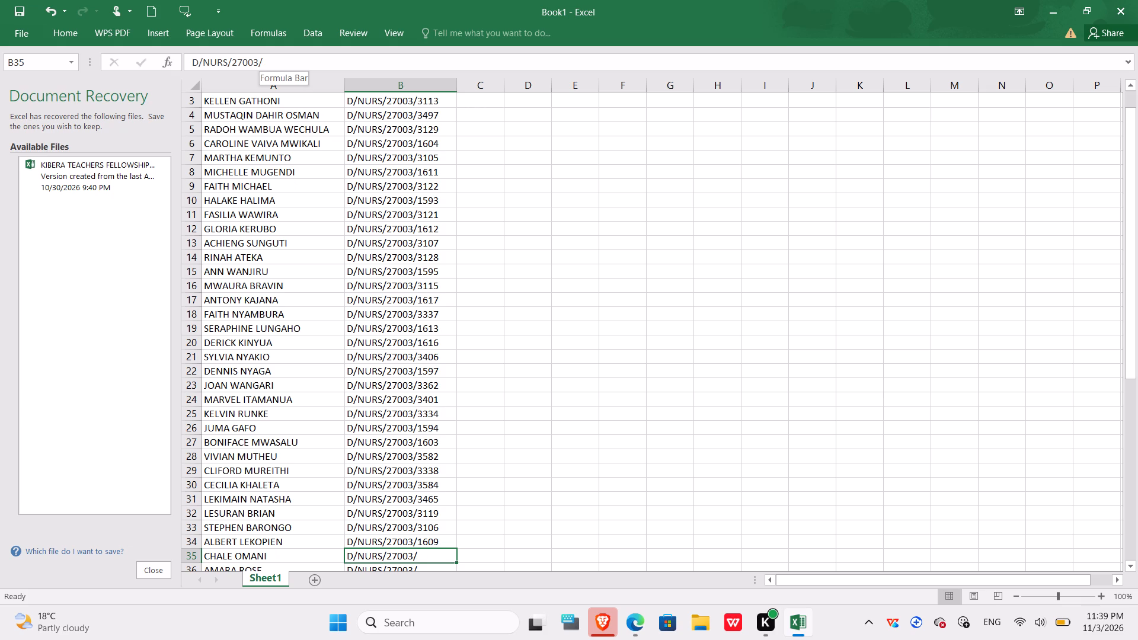
Complete the registration numbers in cells B35 and B36 by adding each student's four final digits after the existing prefix.
click(265, 60)
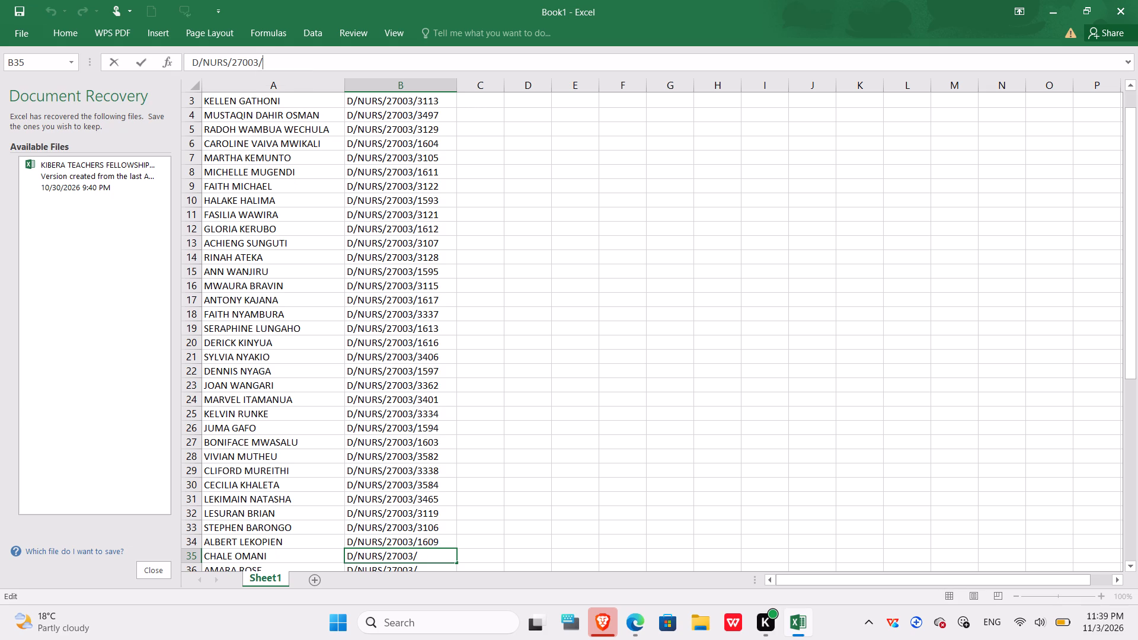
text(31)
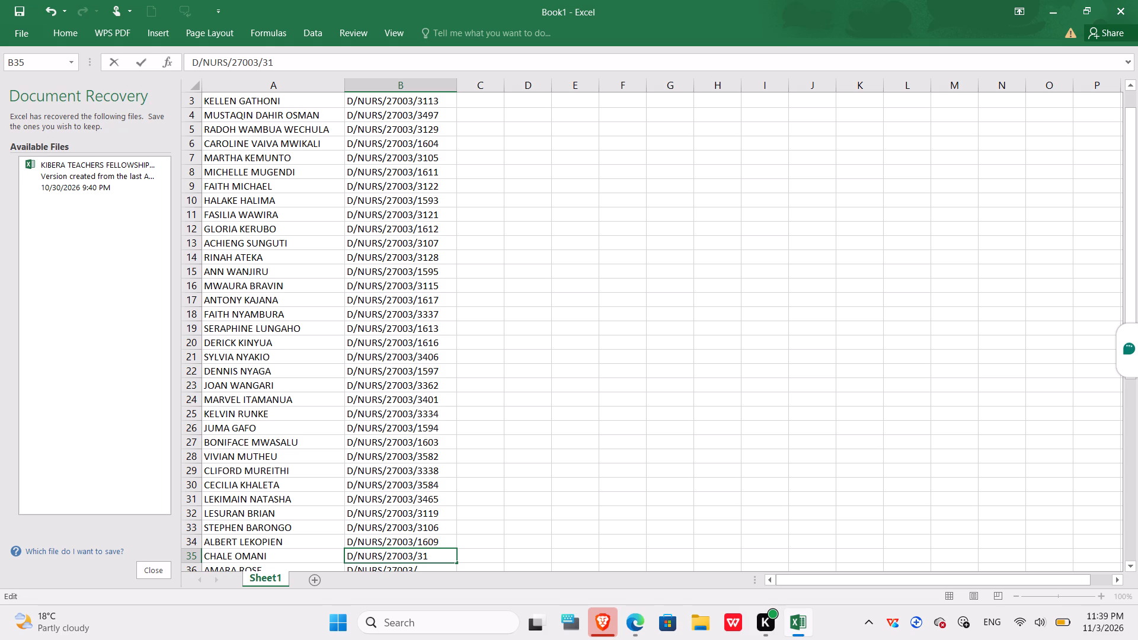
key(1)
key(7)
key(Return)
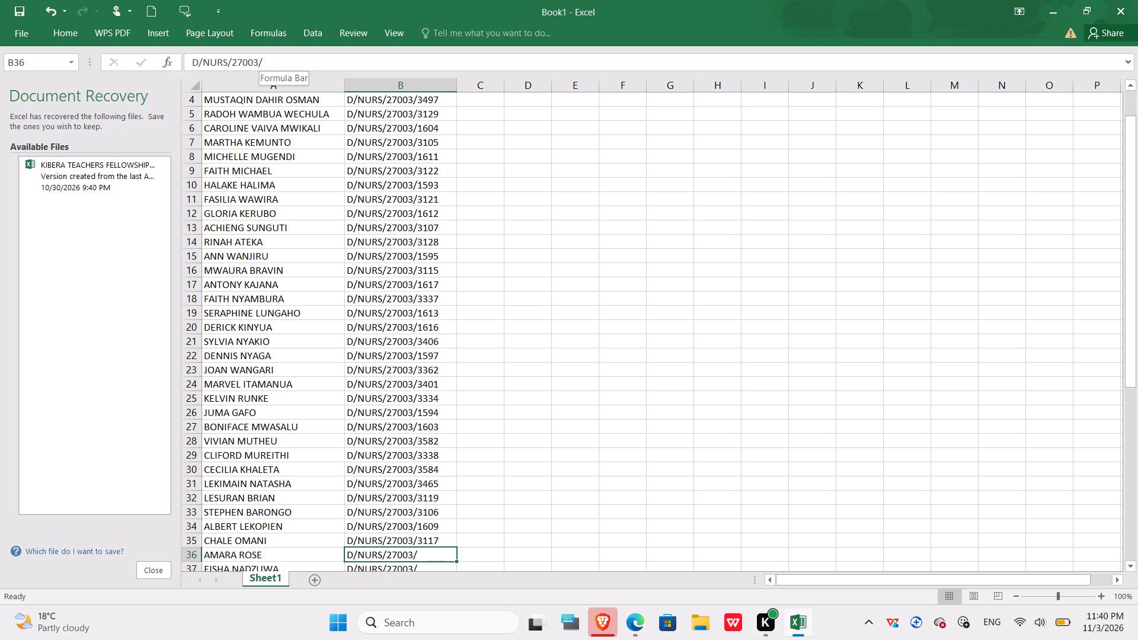
click(265, 60)
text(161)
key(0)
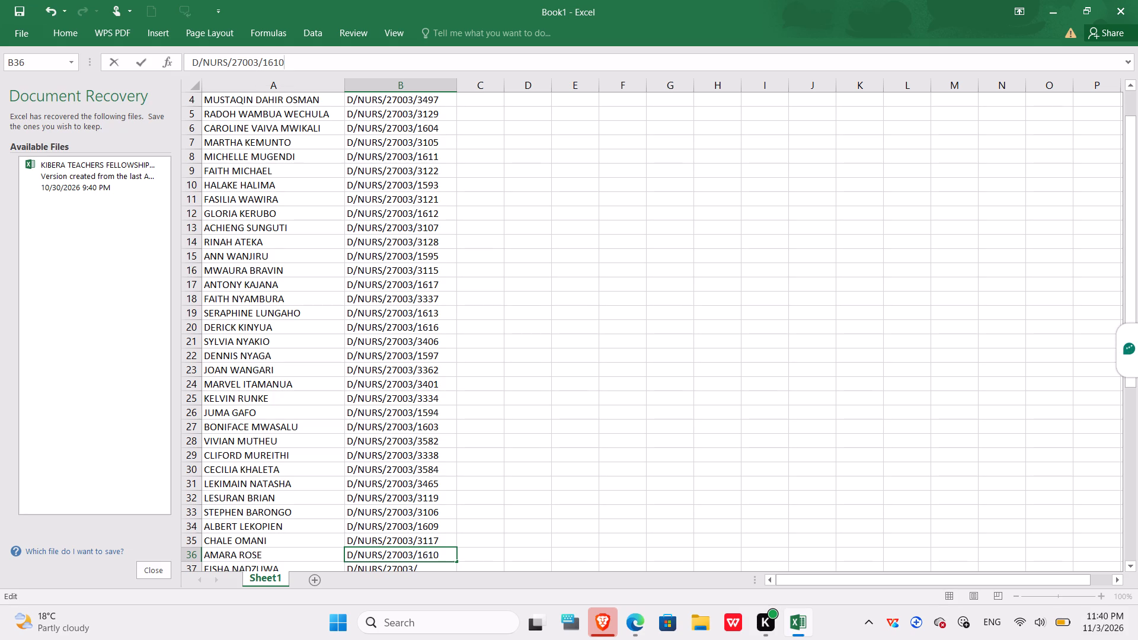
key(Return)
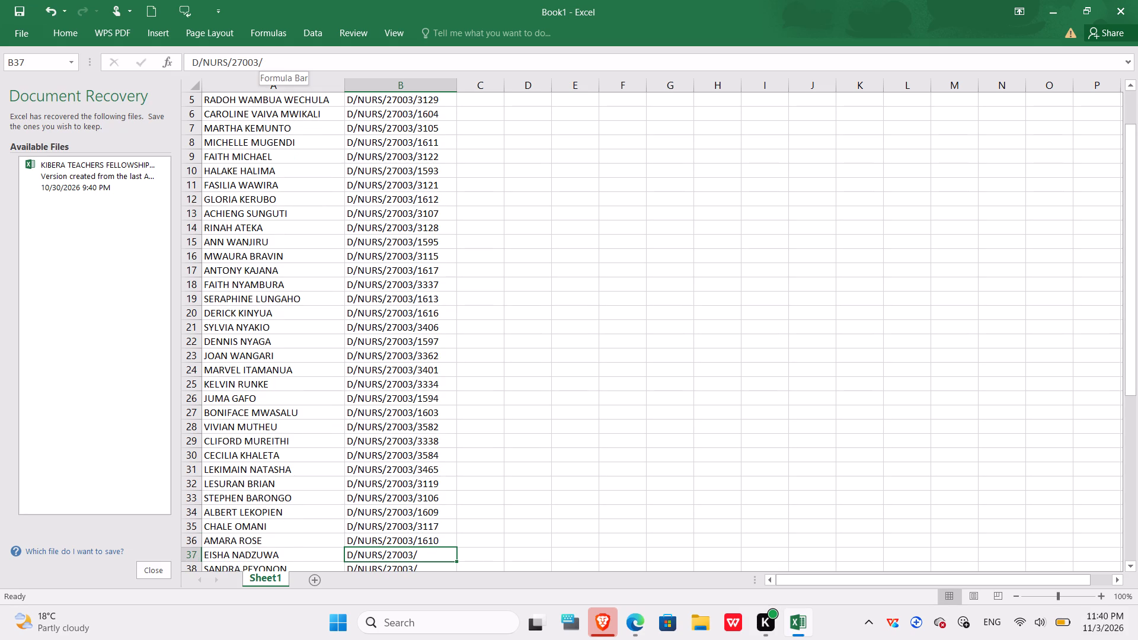
Complete the registration numbers in cells B37 and B38 by adding each student's four final digits after the existing prefix.
click(265, 60)
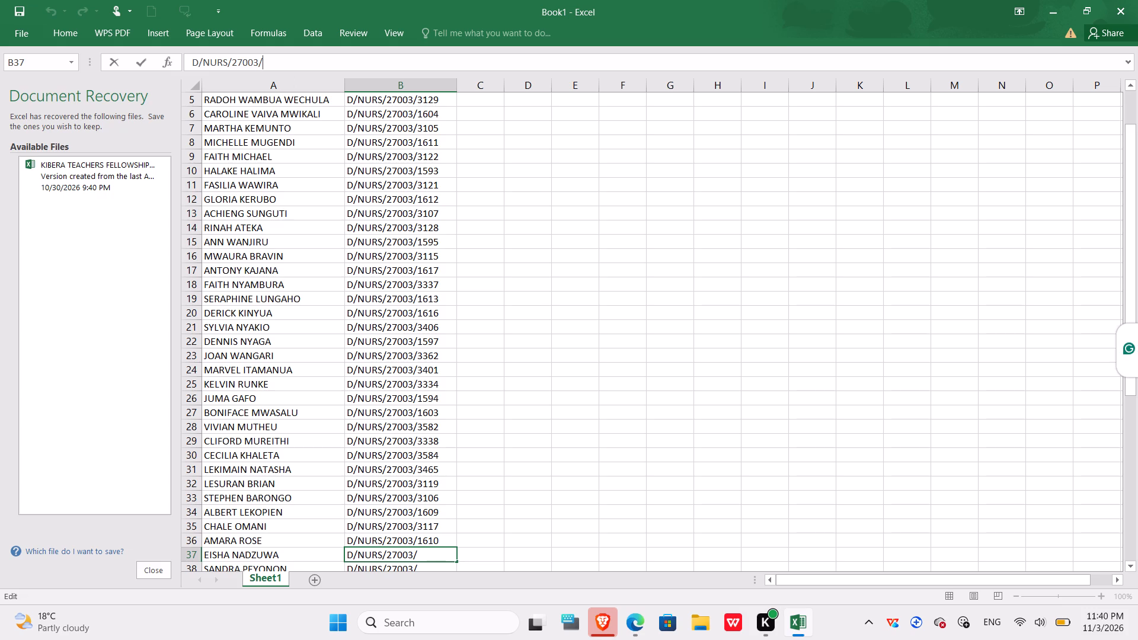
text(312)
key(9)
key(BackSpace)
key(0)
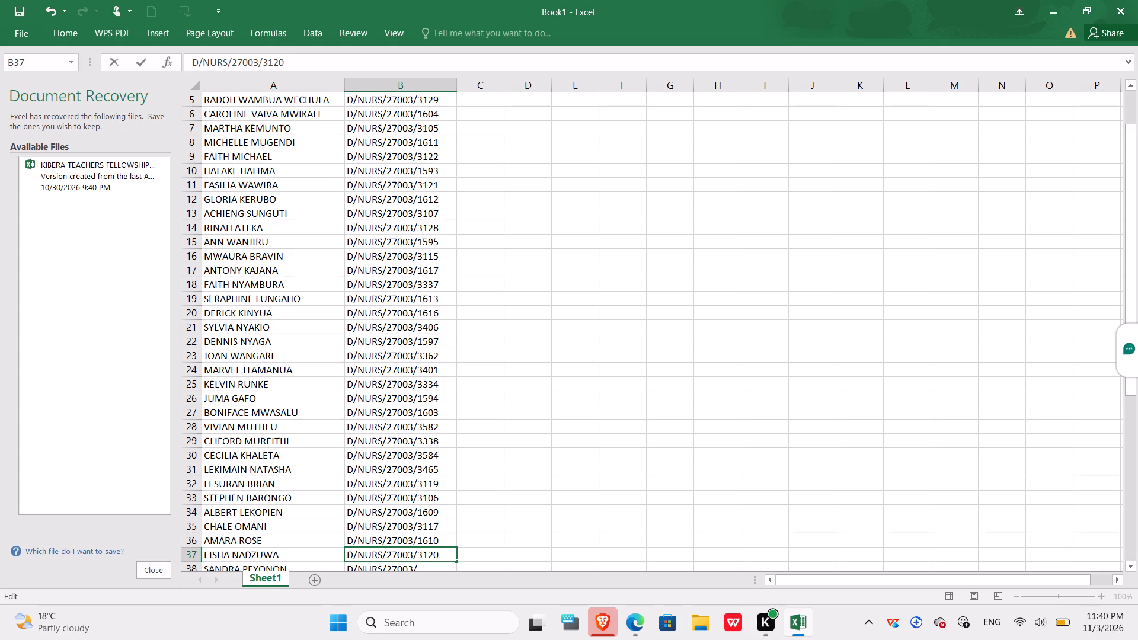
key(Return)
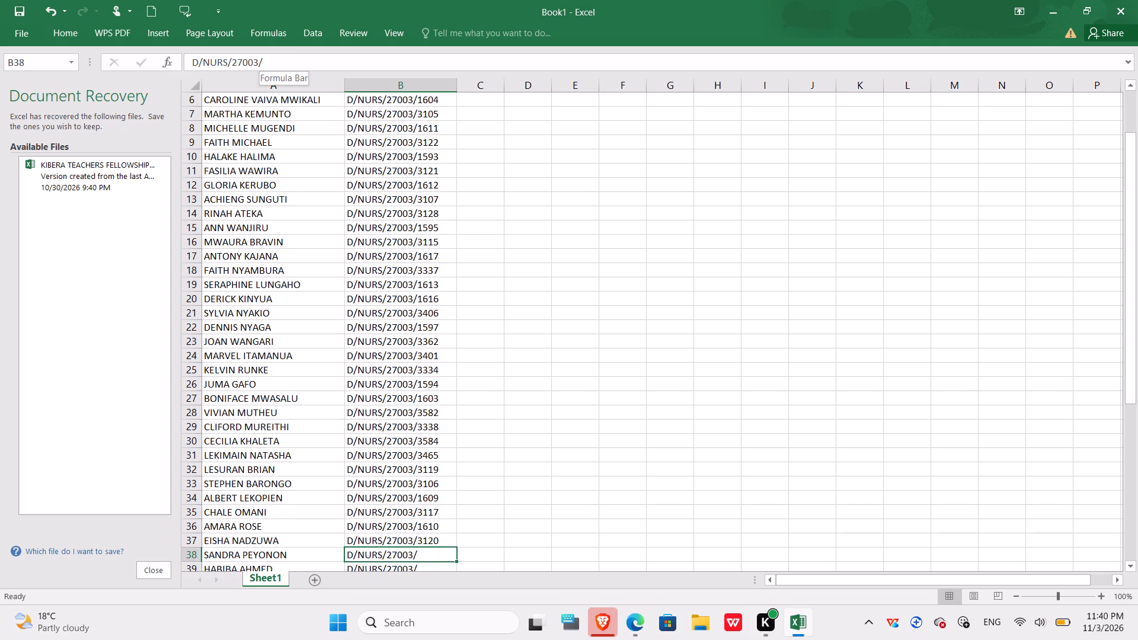
click(265, 60)
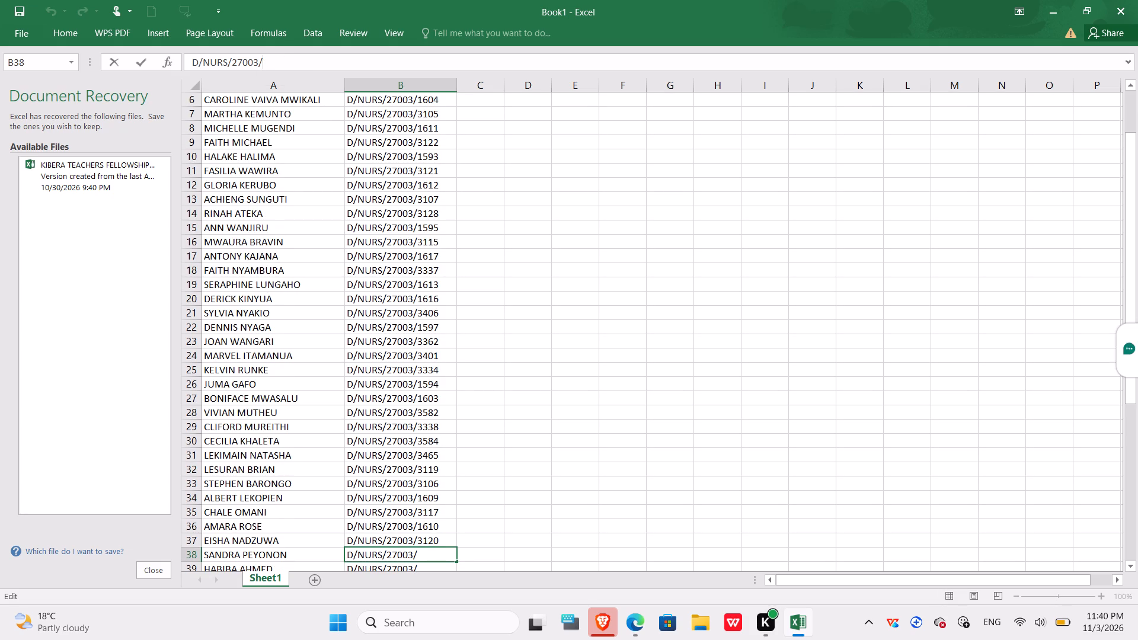
key(1)
text(602)
key(Return)
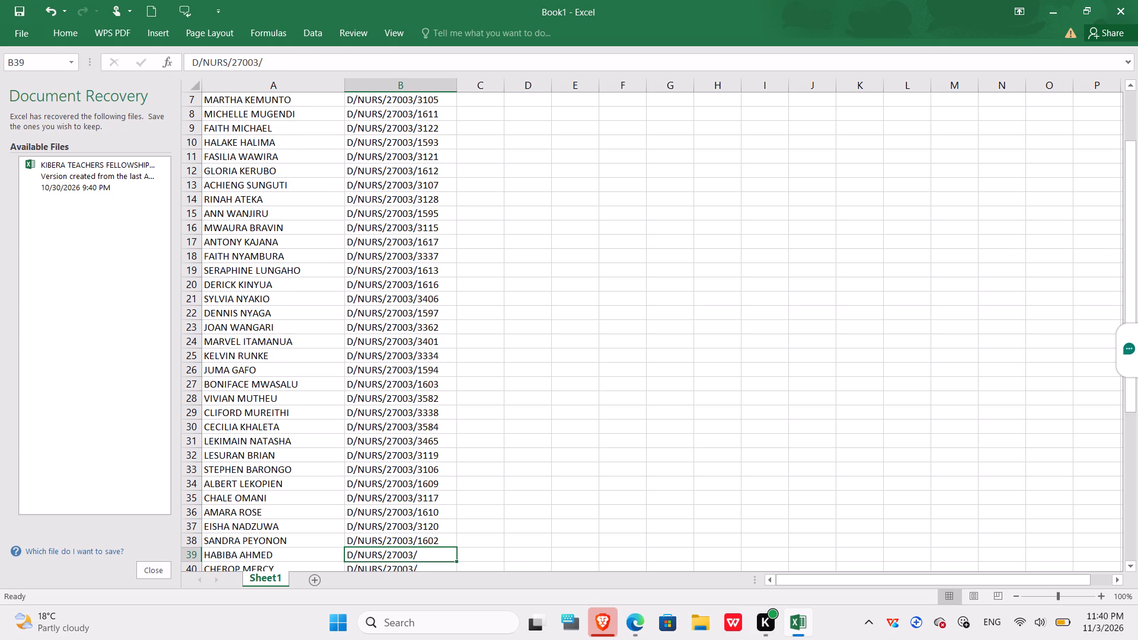
Complete the registration number in cell B39 by adding the student's four final digits after the existing prefix.
click(265, 60)
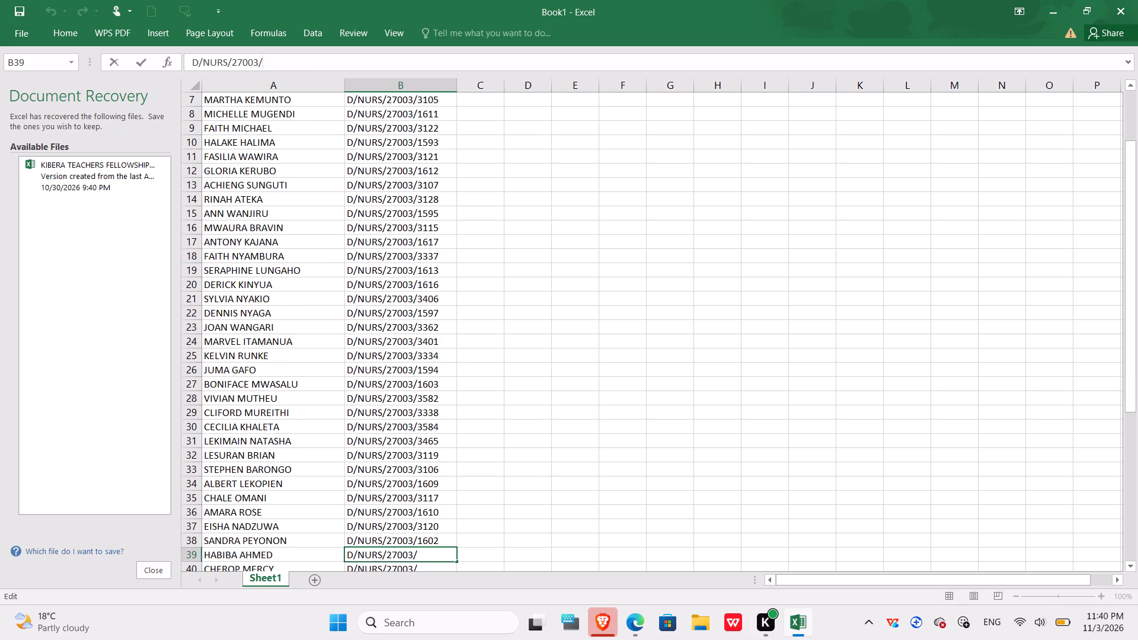
key(1)
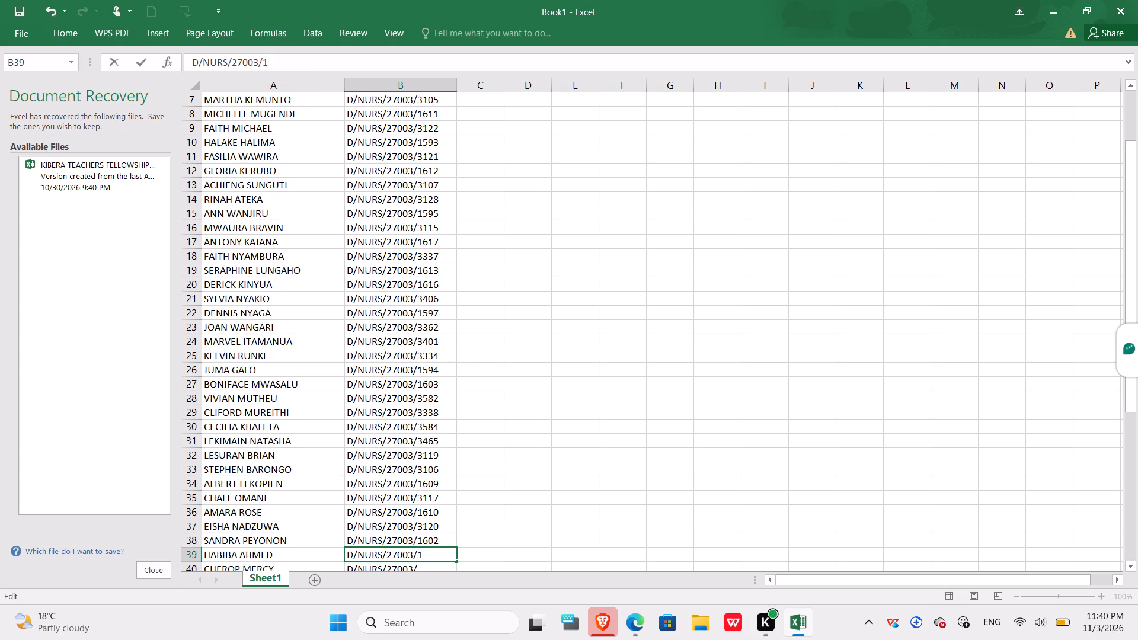
key(5)
text(99)
key(Return)
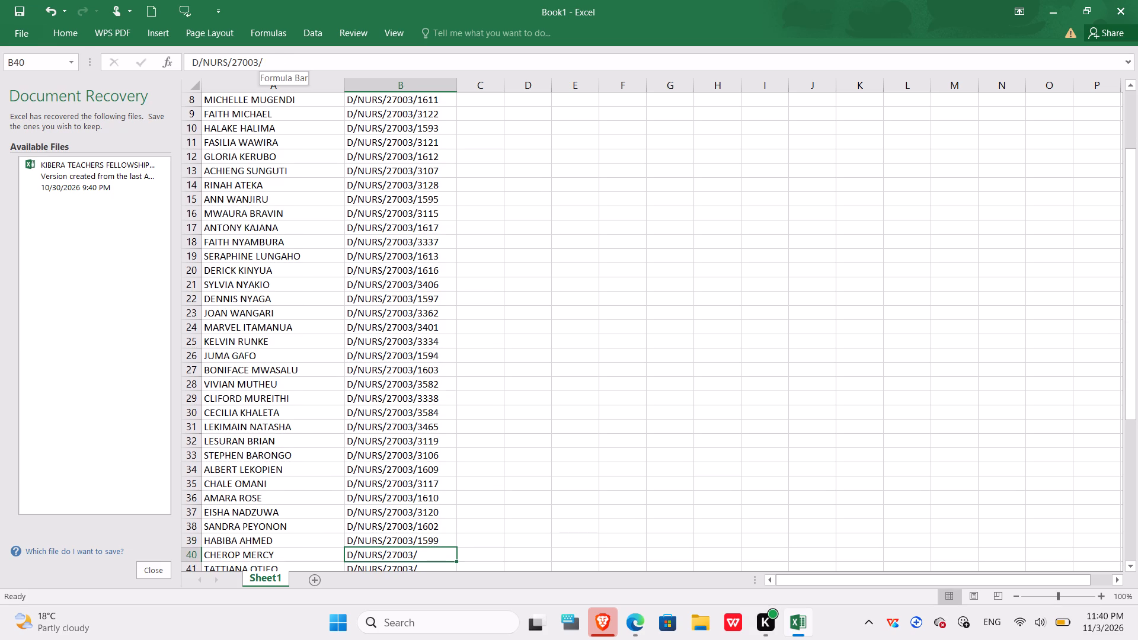
Complete the registration numbers in cells B40 and B41 by adding each student's four final digits after the existing prefix.
click(265, 60)
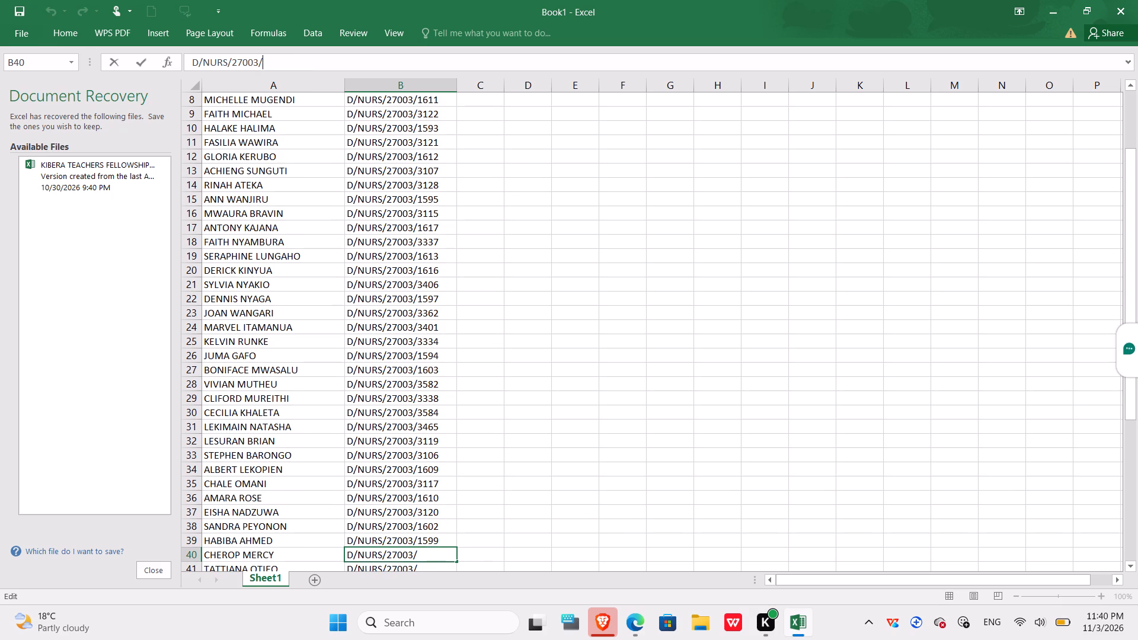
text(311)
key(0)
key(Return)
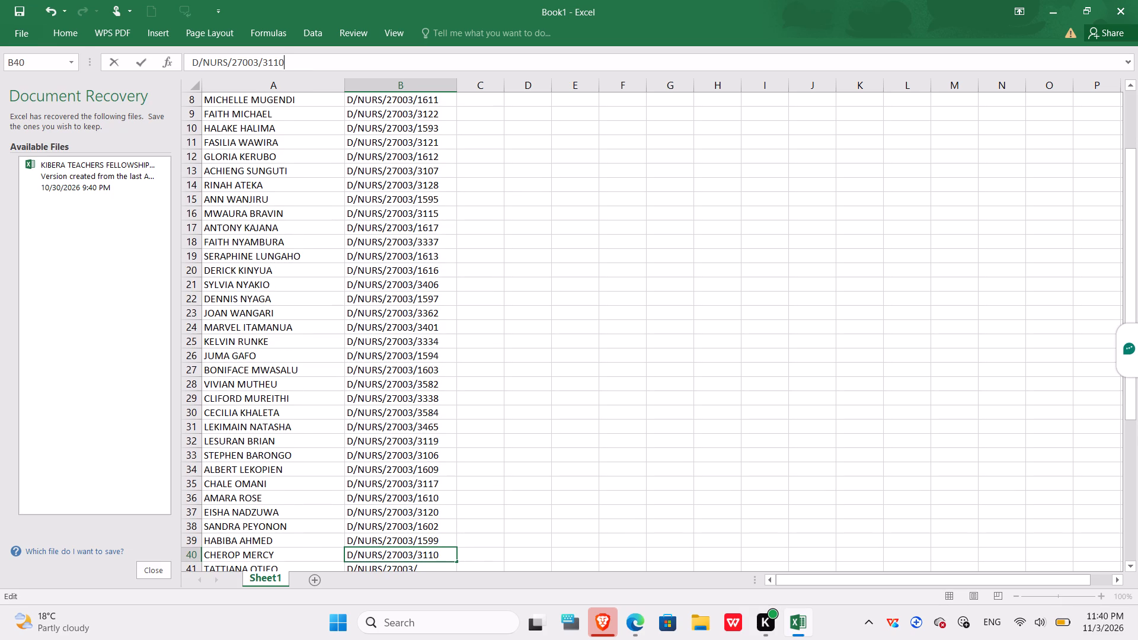
click(265, 60)
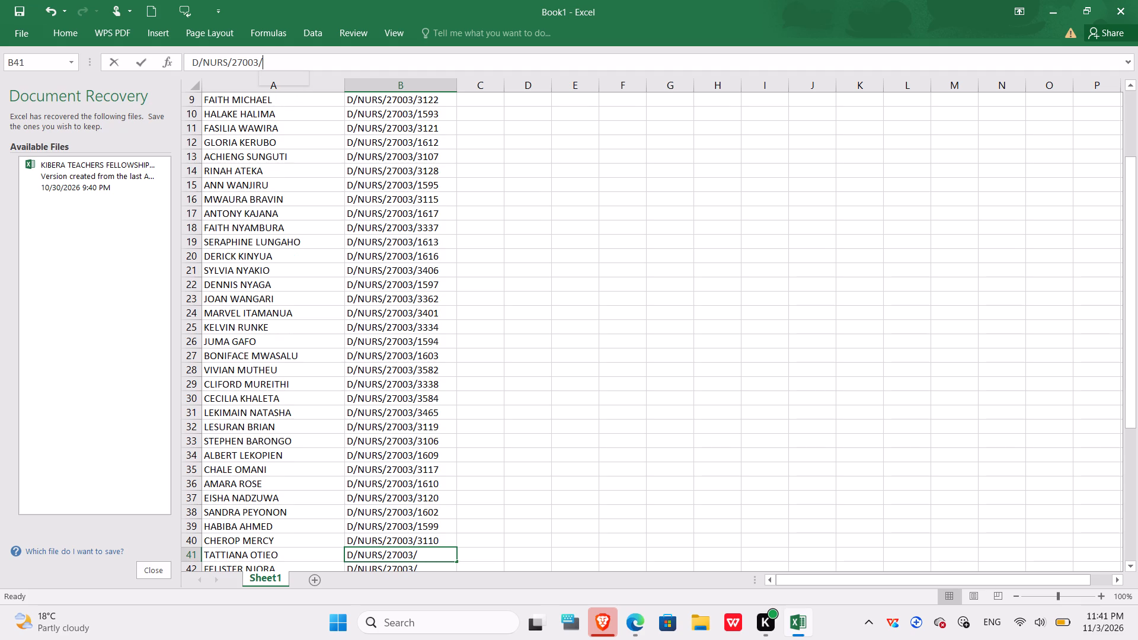
key(1)
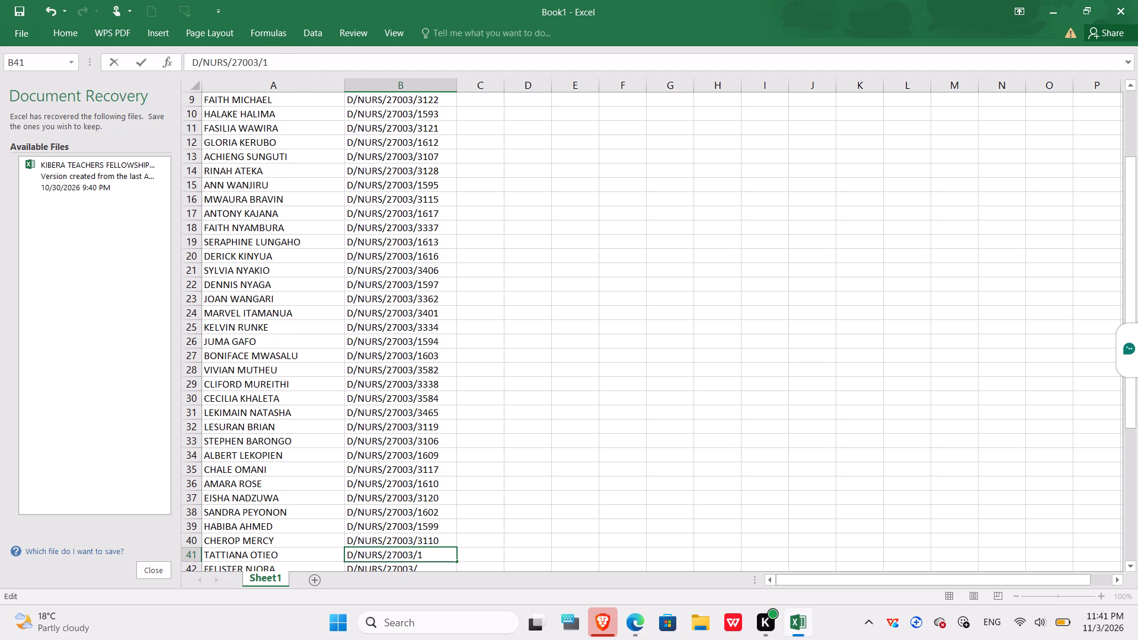
text(605)
key(Return)
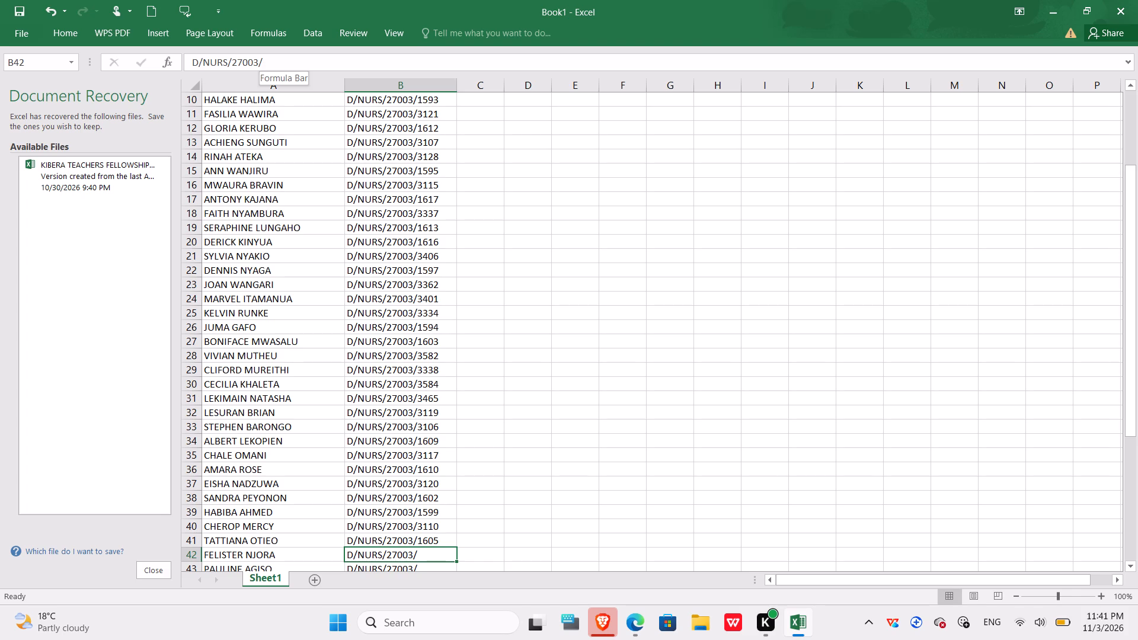
Complete the registration numbers in cells B42 and B43 by adding each student's four final digits after the existing prefix.
click(265, 60)
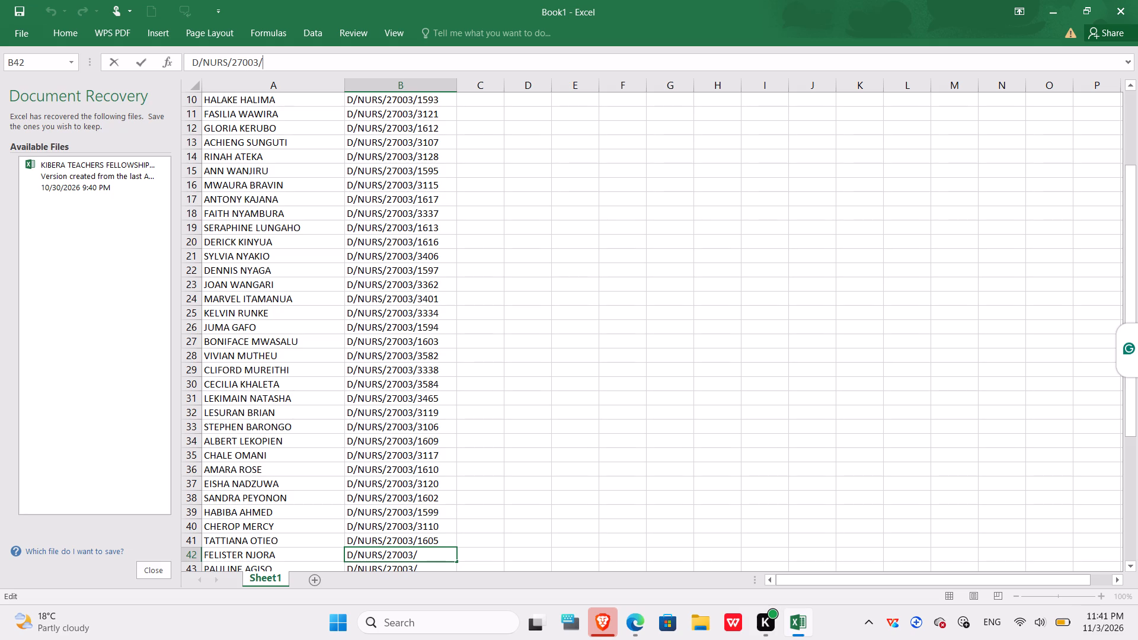
key(3)
text(111)
key(Return)
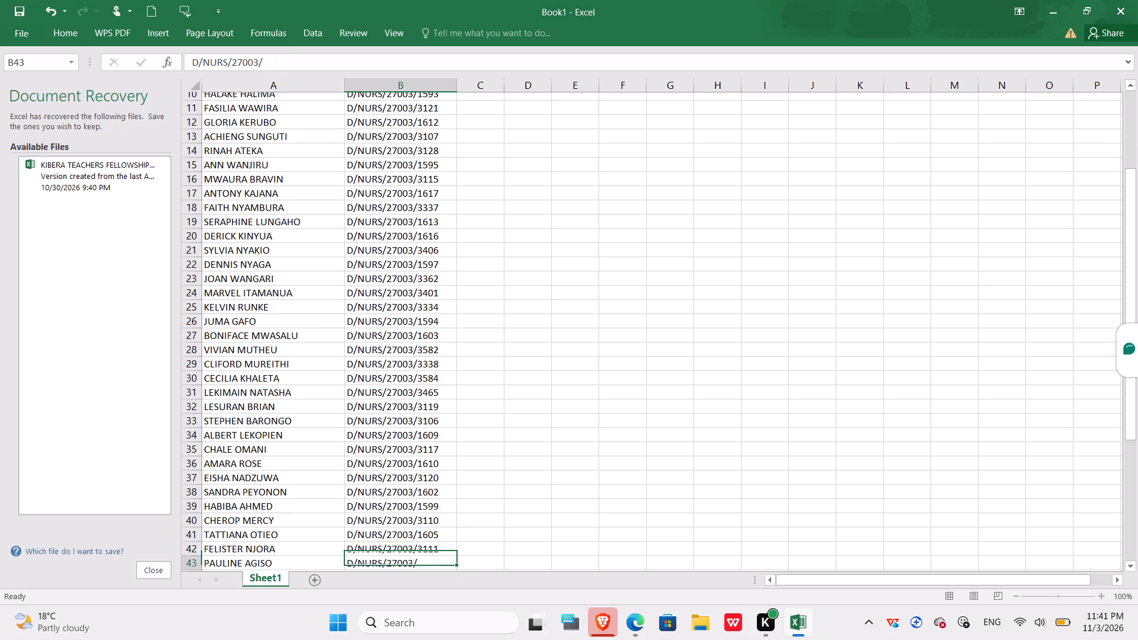
click(265, 60)
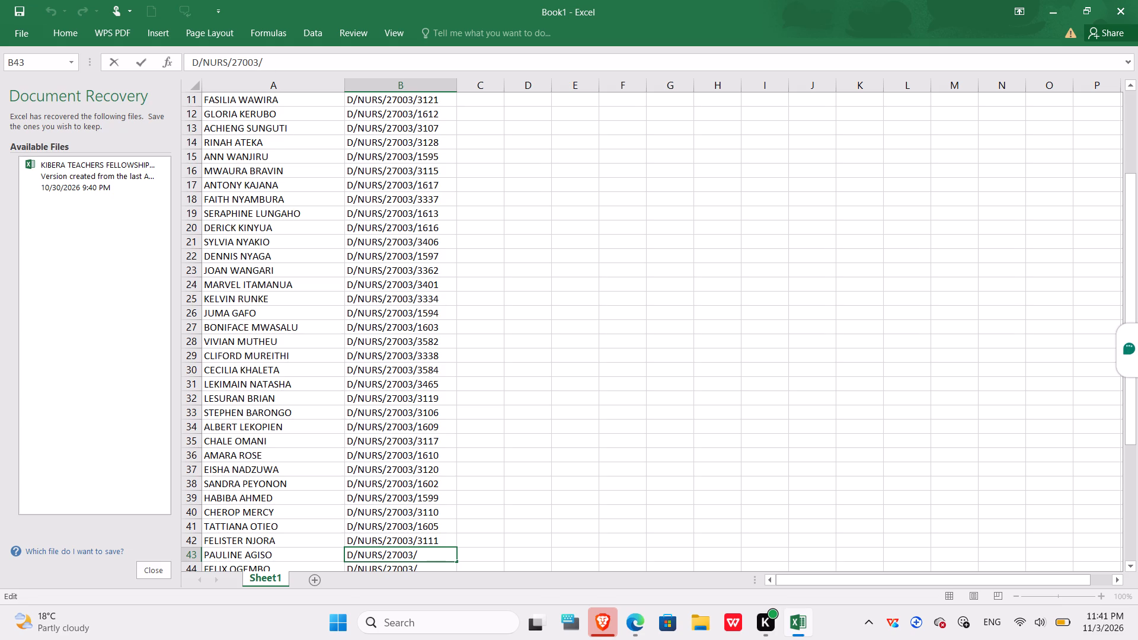
key(1)
key(6)
key(0)
key(6)
key(Return)
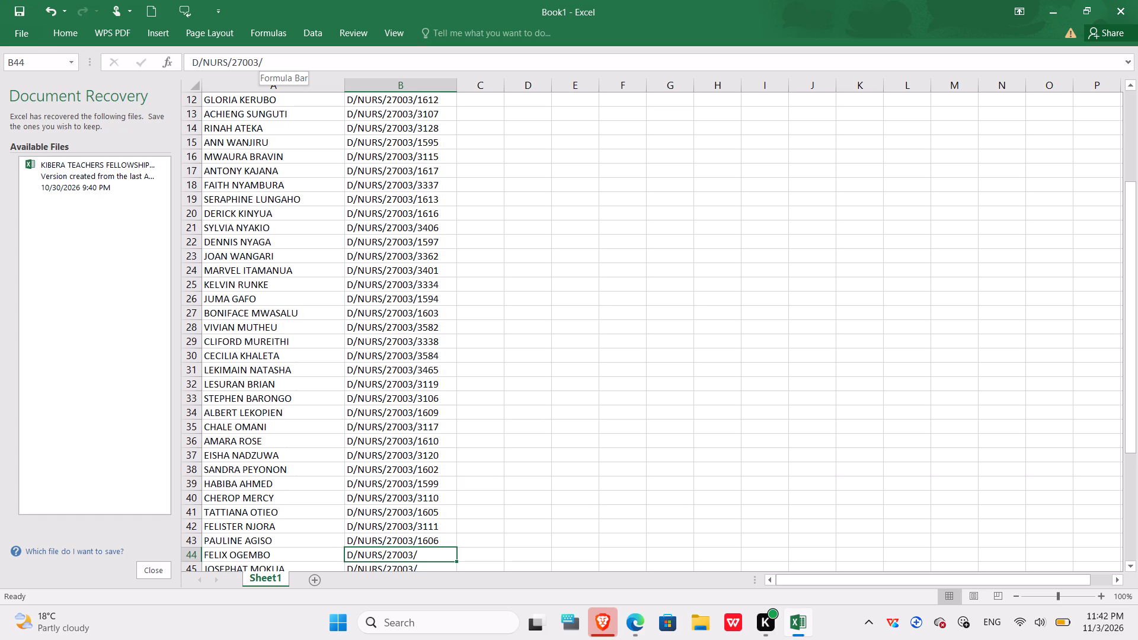
Complete the registration numbers in cells B44 and B45 by adding each student's four final digits after the existing prefix.
click(265, 60)
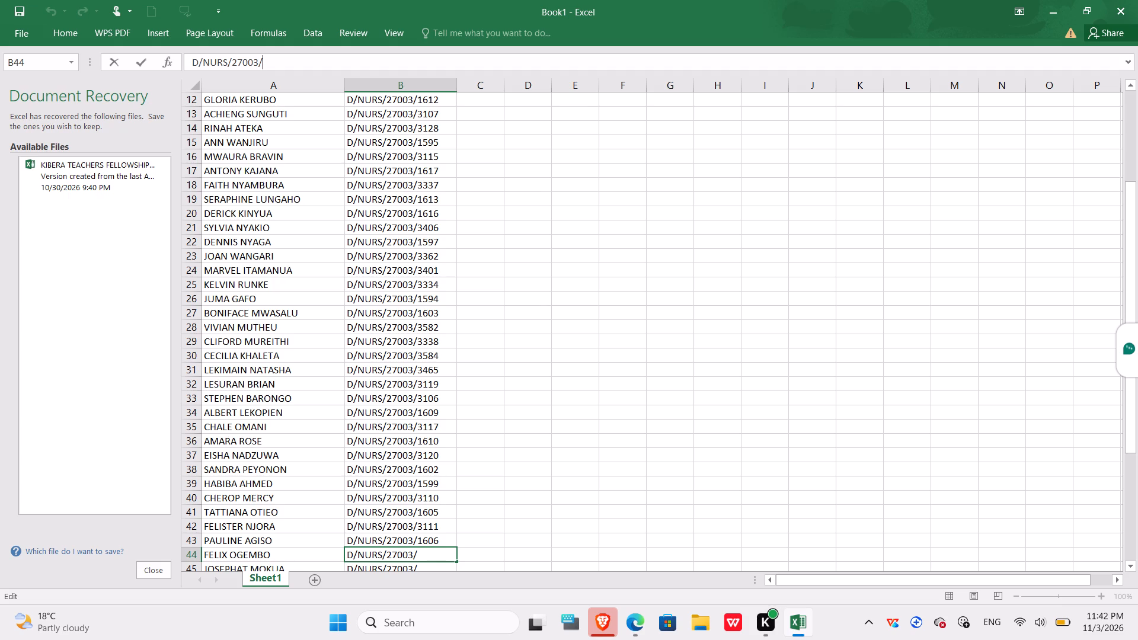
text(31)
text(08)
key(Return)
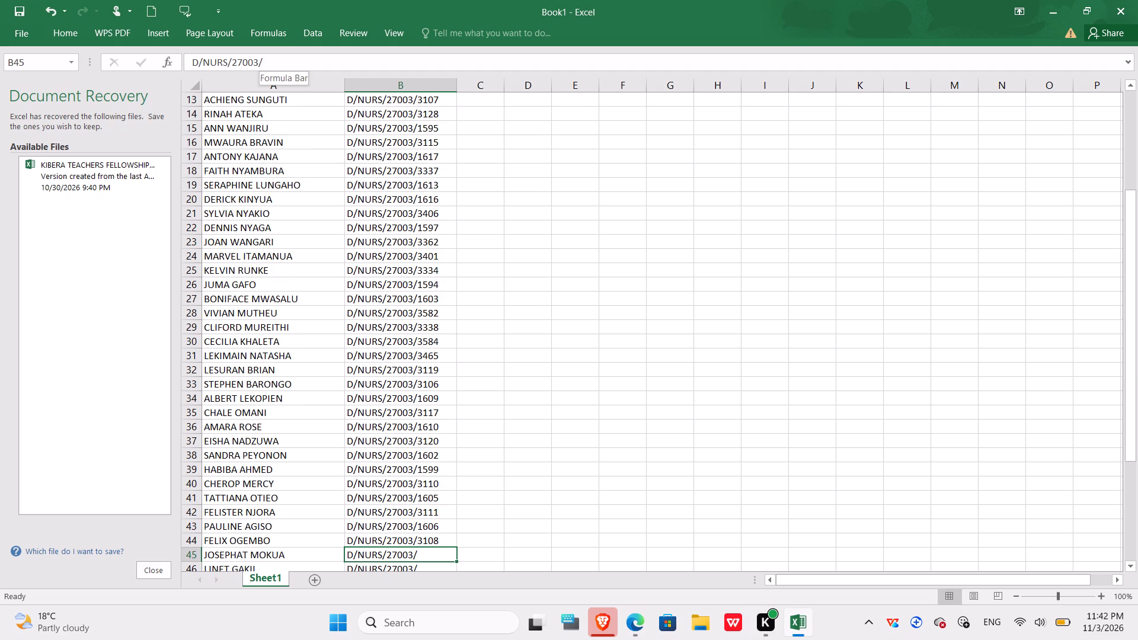
click(265, 60)
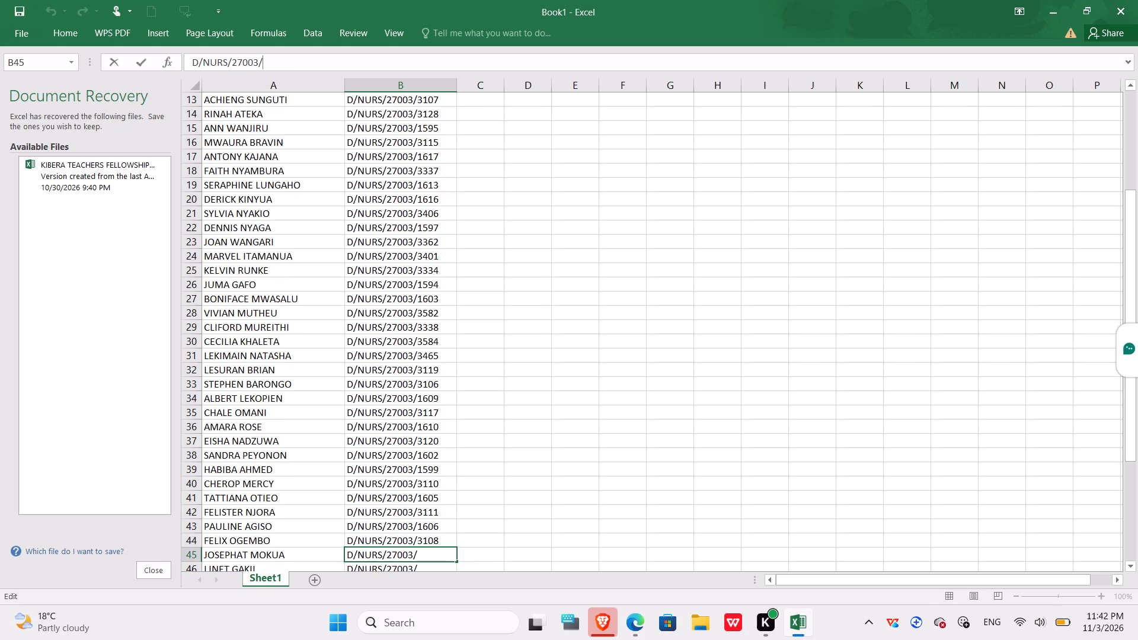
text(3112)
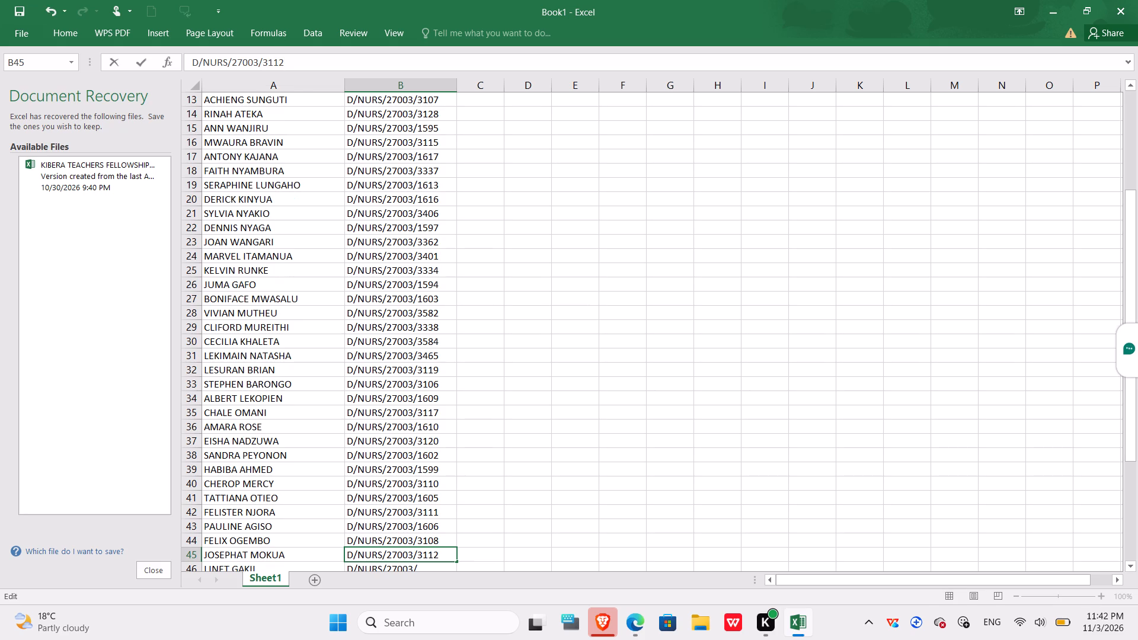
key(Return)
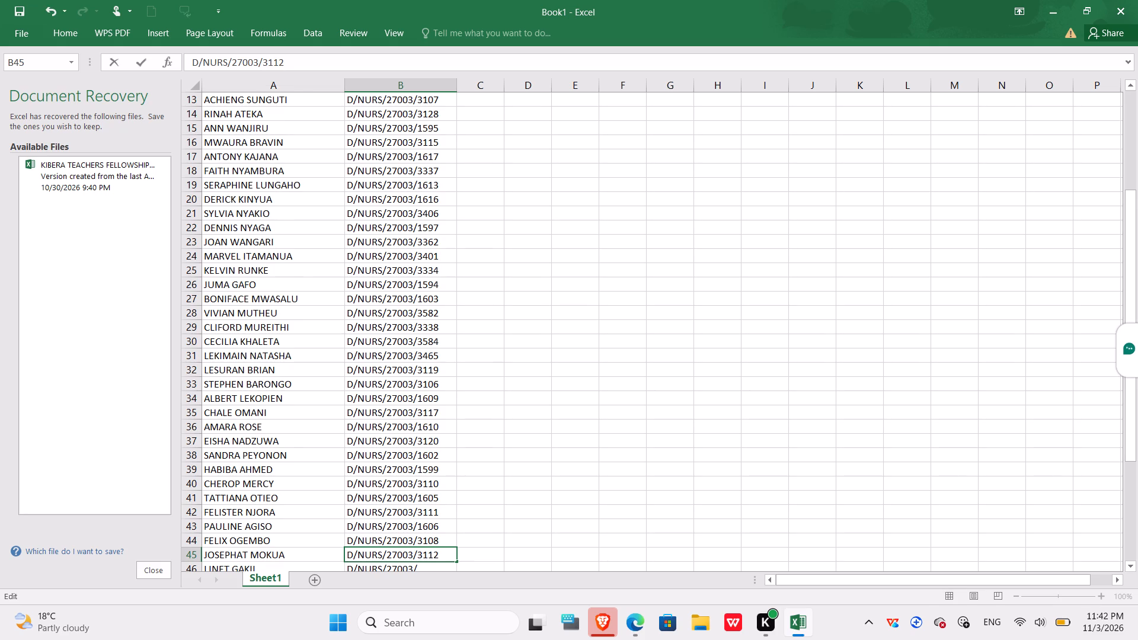
Complete the registration numbers in cells B46 and B47 by adding each student's four final digits after the existing prefix.
click(265, 60)
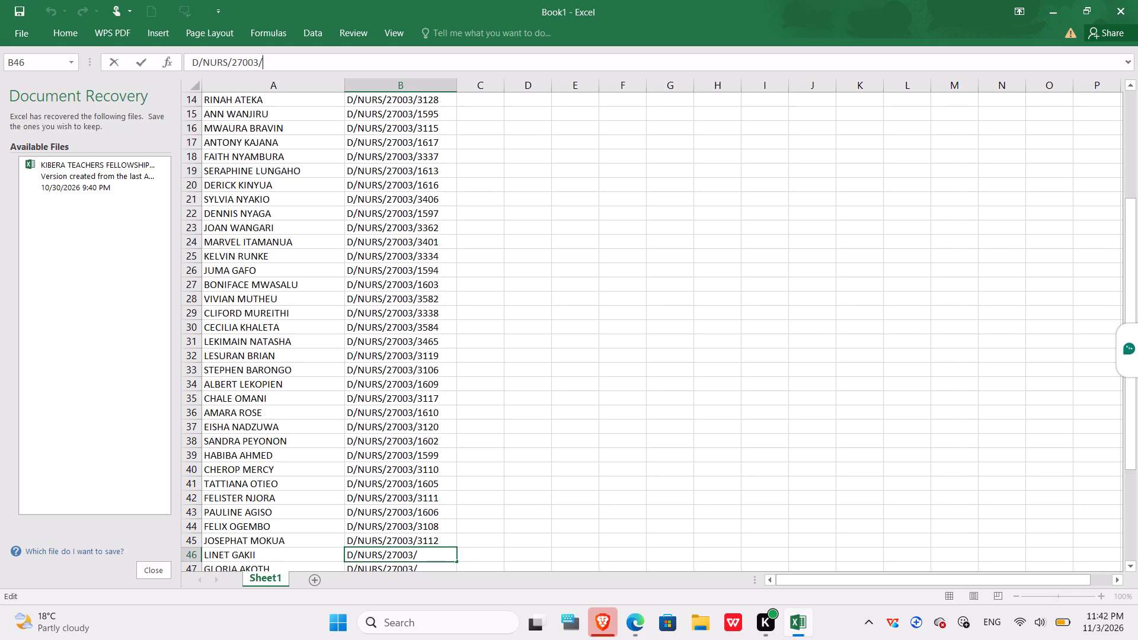
key(1)
key(6)
text(01)
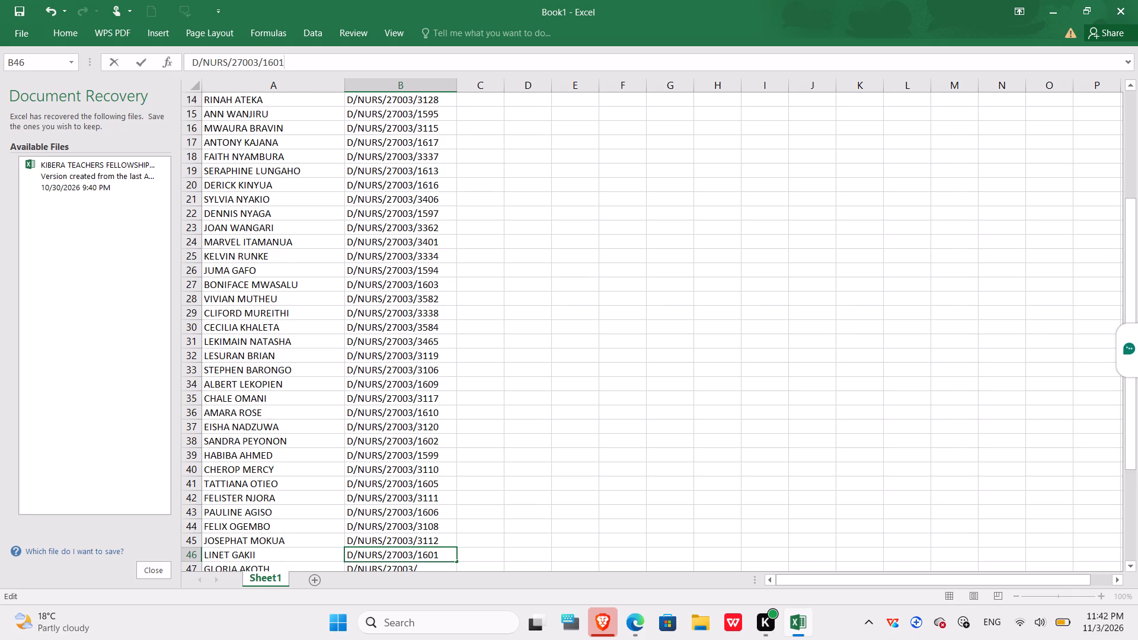
key(Return)
click(265, 60)
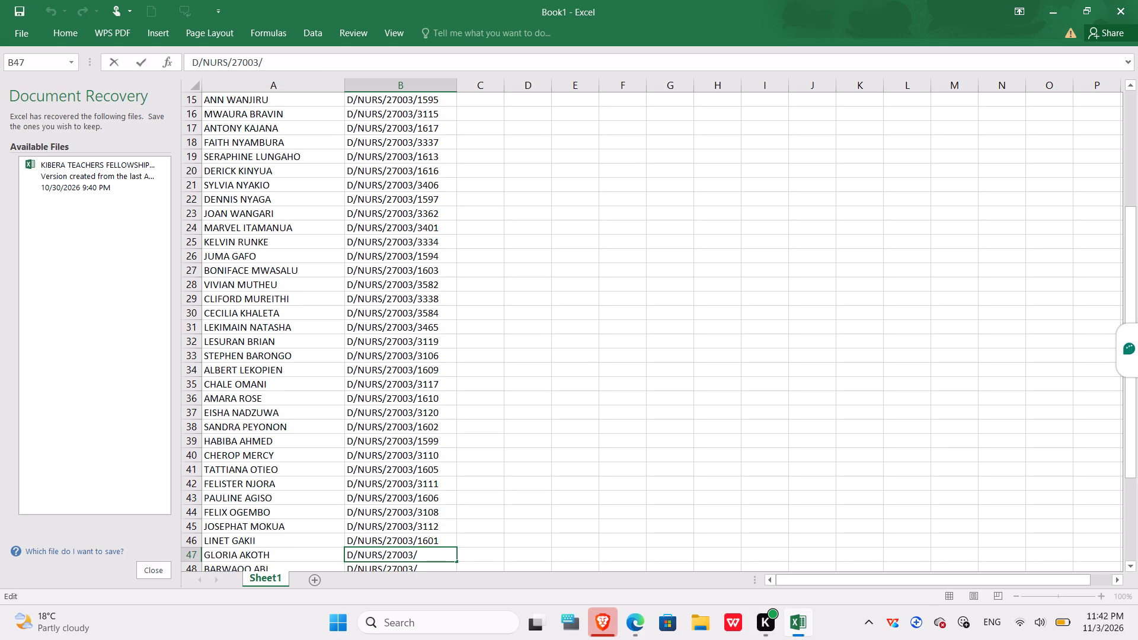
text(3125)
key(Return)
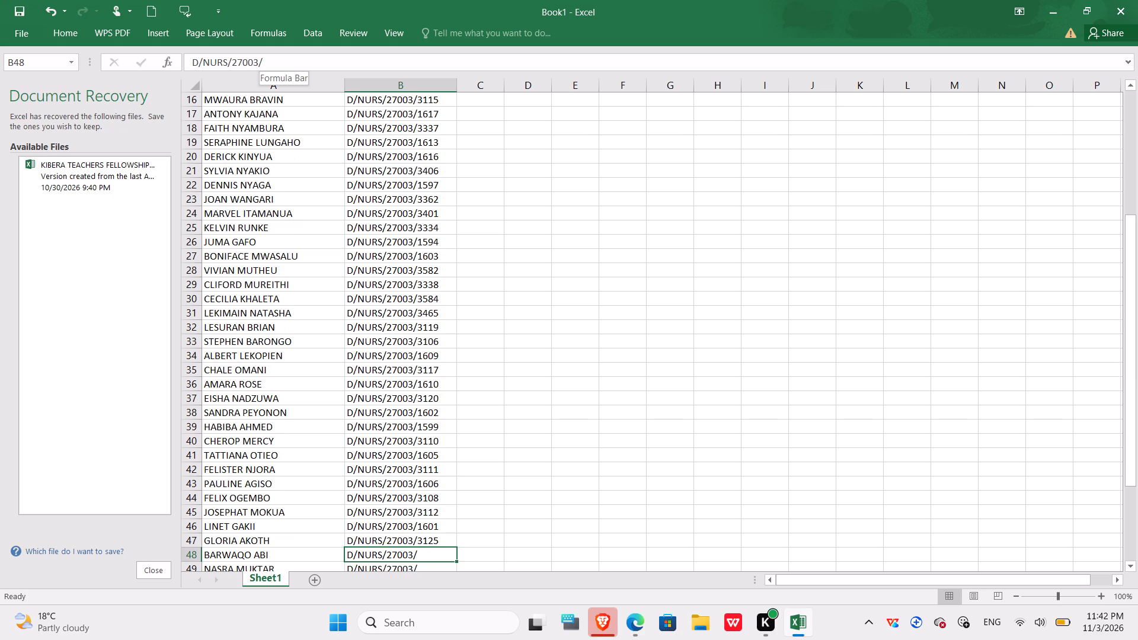
Extend the registration number prefixes with the students' final digits, adding four digits in cell B48 and three in cell B49.
click(265, 60)
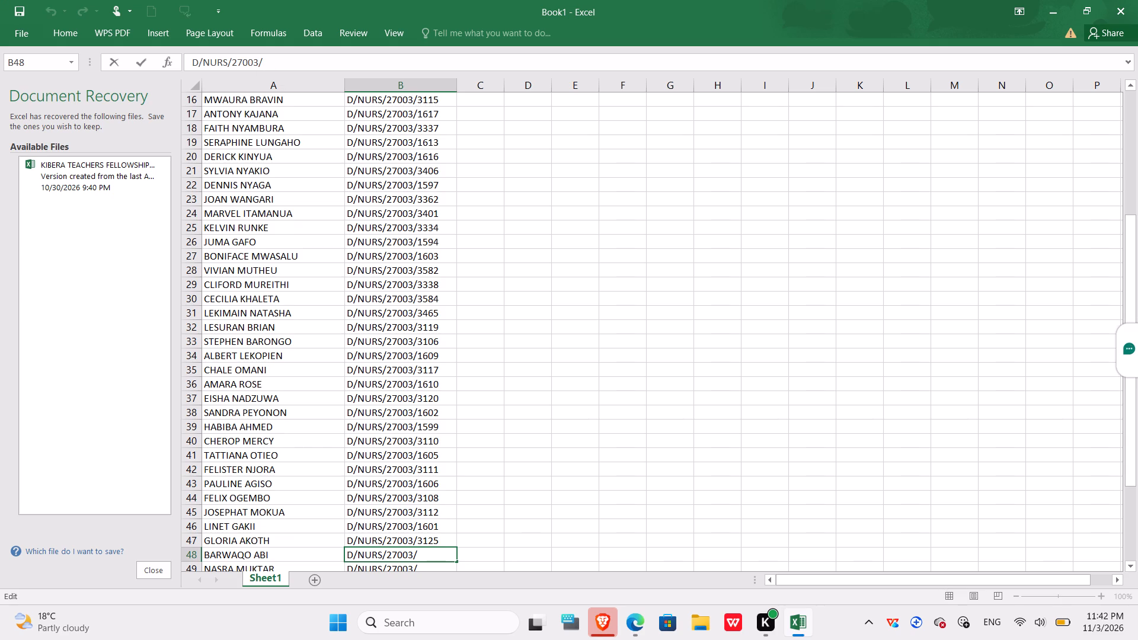
key(1)
key(5)
text(96)
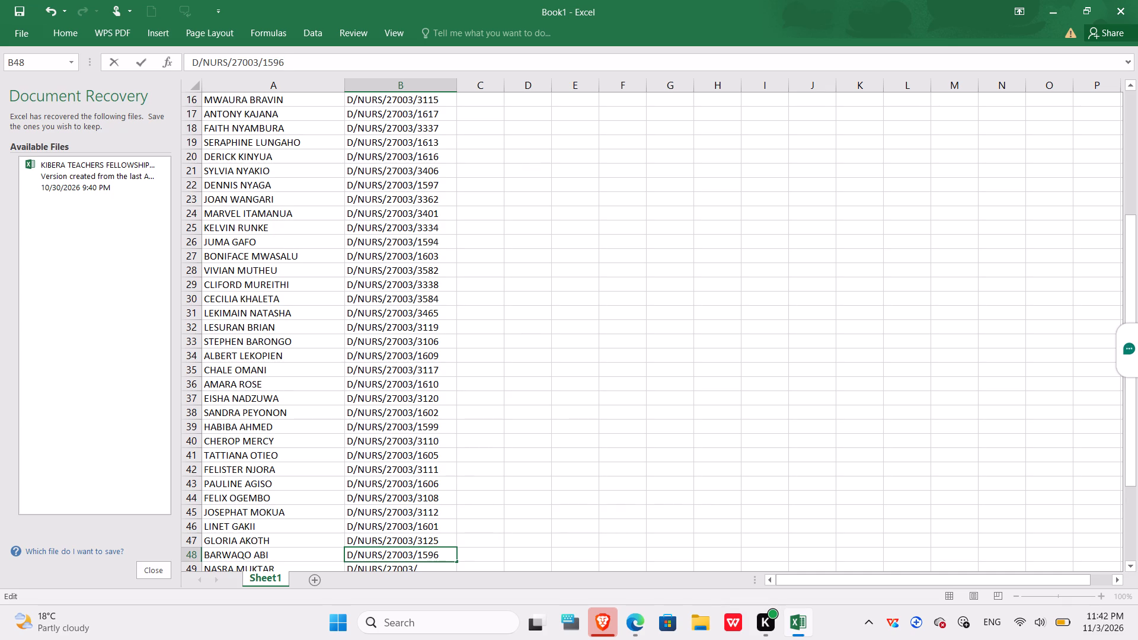
key(Return)
click(265, 60)
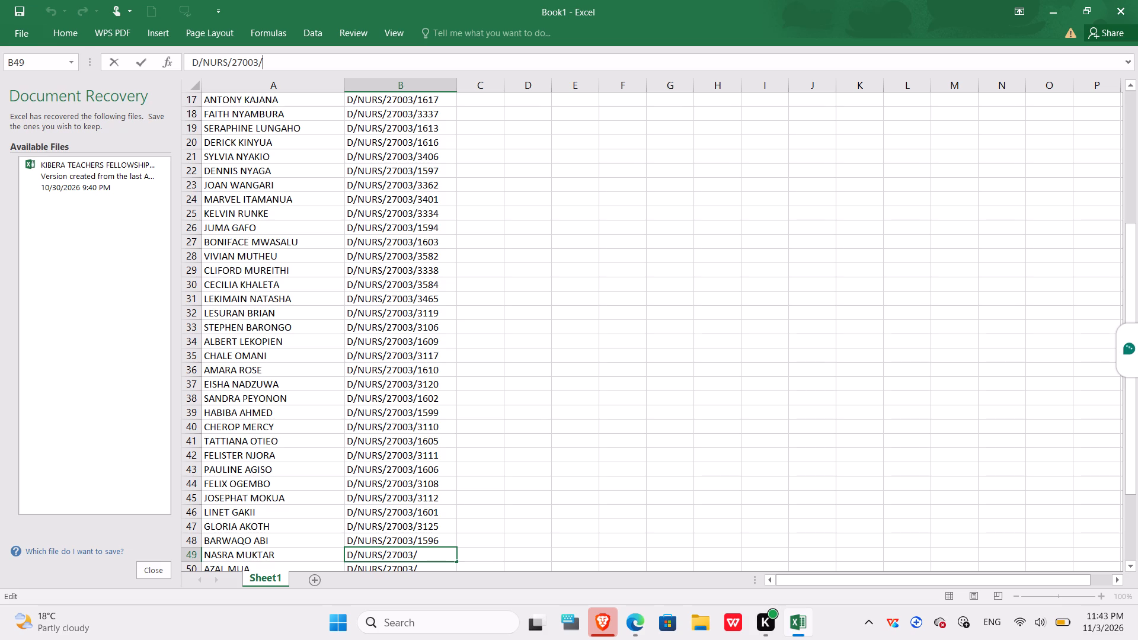
text(301)
key(Return)
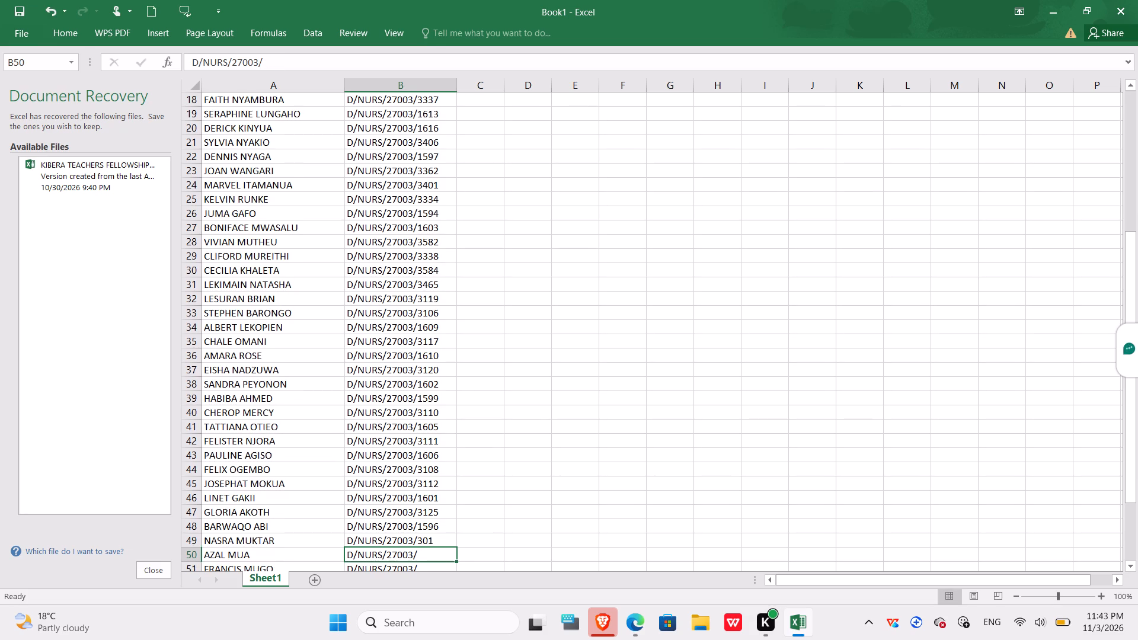
Complete the registration numbers in cells B50 and B51 by adding each student's four final digits after the existing prefix.
click(265, 60)
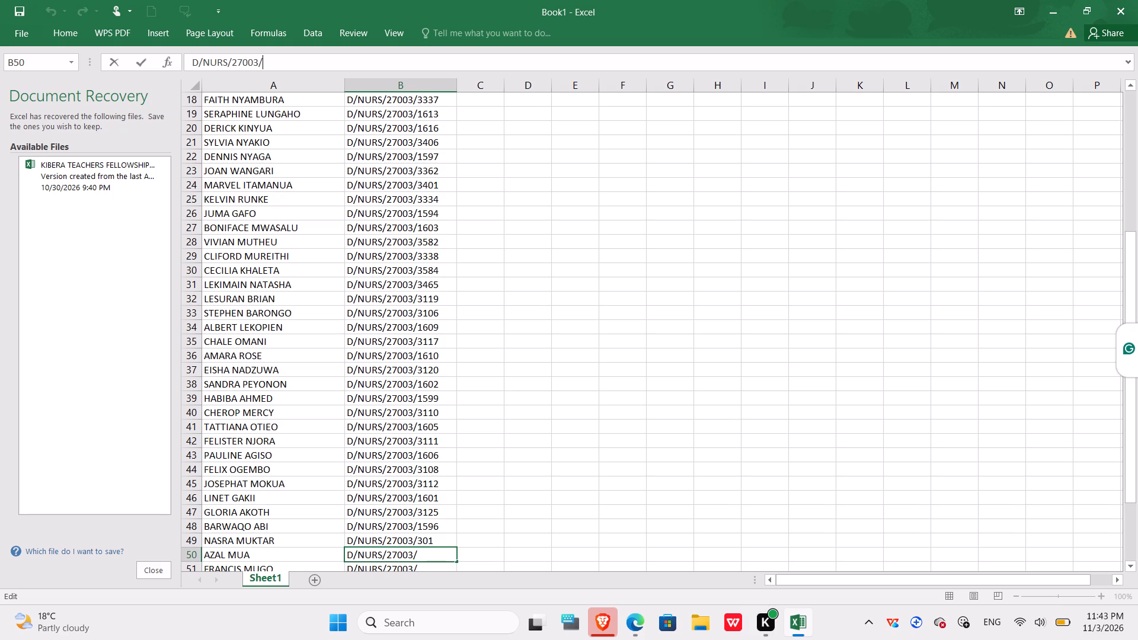
key(2)
key(0)
text(87)
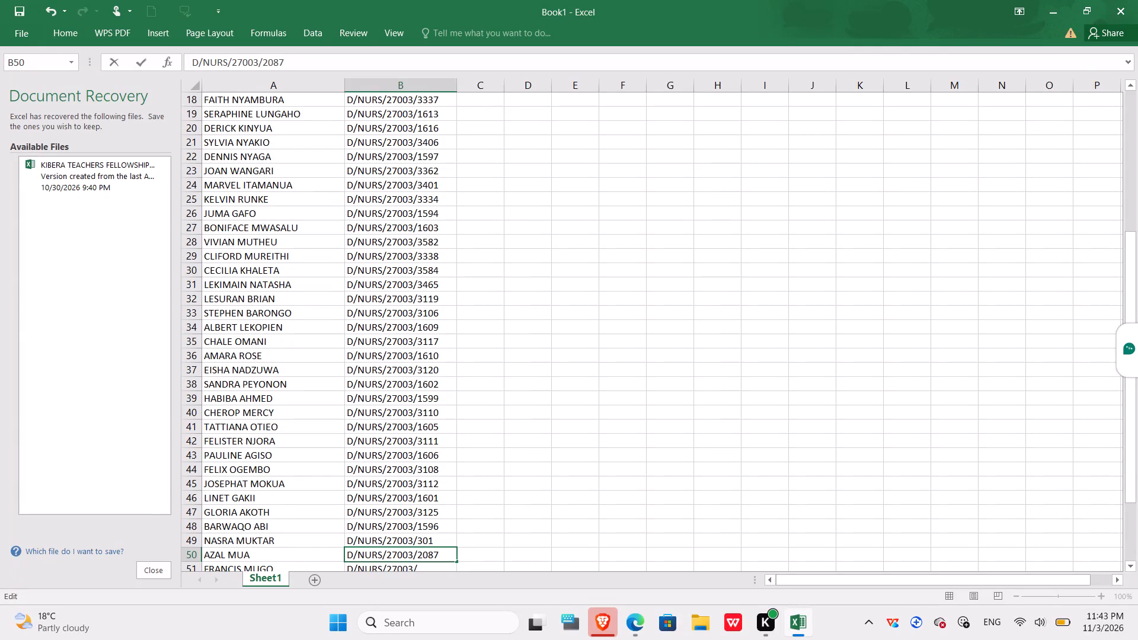
key(Return)
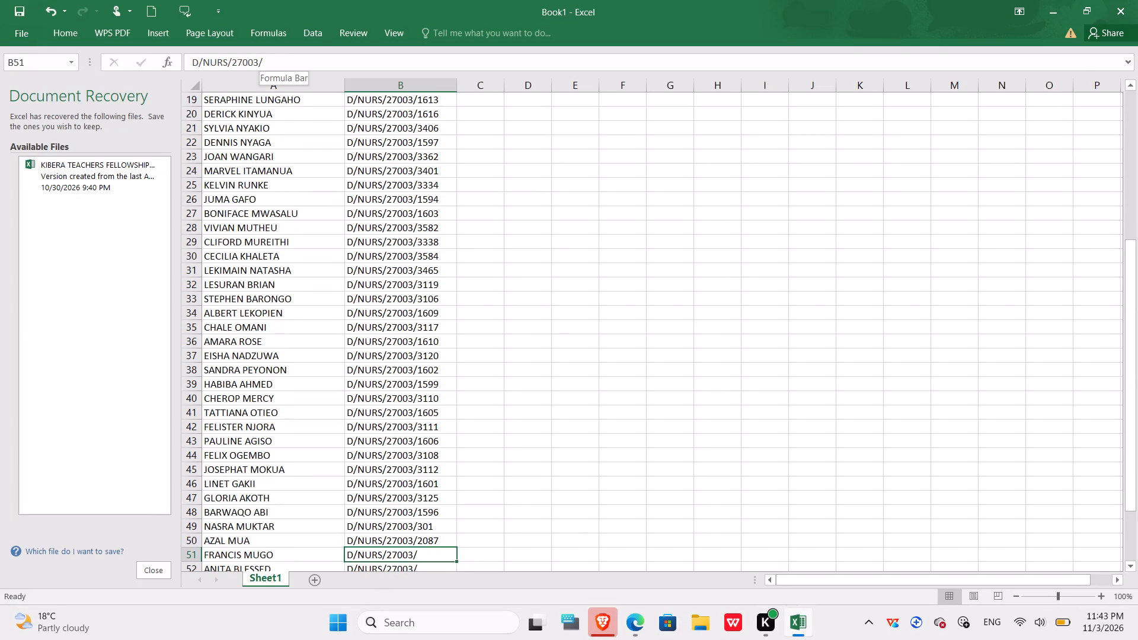
click(265, 60)
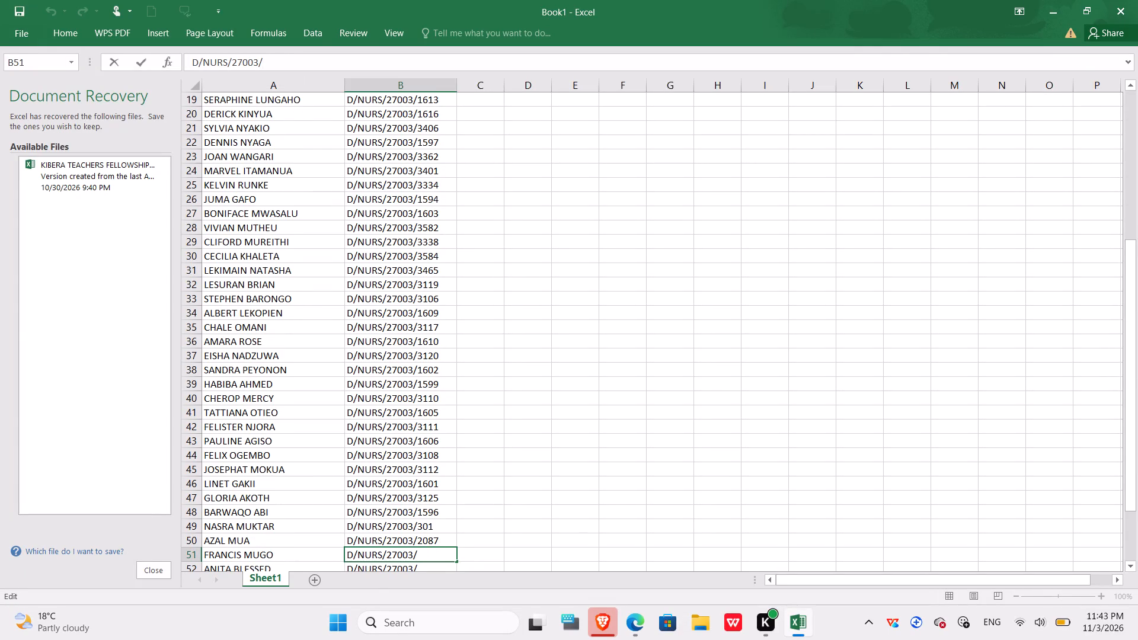
key(1)
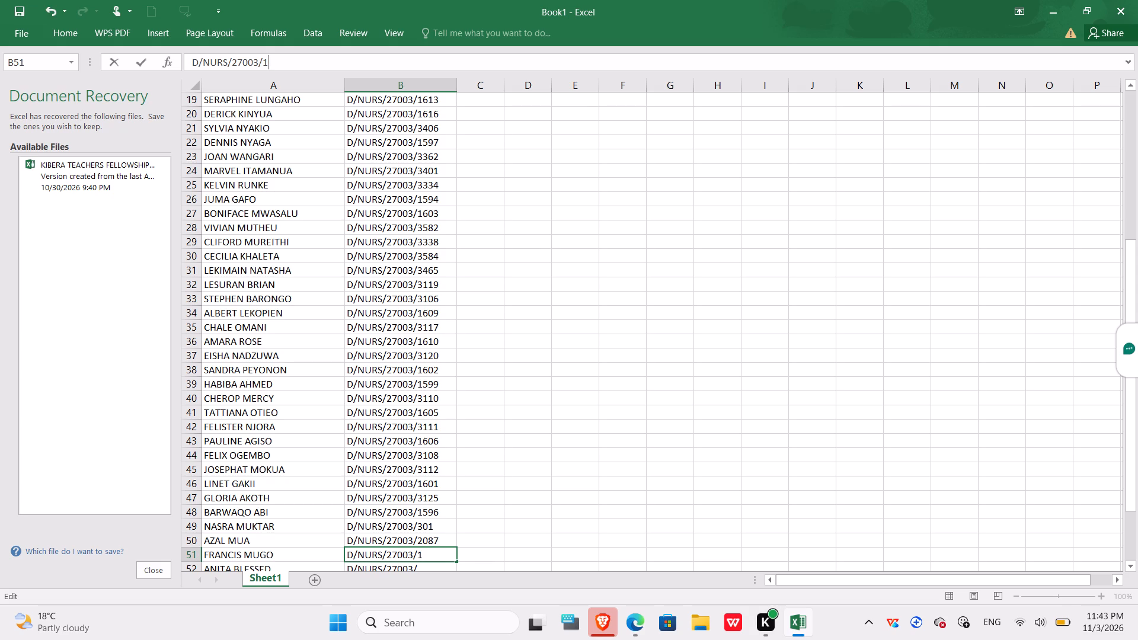
text(608)
key(Return)
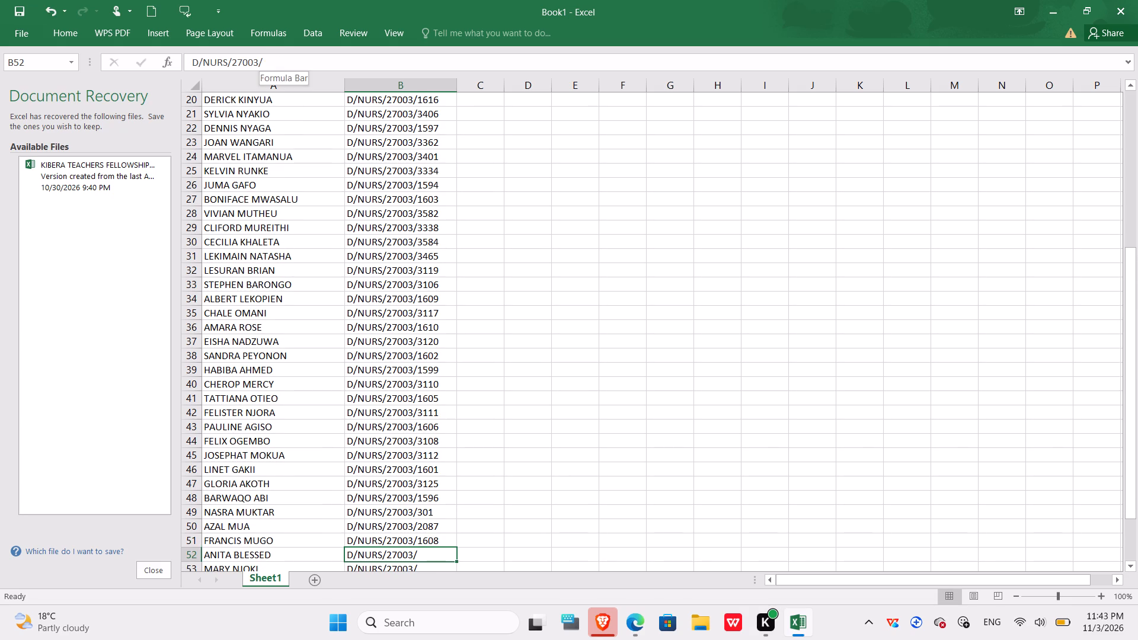
Complete the registration numbers in cells B52 and B53 by adding each student's four final digits after the existing prefix.
click(265, 60)
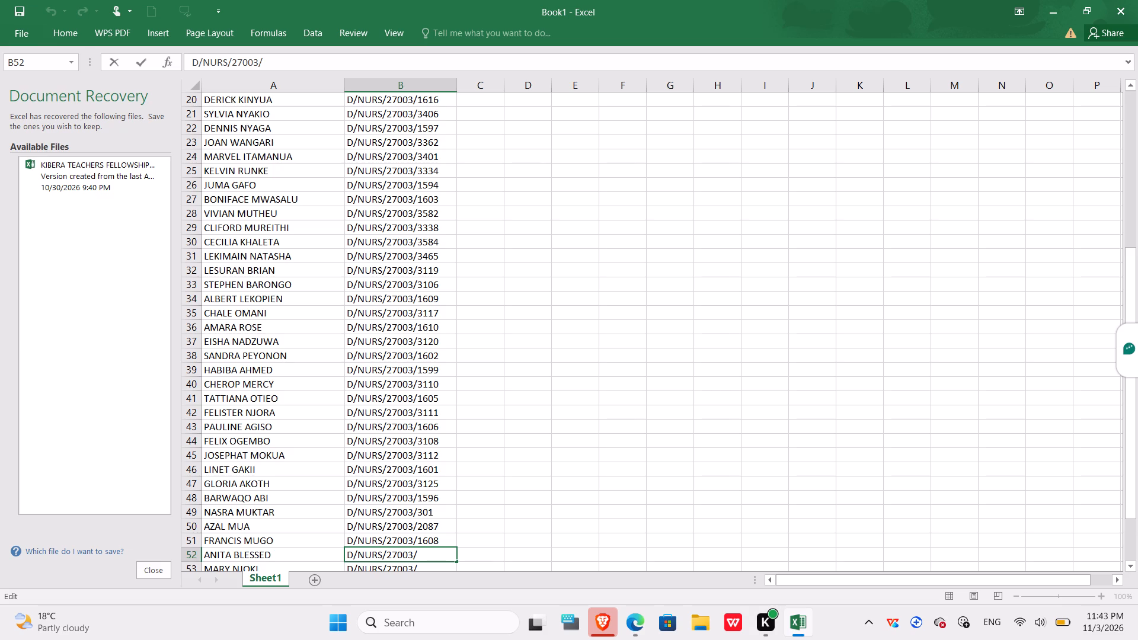
text(33)
text(86)
key(Return)
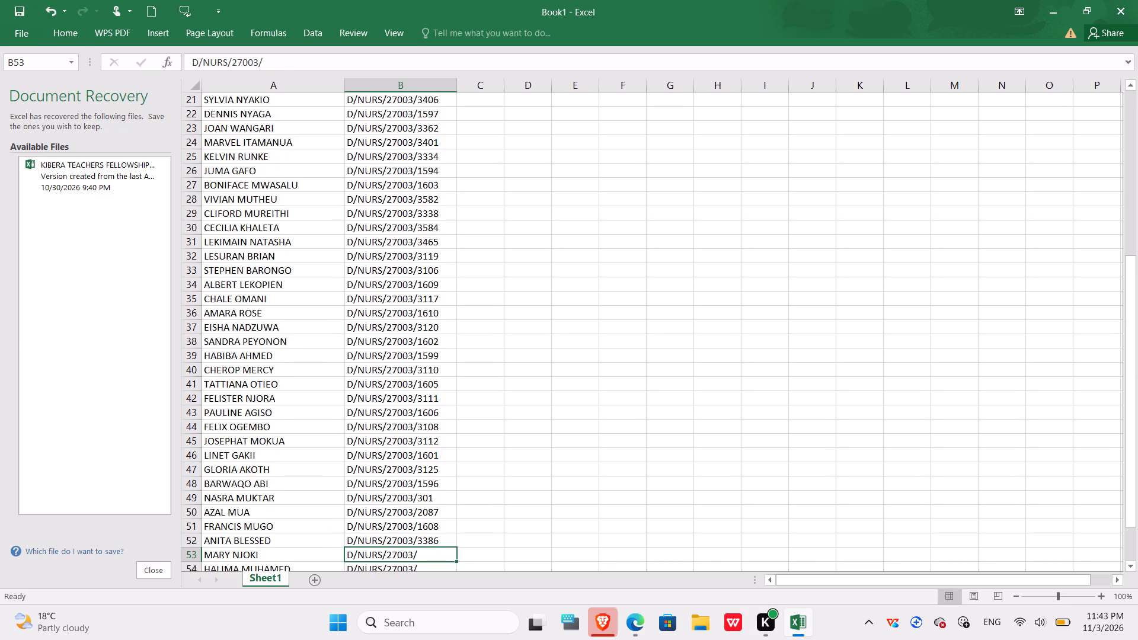
click(265, 60)
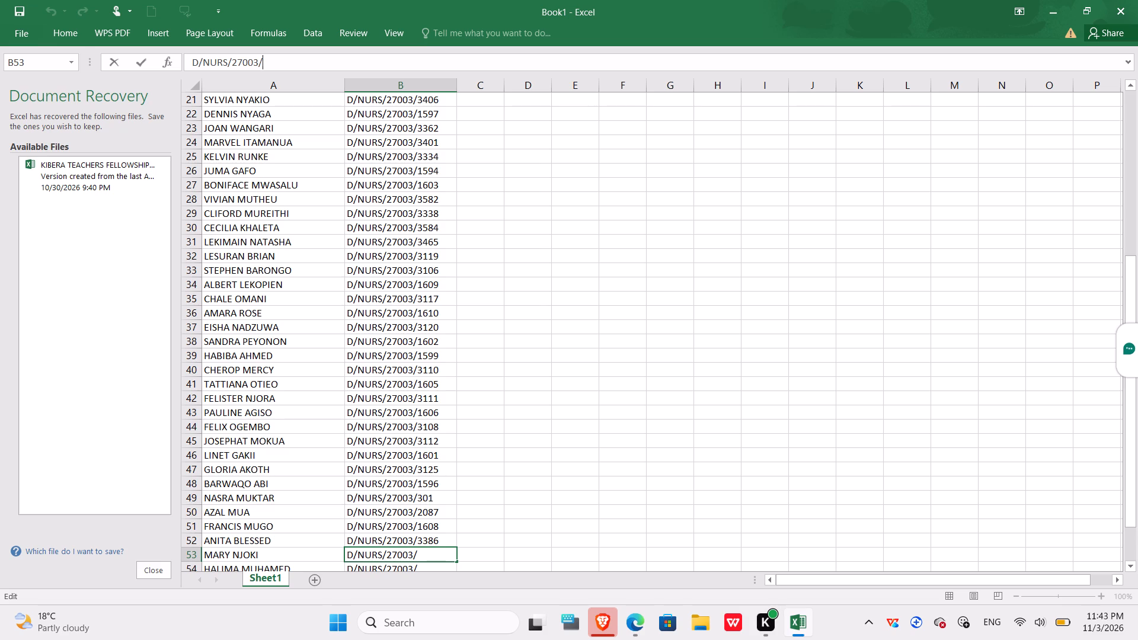
text(33)
text(07)
key(Return)
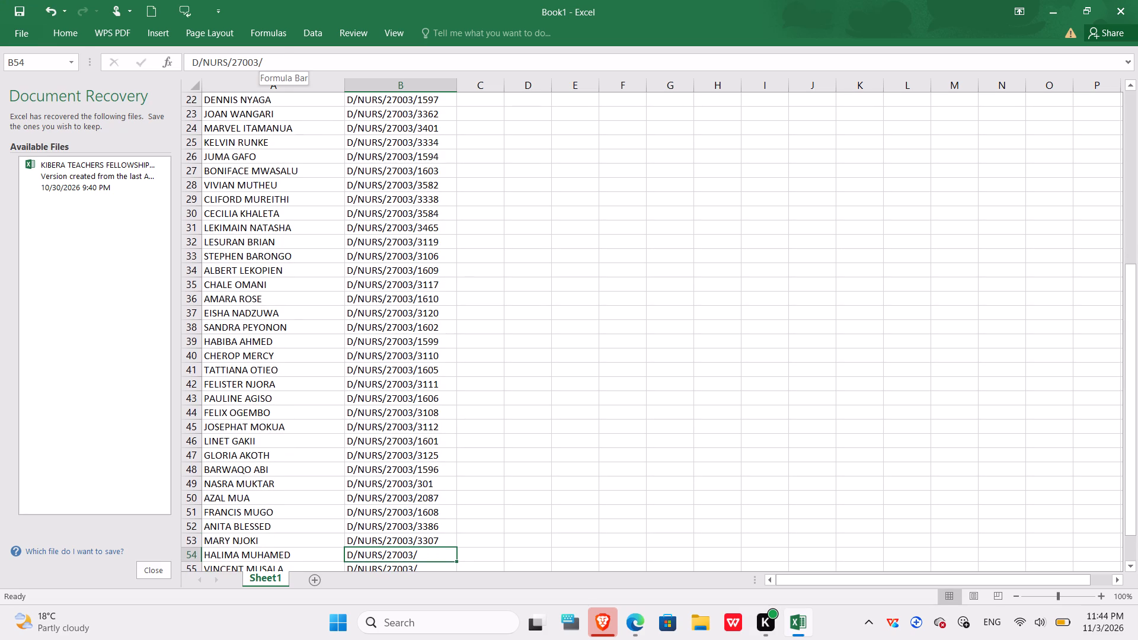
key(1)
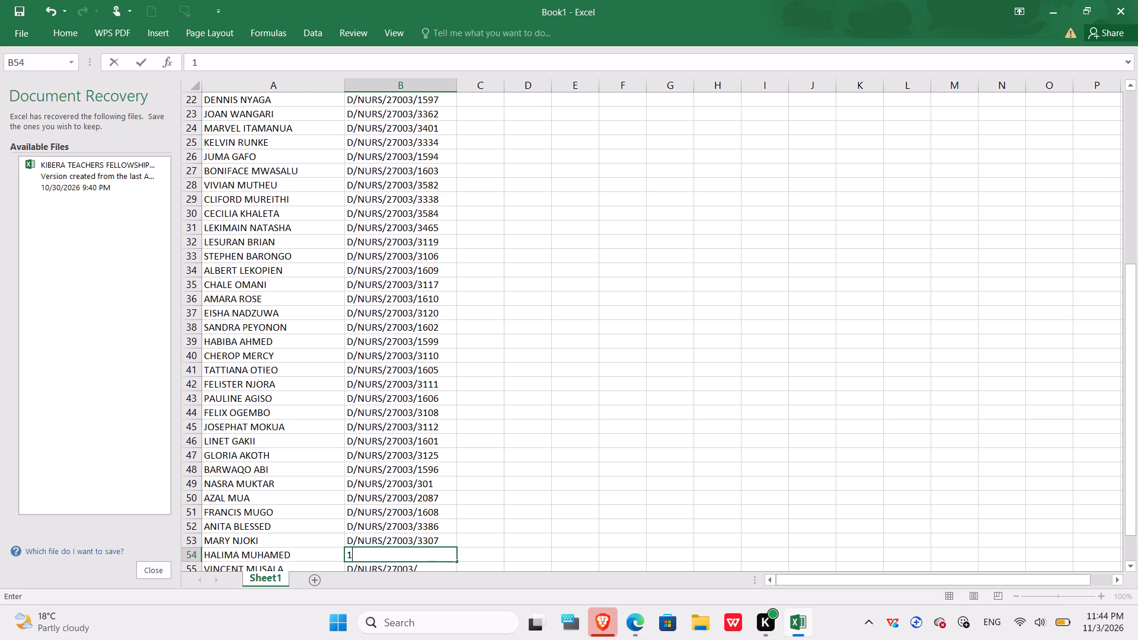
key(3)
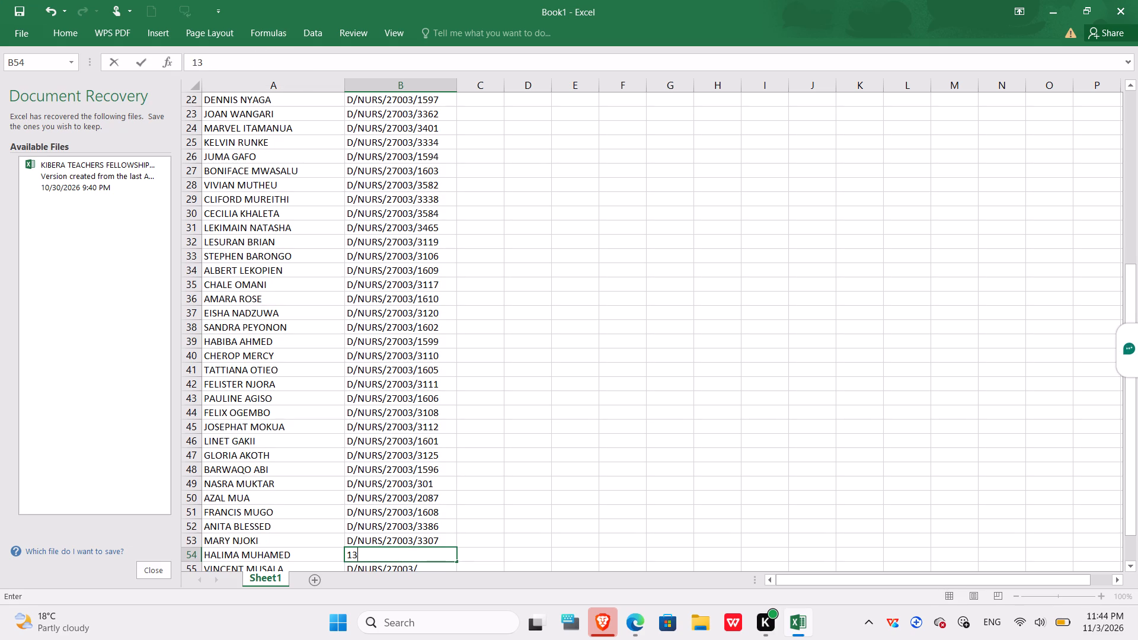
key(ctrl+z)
Complete the registration numbers in cells B54 and B55 by adding each student's four final digits after the existing prefix.
click(270, 63)
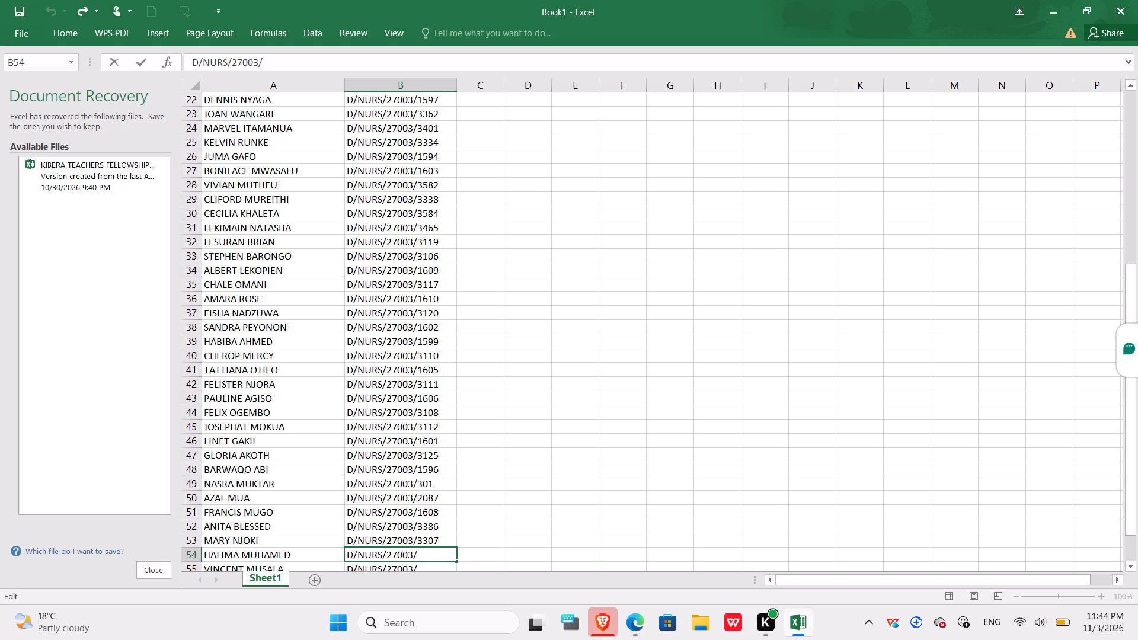
text(1337)
key(Return)
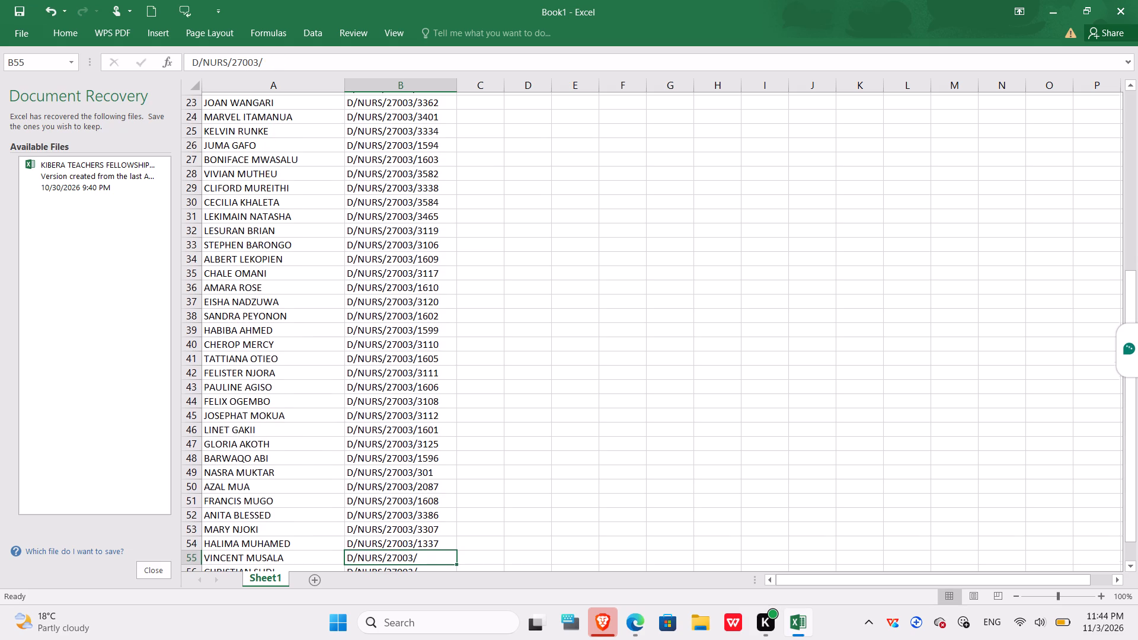
click(270, 63)
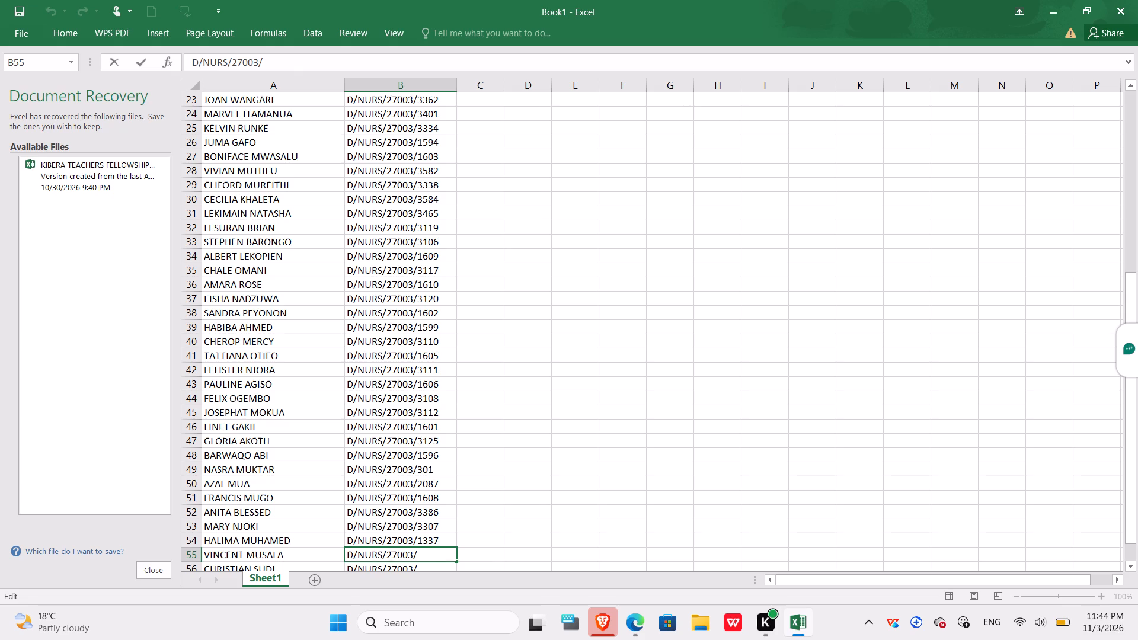
key(1)
text(614)
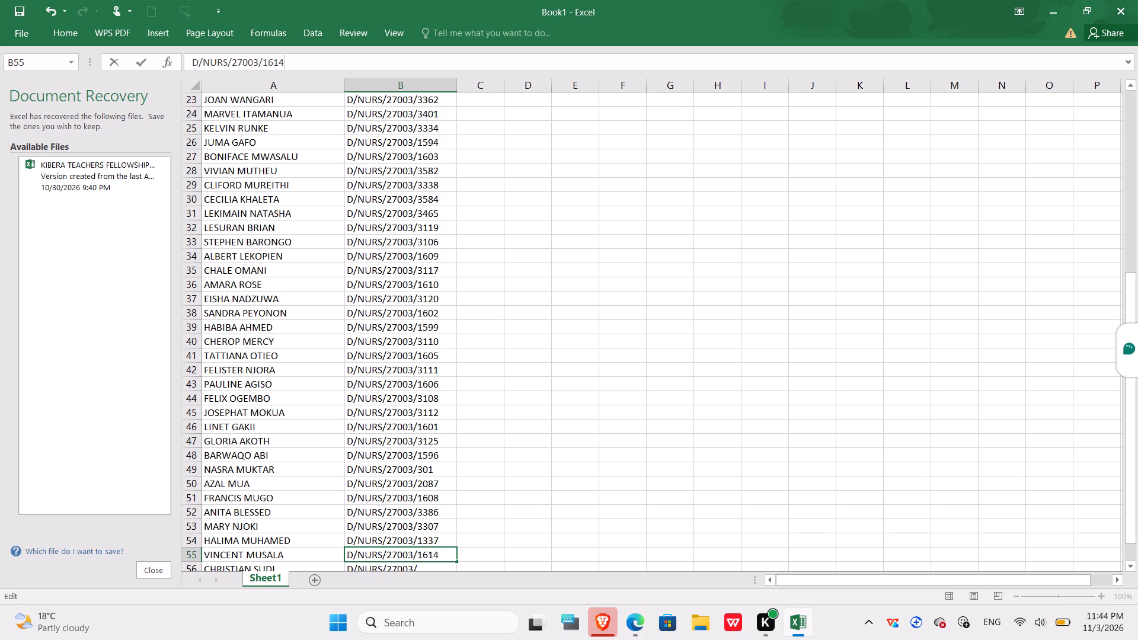
key(Return)
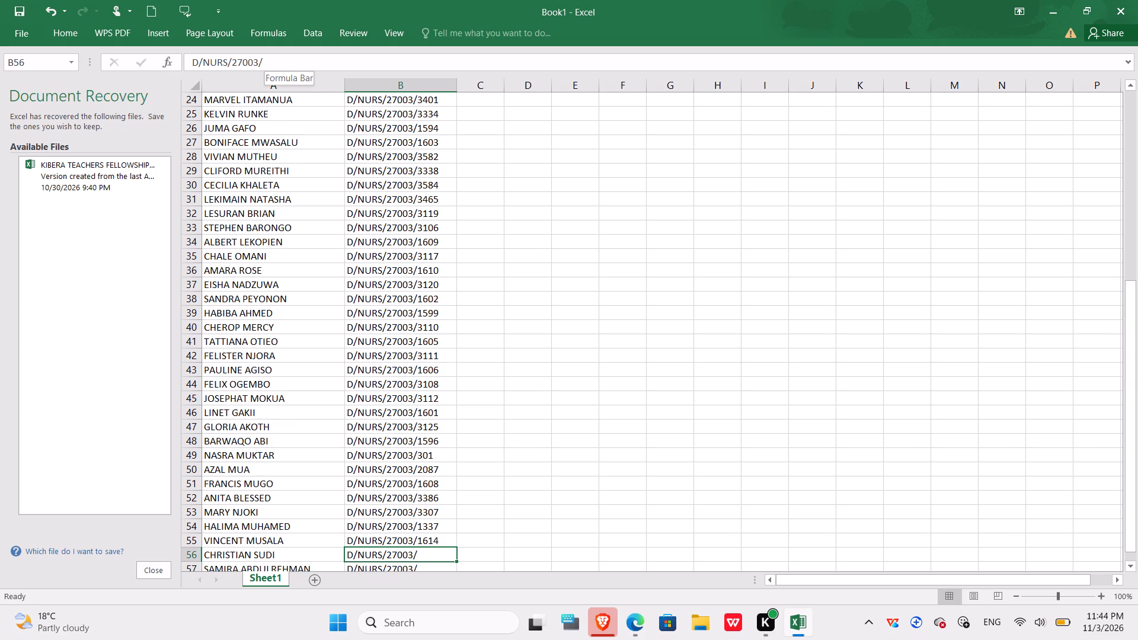
Complete the registration number in cell B56 by adding the student's four final digits after the existing prefix.
key(1)
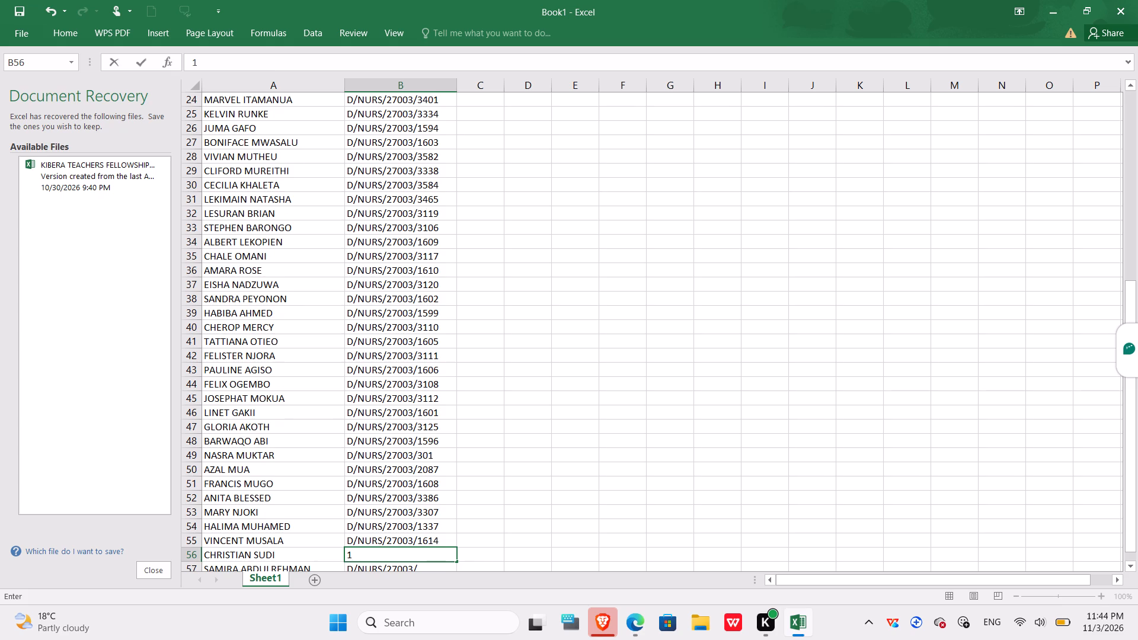
key(ctrl+z)
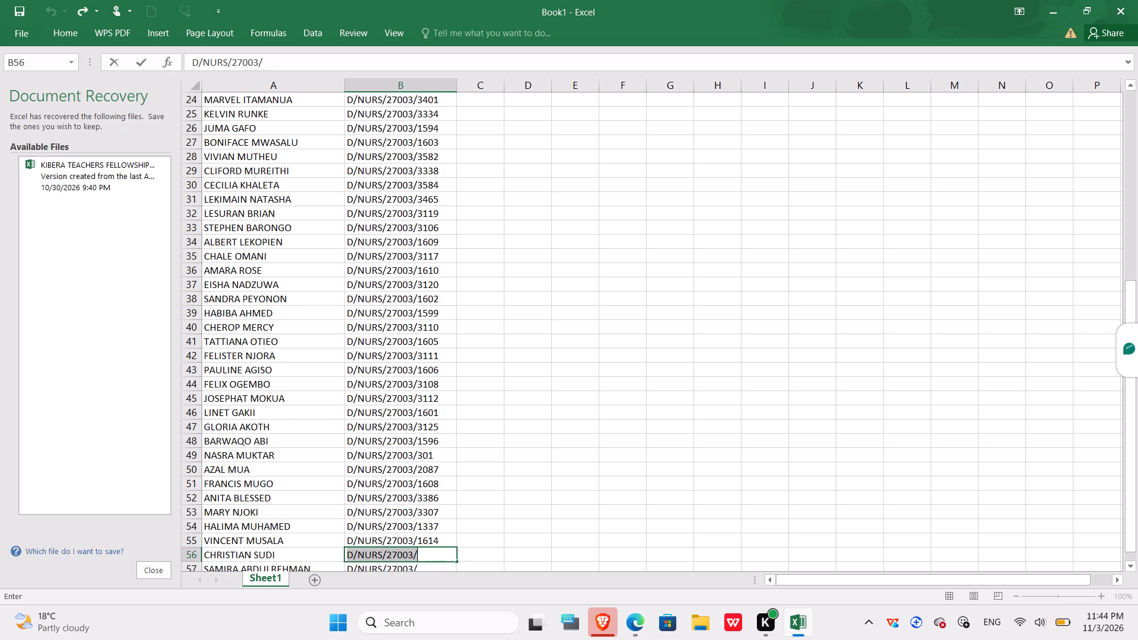
click(270, 62)
click(270, 62)
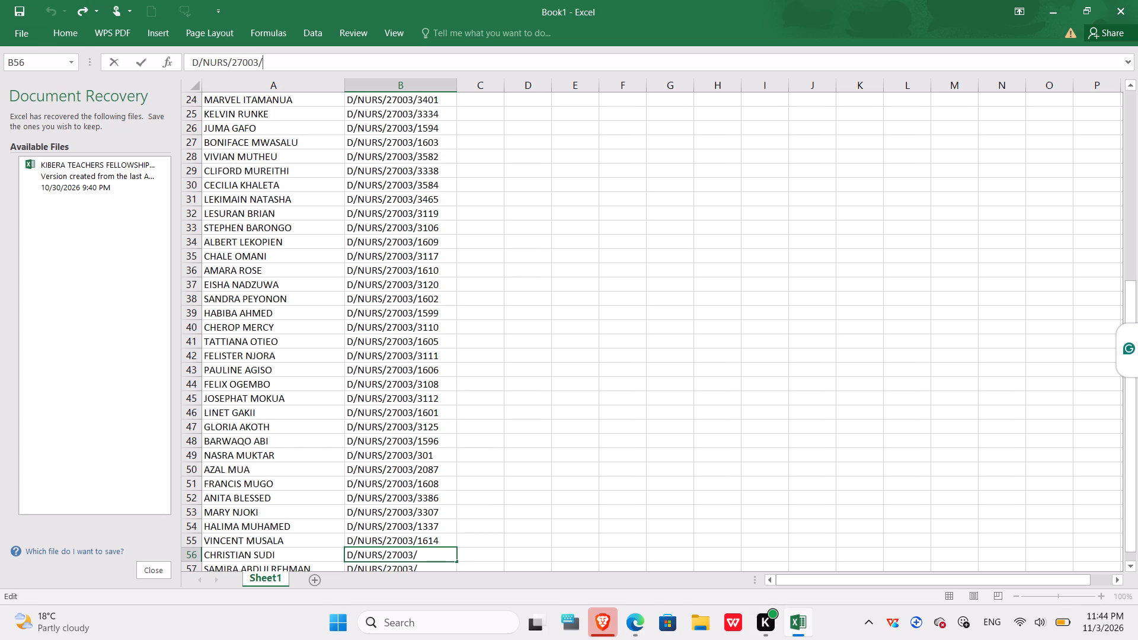
key(1)
key(6)
key(1)
key(5)
key(Return)
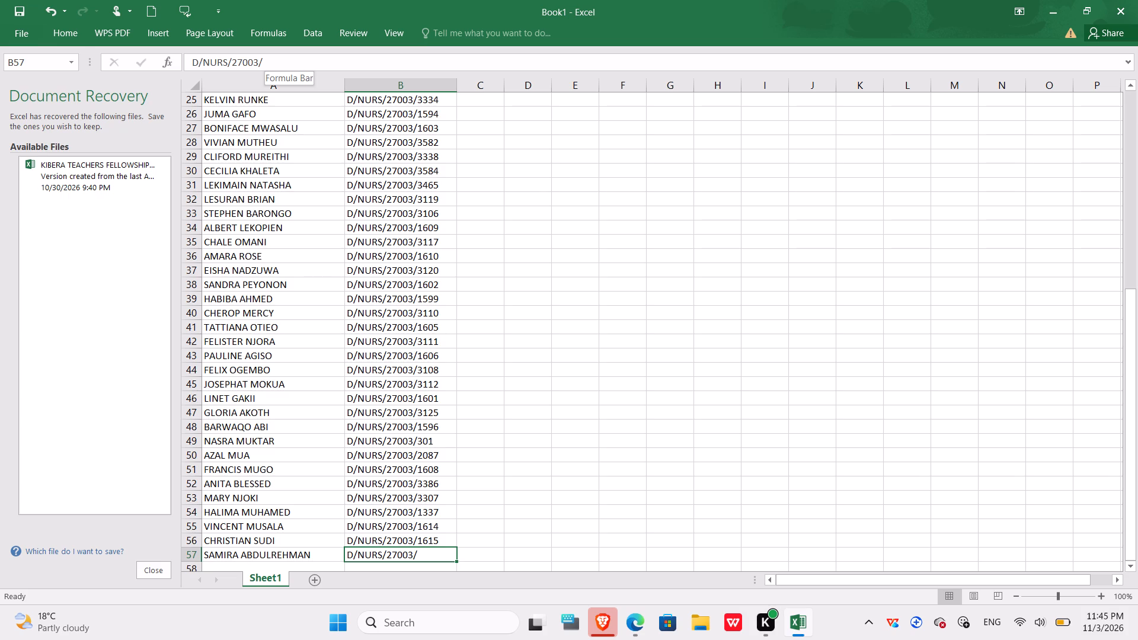
Complete the last registration number, in cell B57, by adding the student's four final digits after the existing prefix.
key(1)
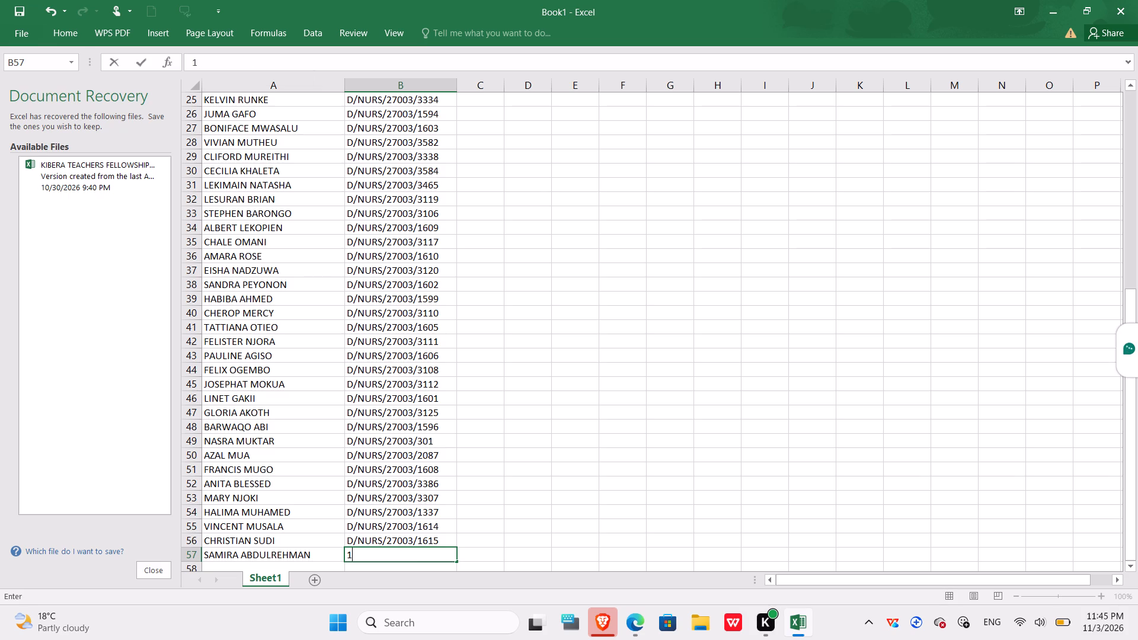
key(ctrl+z)
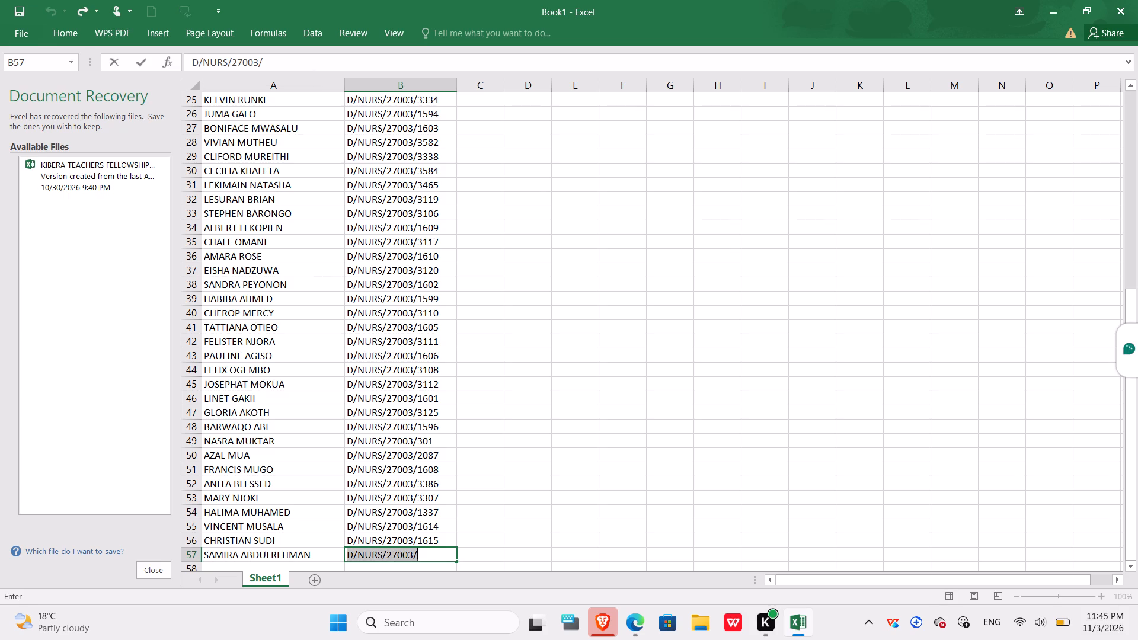
click(270, 62)
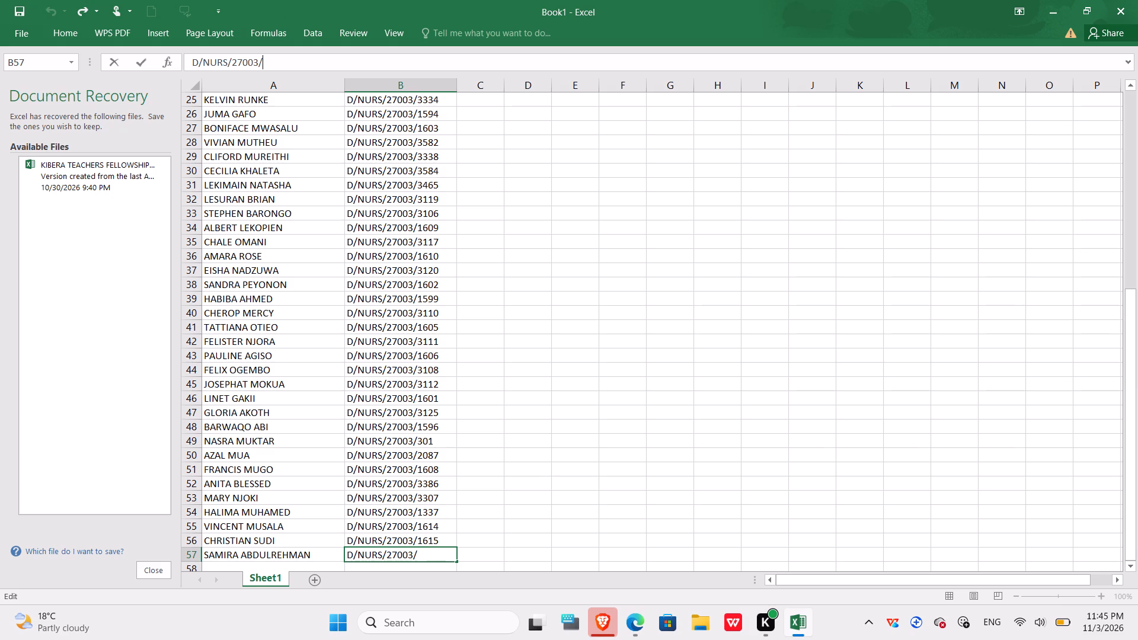
click(272, 65)
key(1)
key(5)
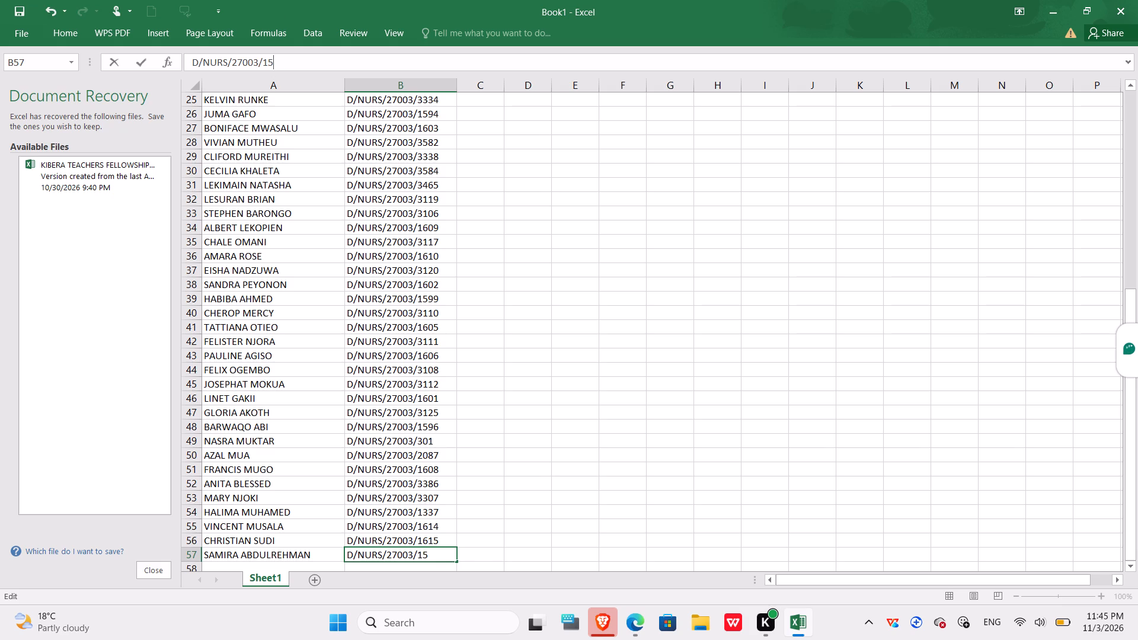
key(0)
key(5)
Enter the marks 29, 23, 20, 28 and 26 in cells C3 to C7 of the MARKS column.
scroll(272, 65, up, 3)
scroll(348, 188, up, 4)
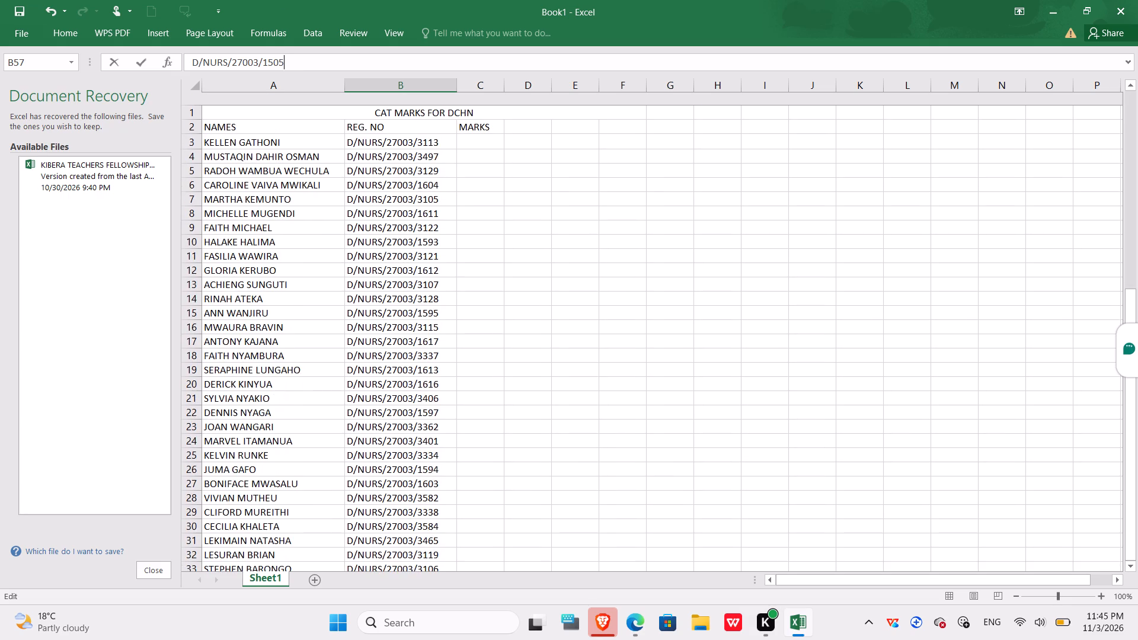
scroll(348, 188, up, 1)
click(480, 131)
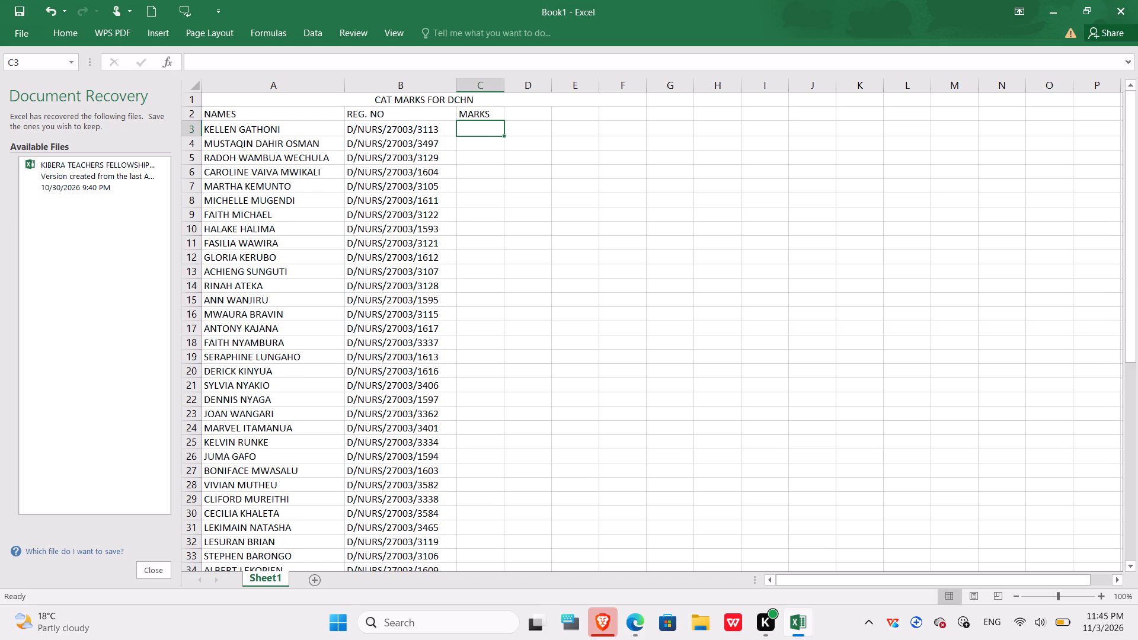
text(29)
key(Down)
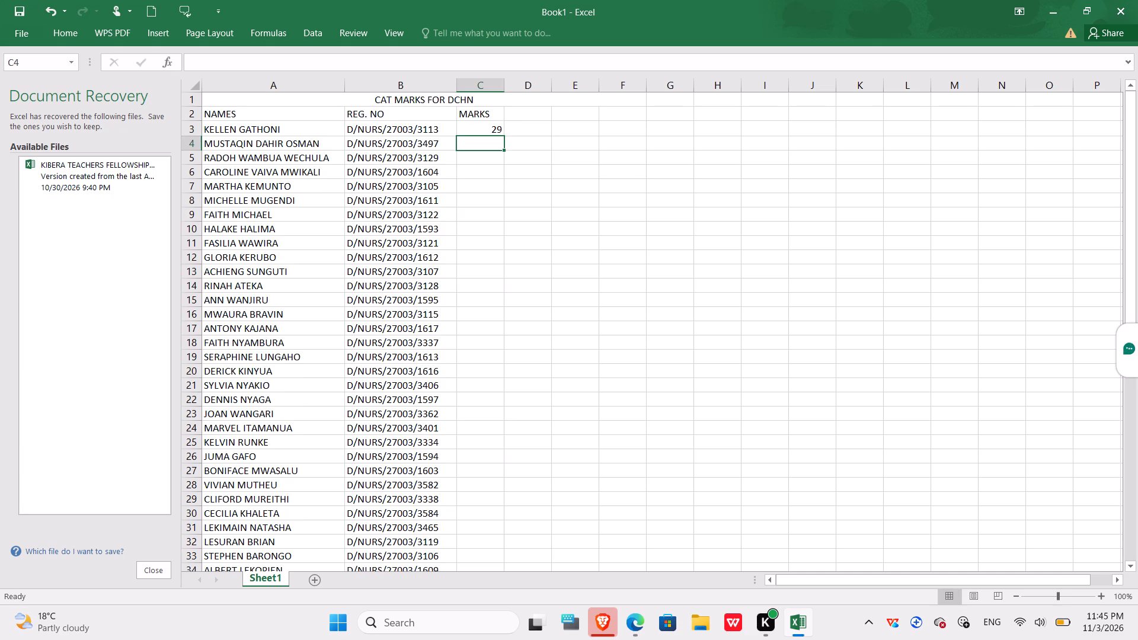
text(23)
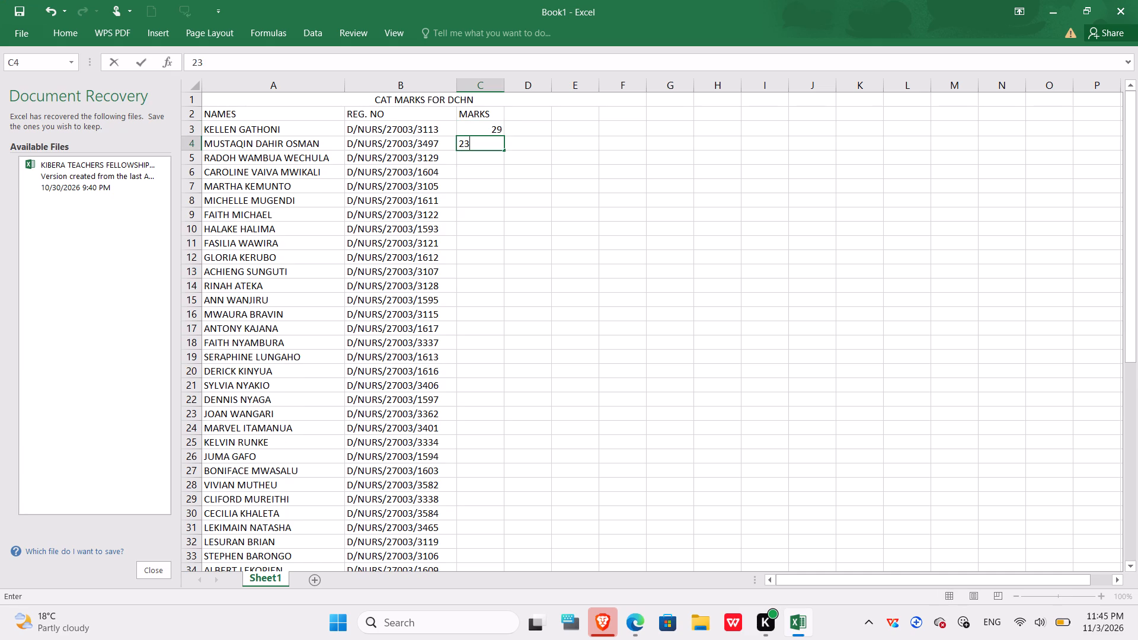
key(Down)
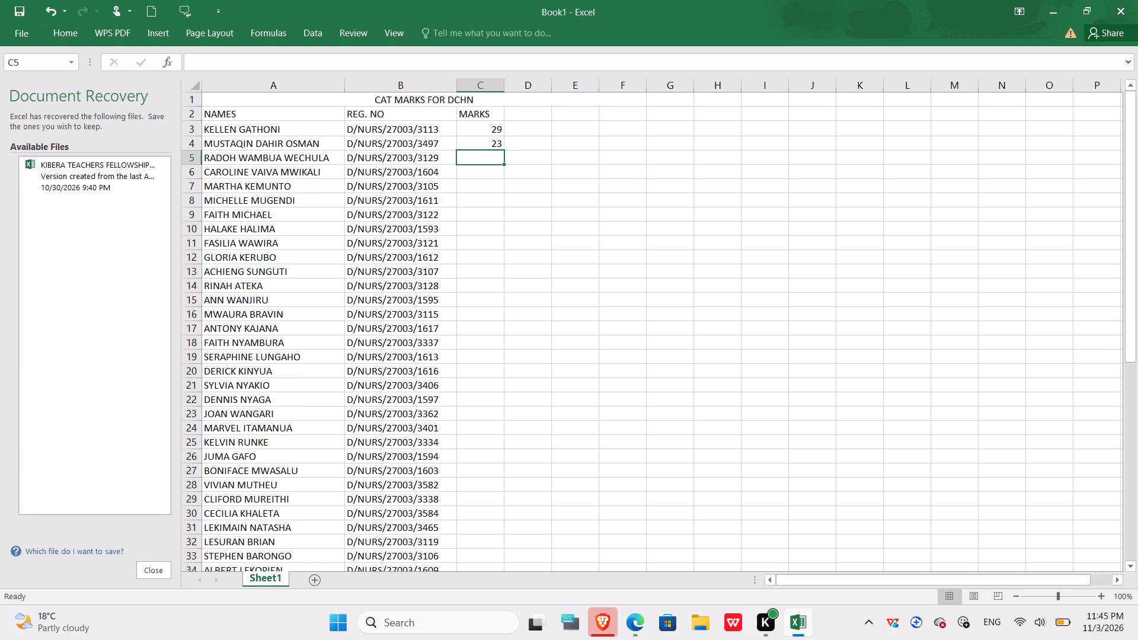
text(20)
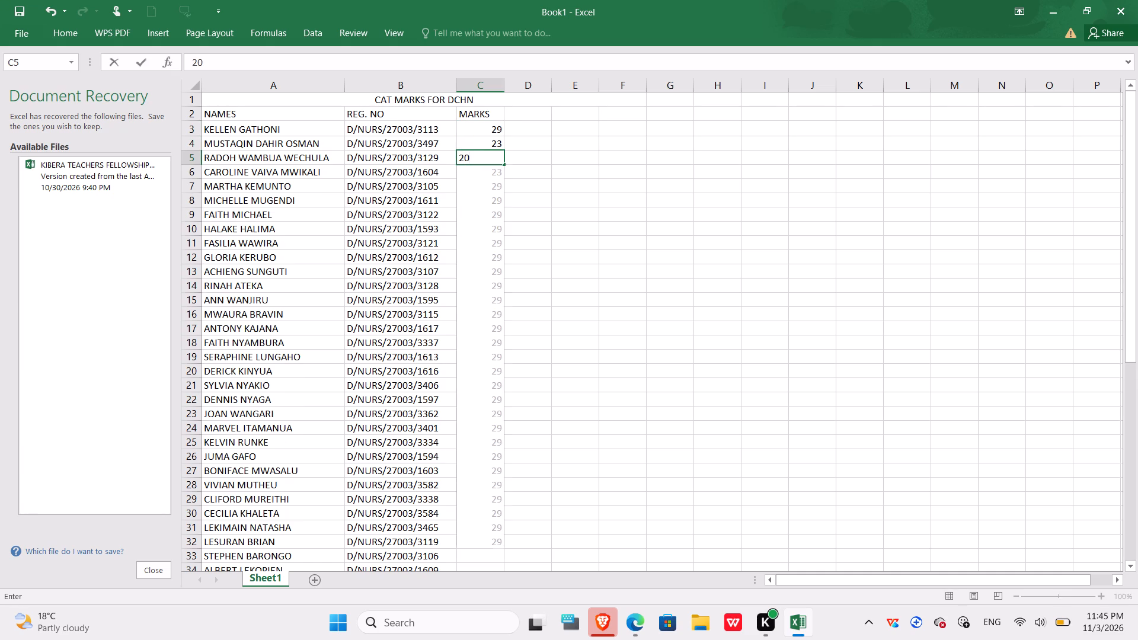
key(Down)
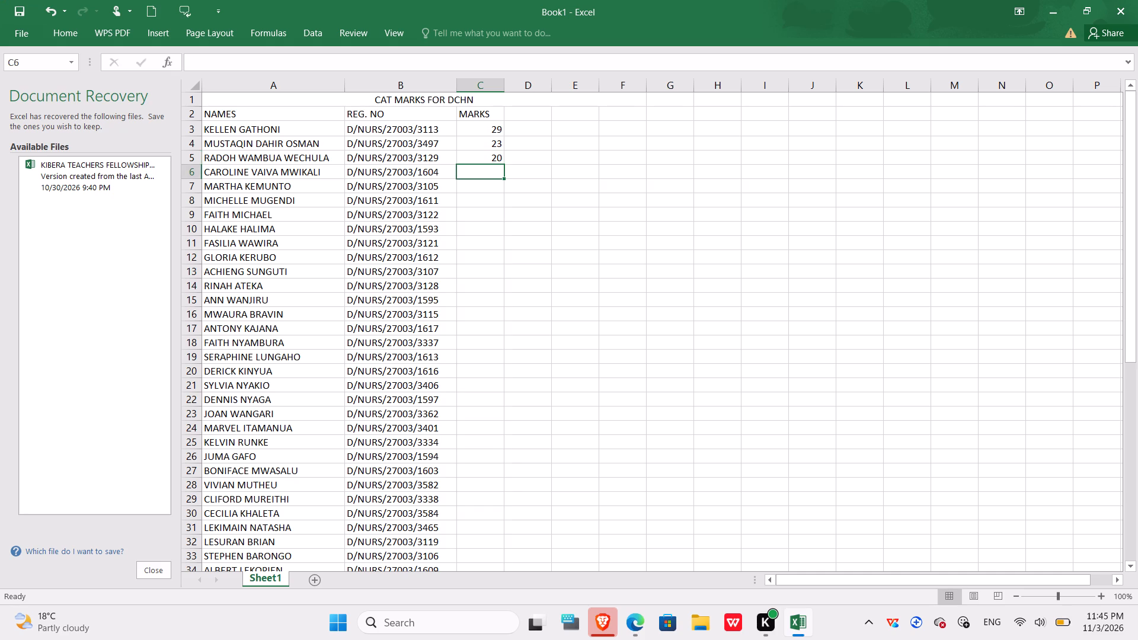
text(28)
key(Down)
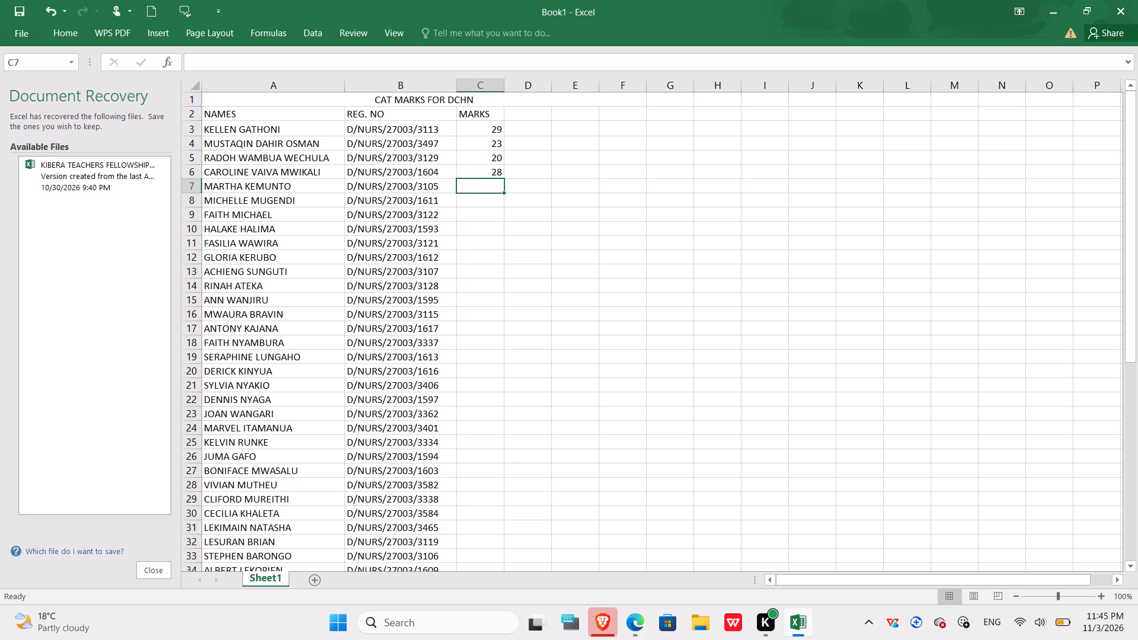
text(26)
key(Down)
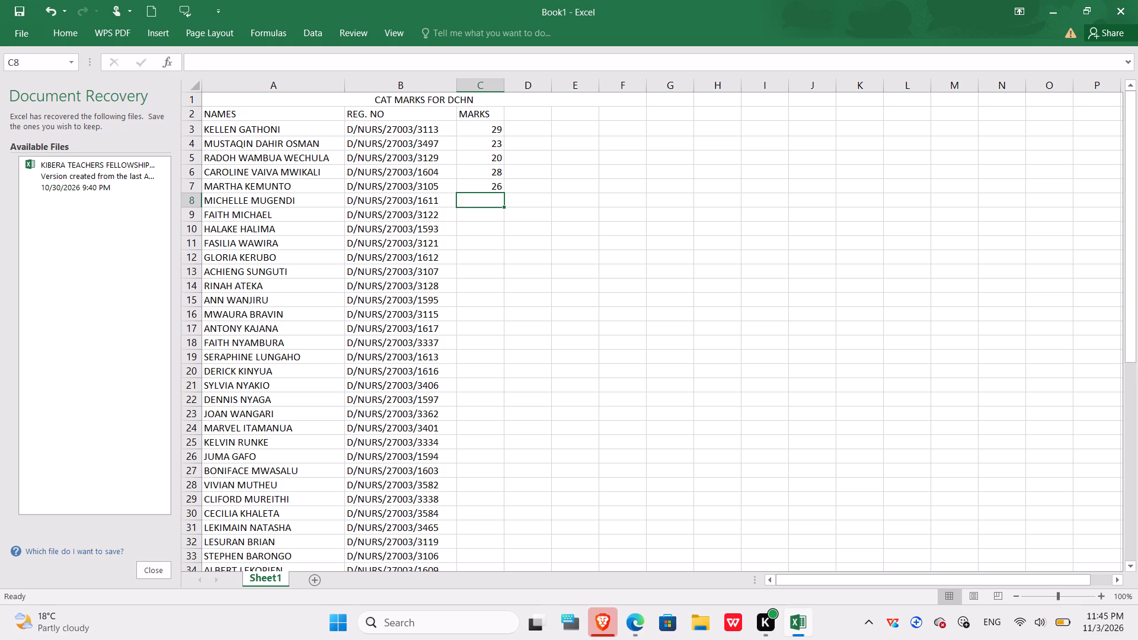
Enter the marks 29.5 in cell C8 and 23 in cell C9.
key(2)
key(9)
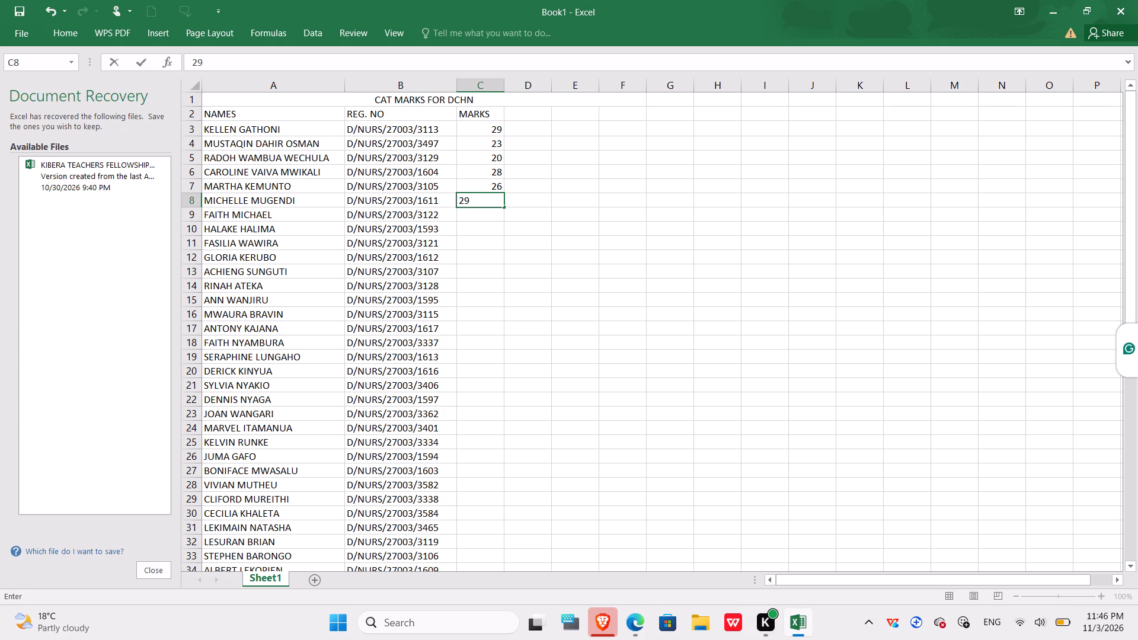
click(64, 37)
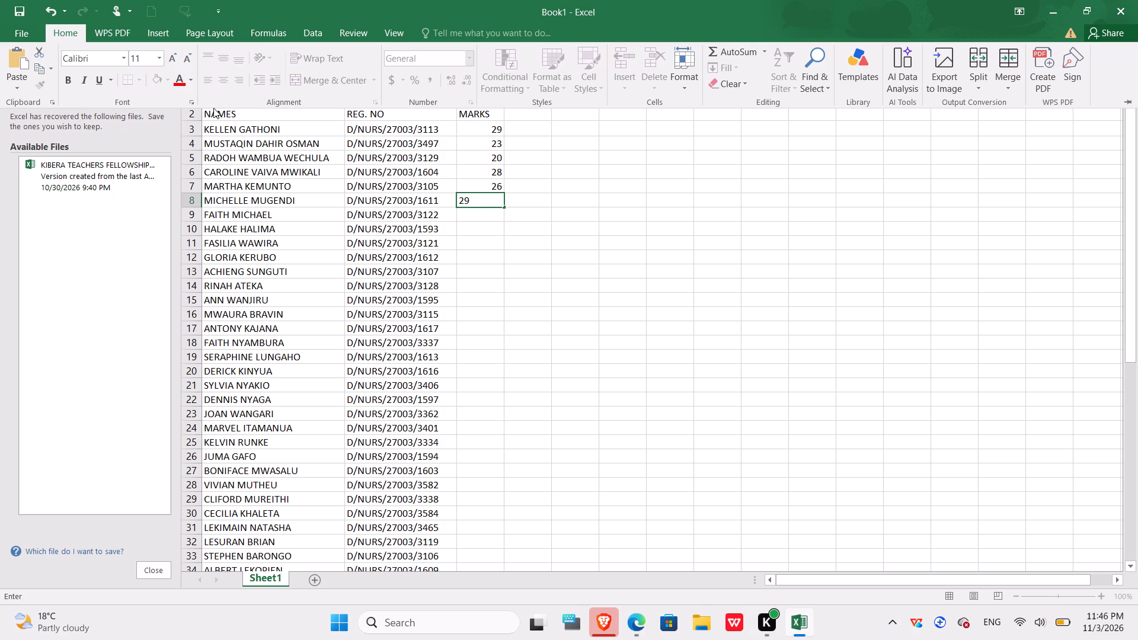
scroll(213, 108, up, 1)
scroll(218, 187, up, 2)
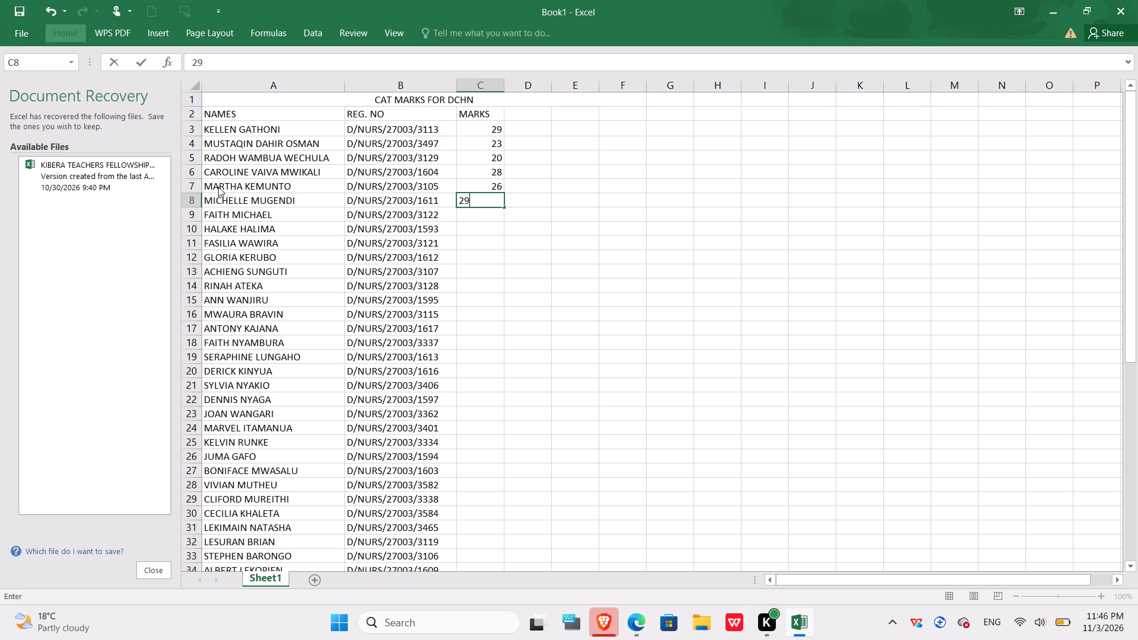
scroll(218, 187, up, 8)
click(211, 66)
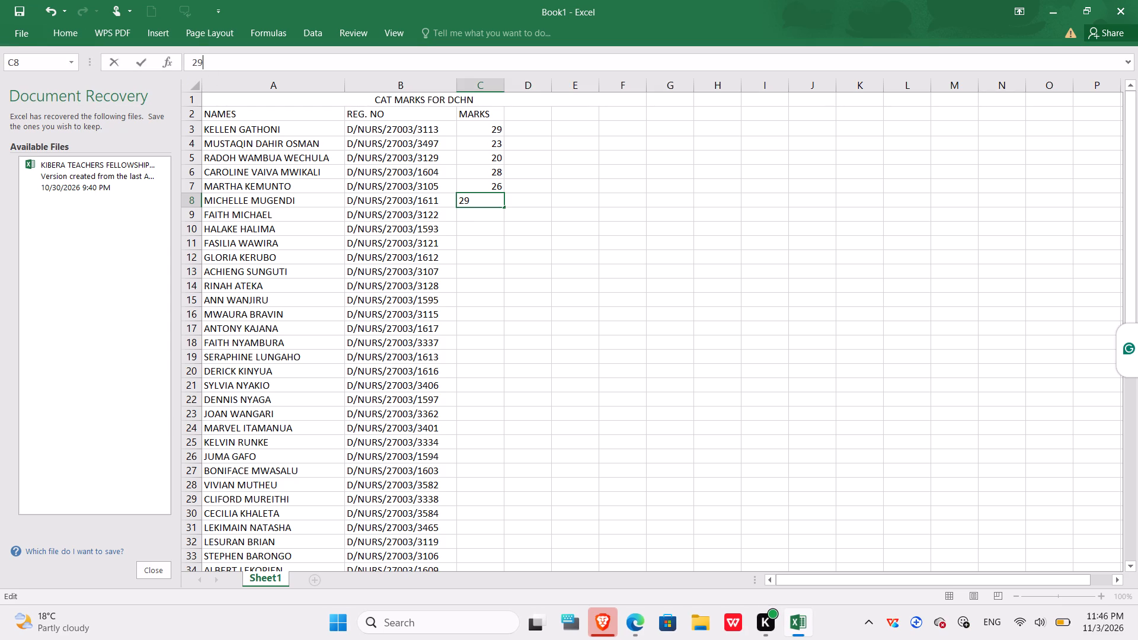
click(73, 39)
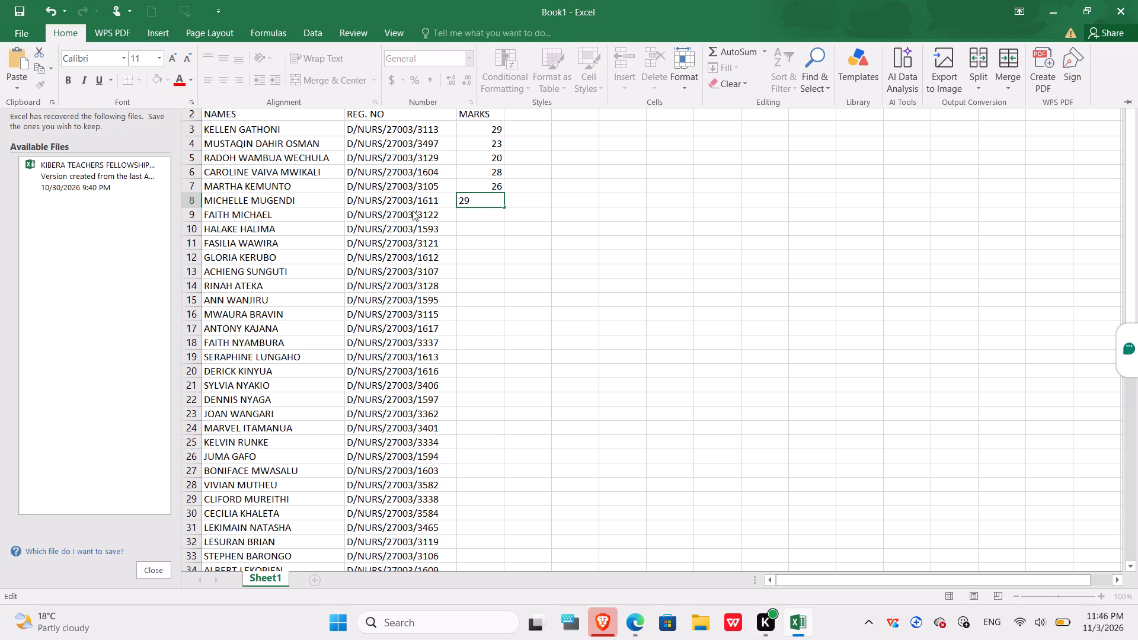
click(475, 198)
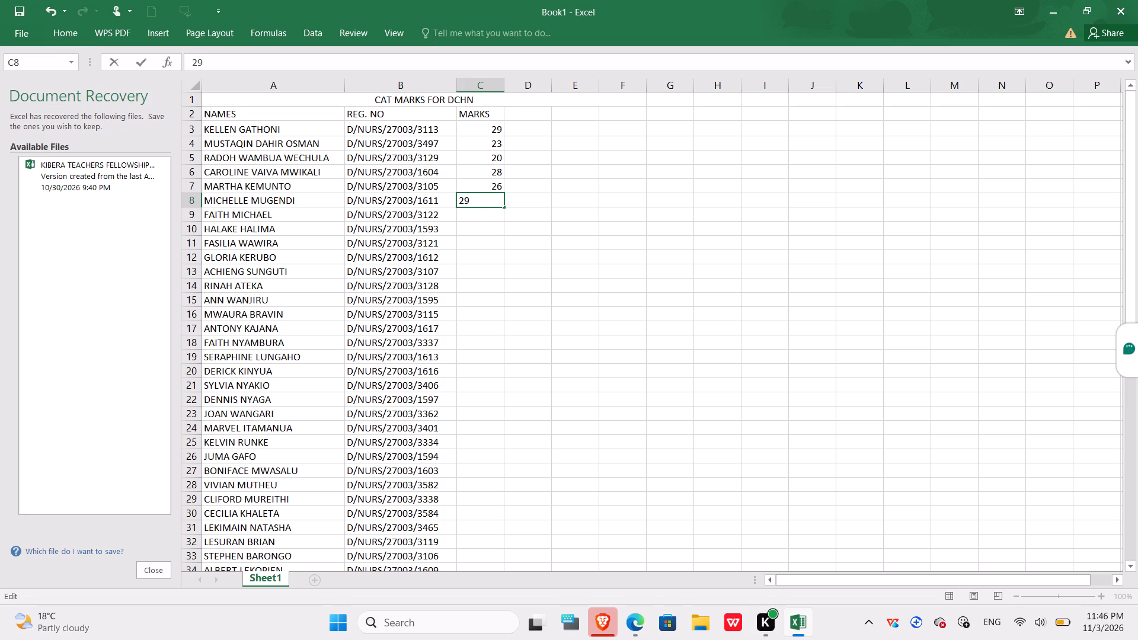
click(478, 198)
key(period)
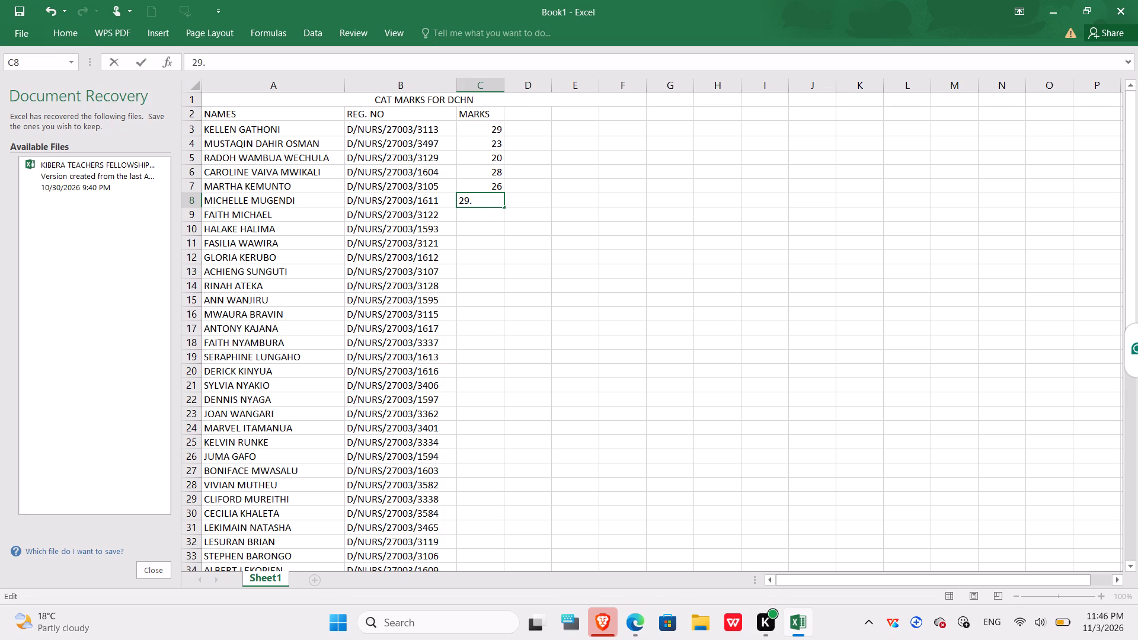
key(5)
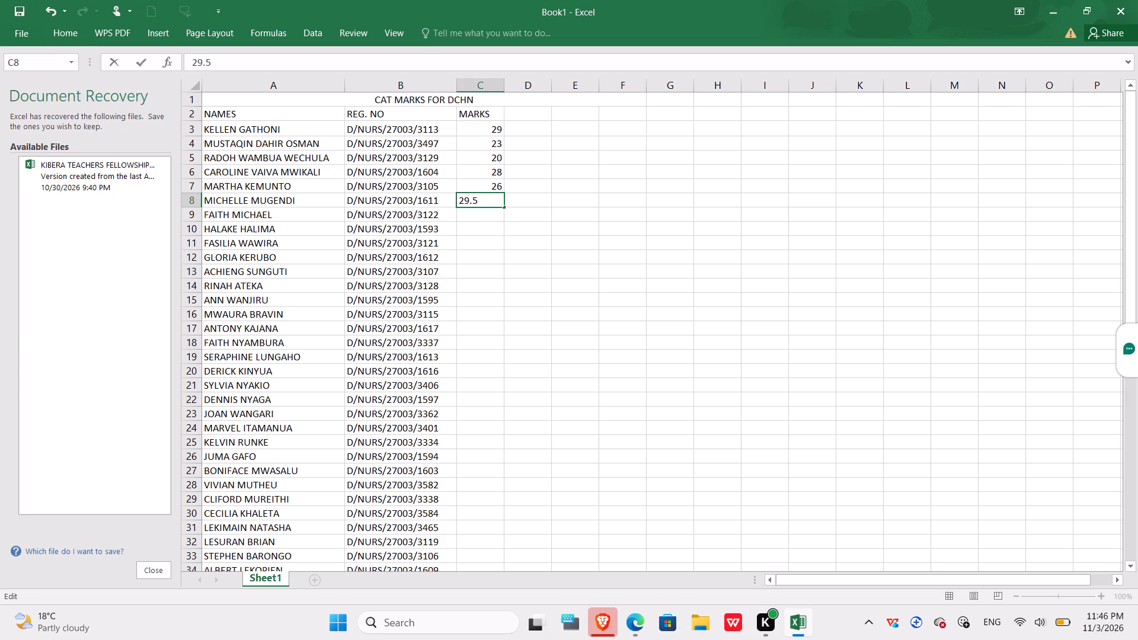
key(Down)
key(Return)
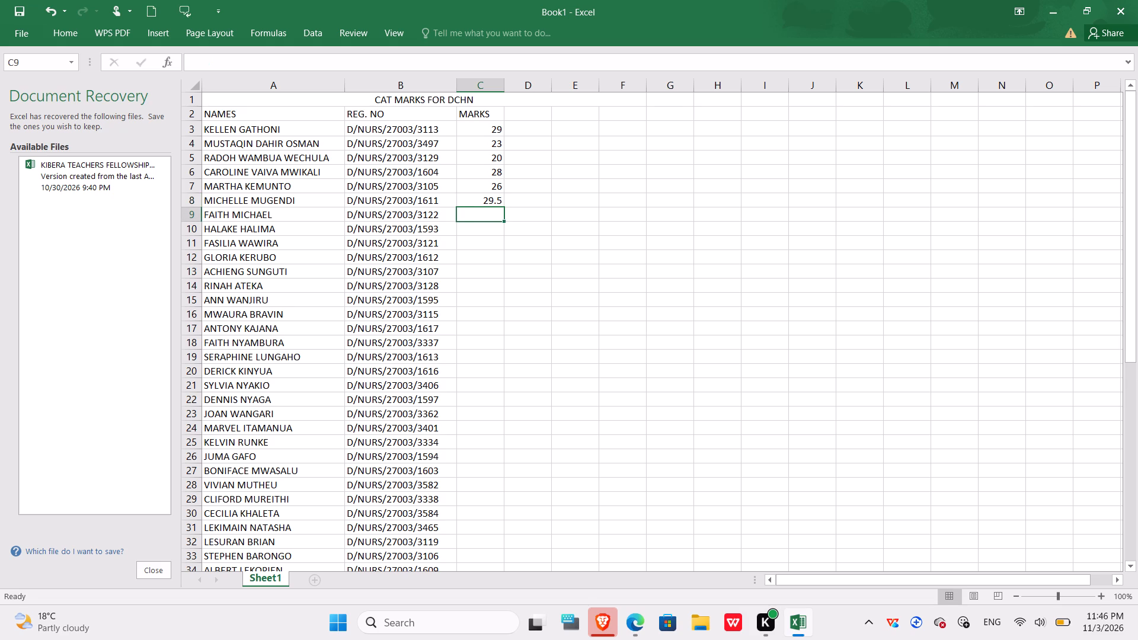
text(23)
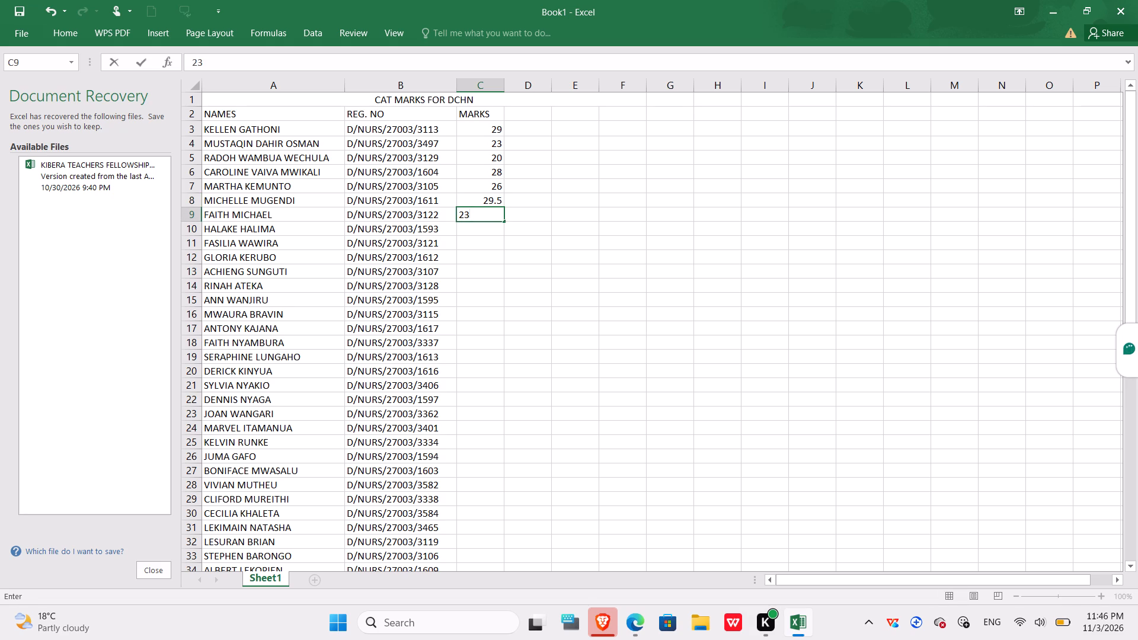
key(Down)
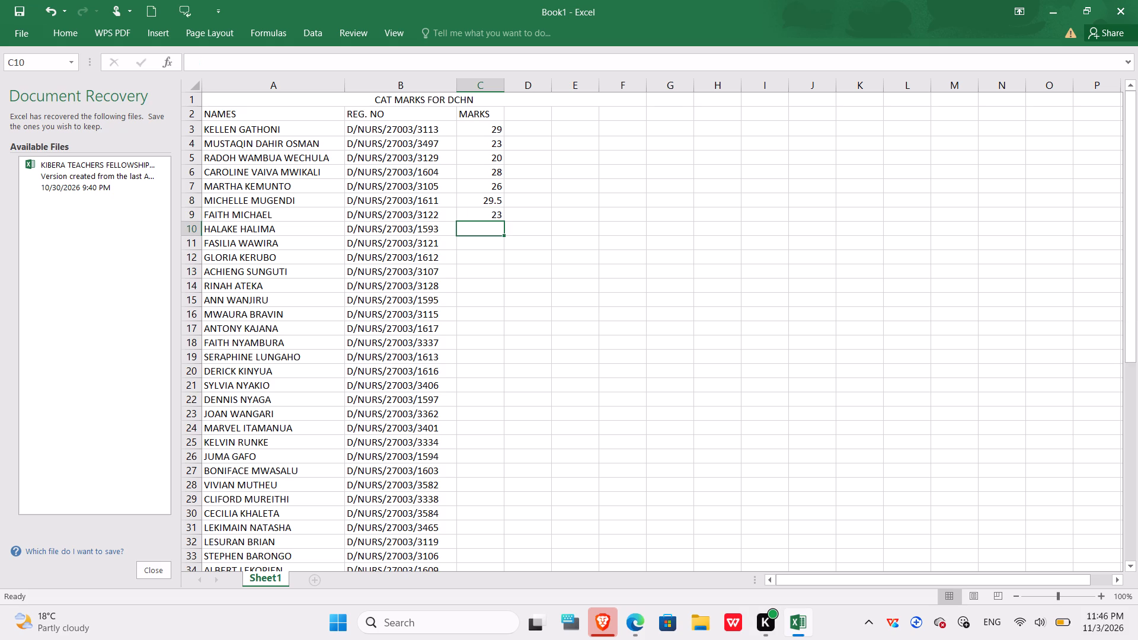
Change the mark in cell C8 to 30 and the mark in cell C9 to 22.
click(499, 200)
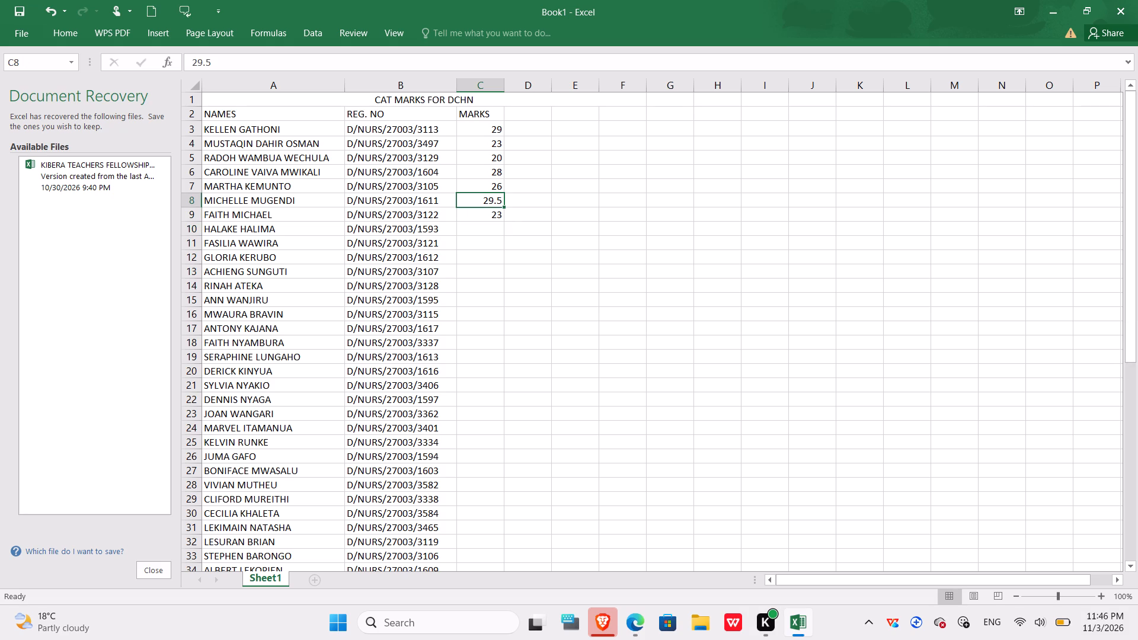
text(30)
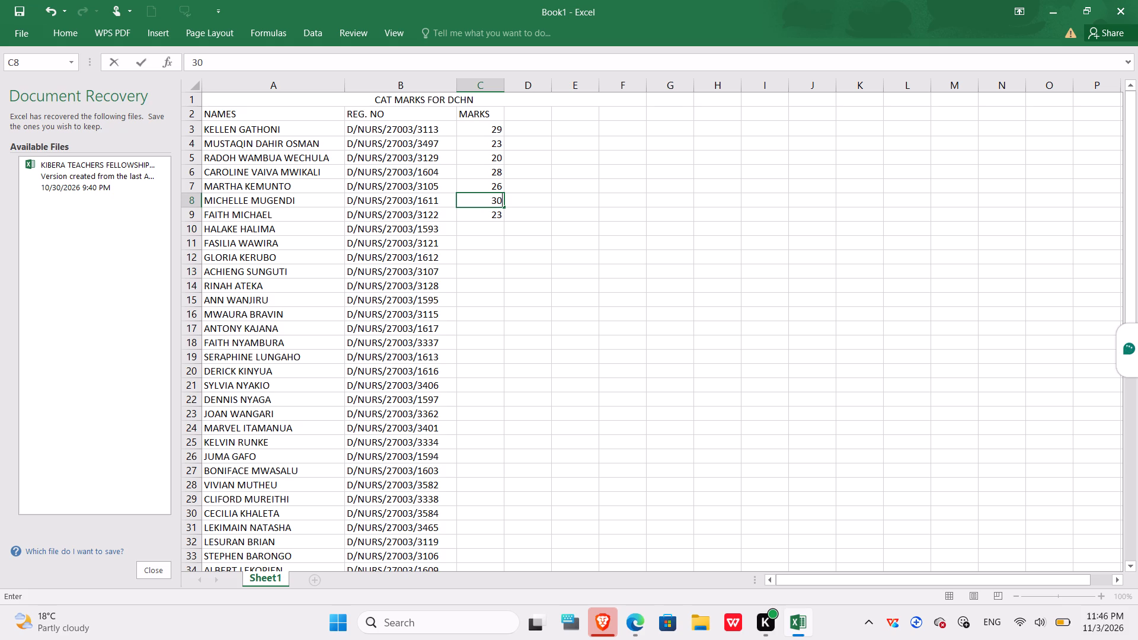
click(489, 227)
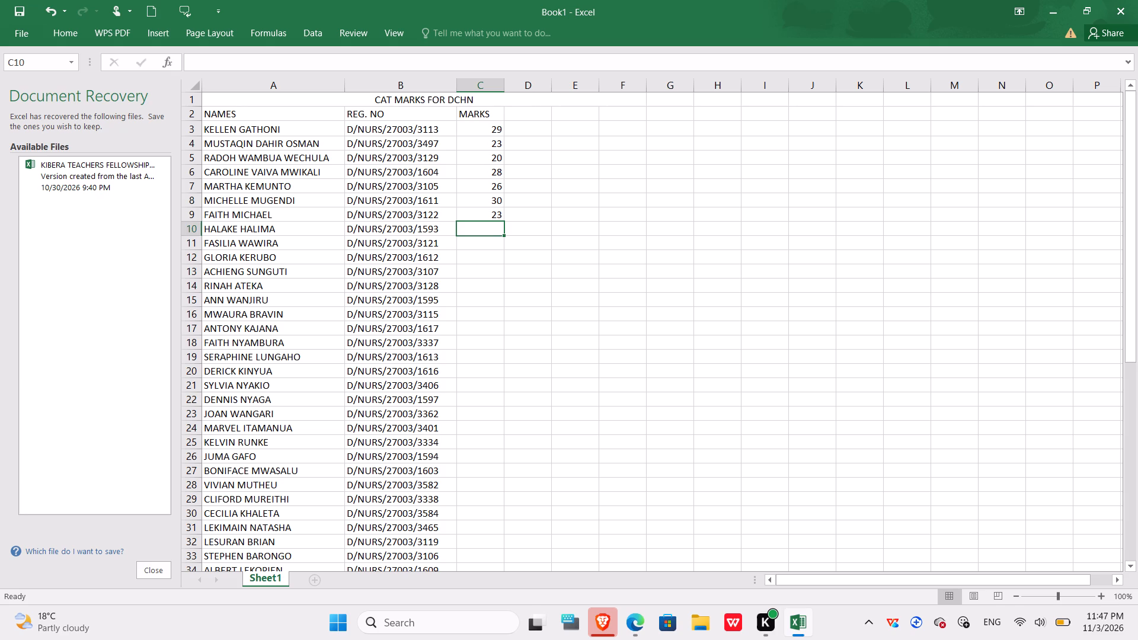
click(500, 214)
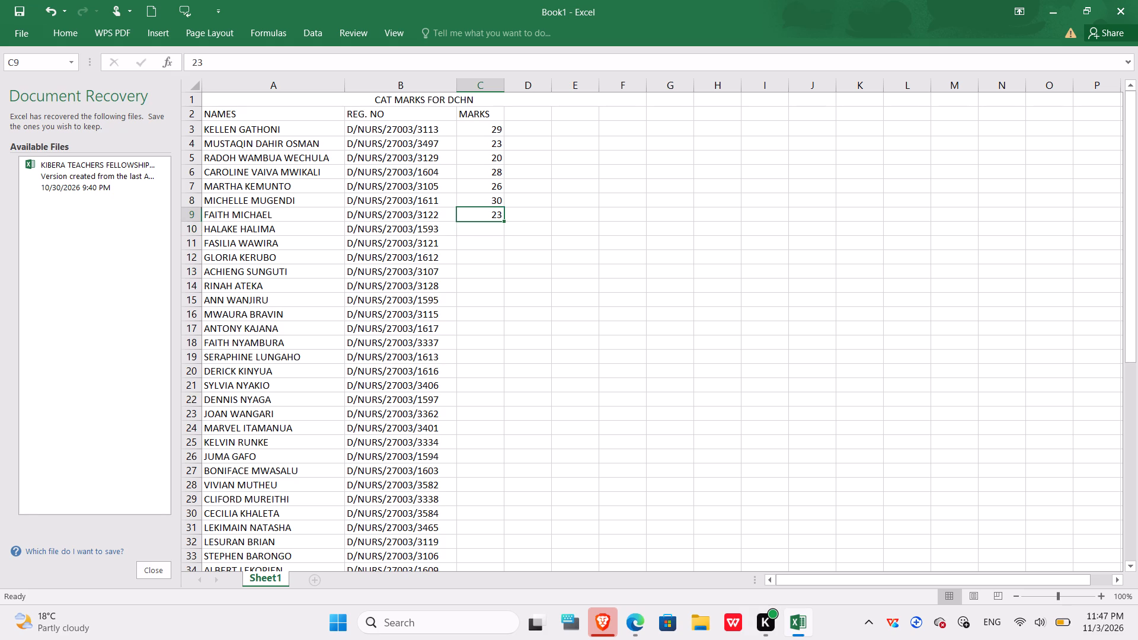
text(22)
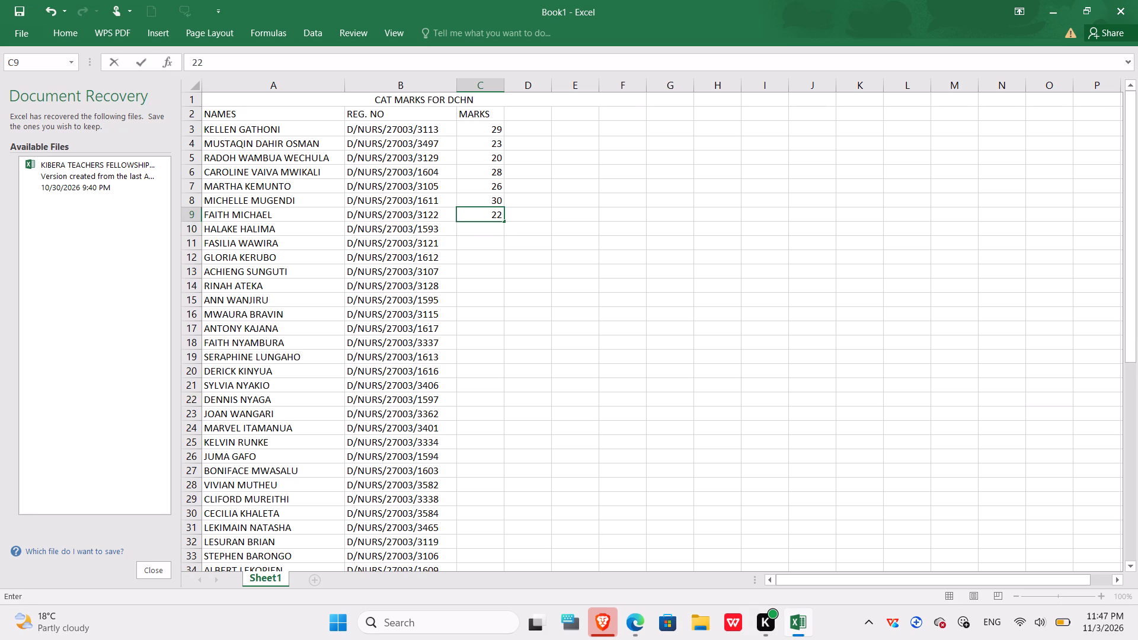
key(Down)
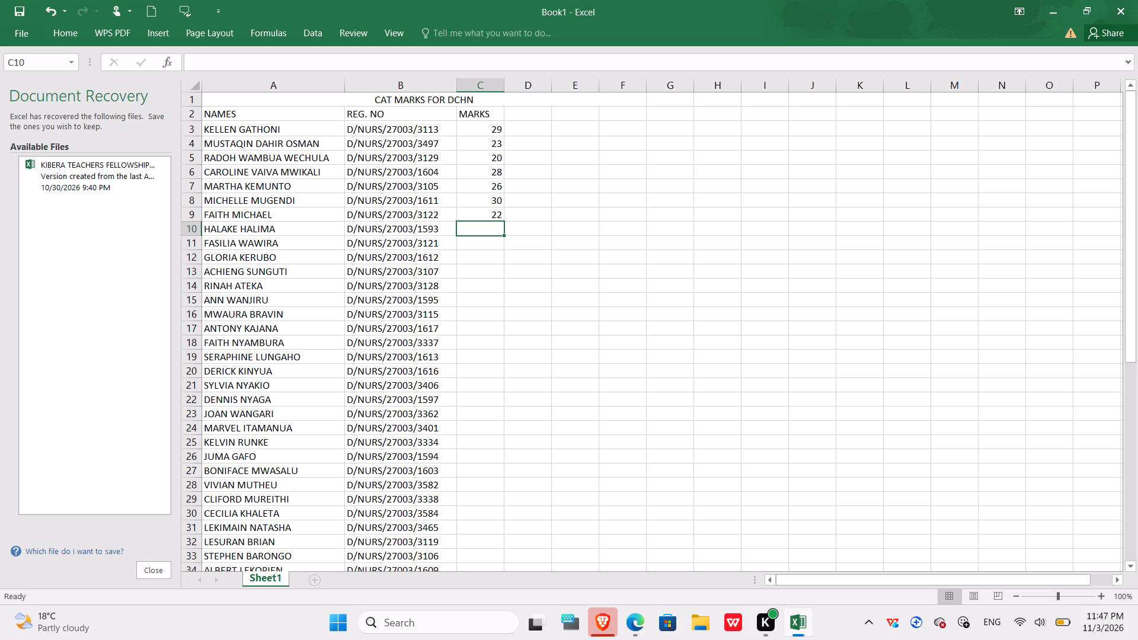
Enter the marks 30, 23, 28, 30 and 24 in cells C10 to C14.
text(30)
key(Down)
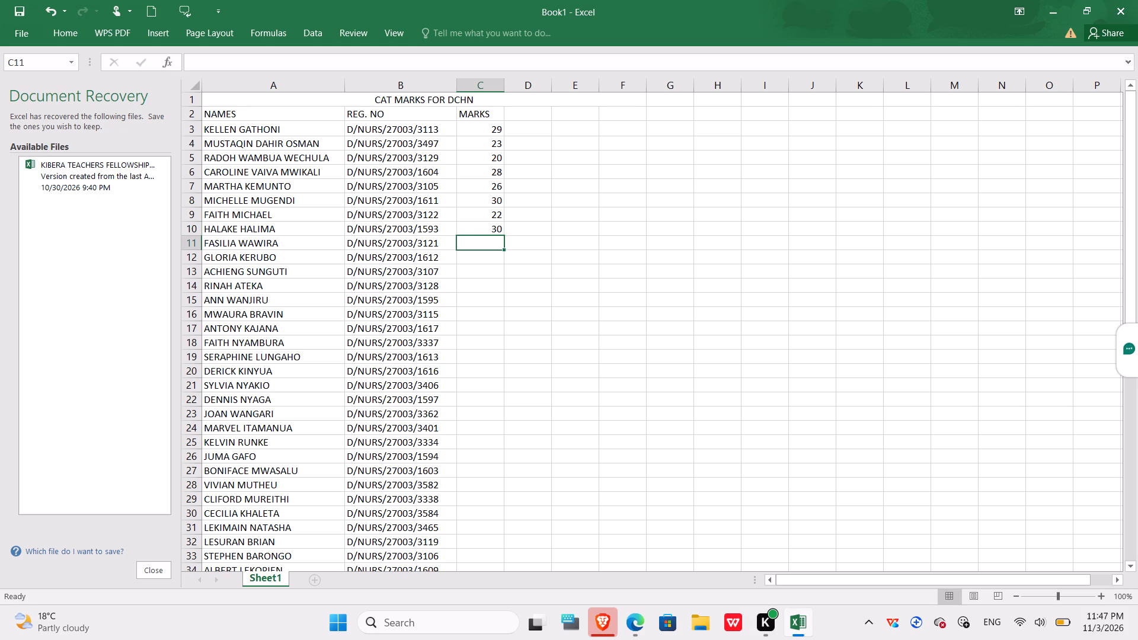
text(23)
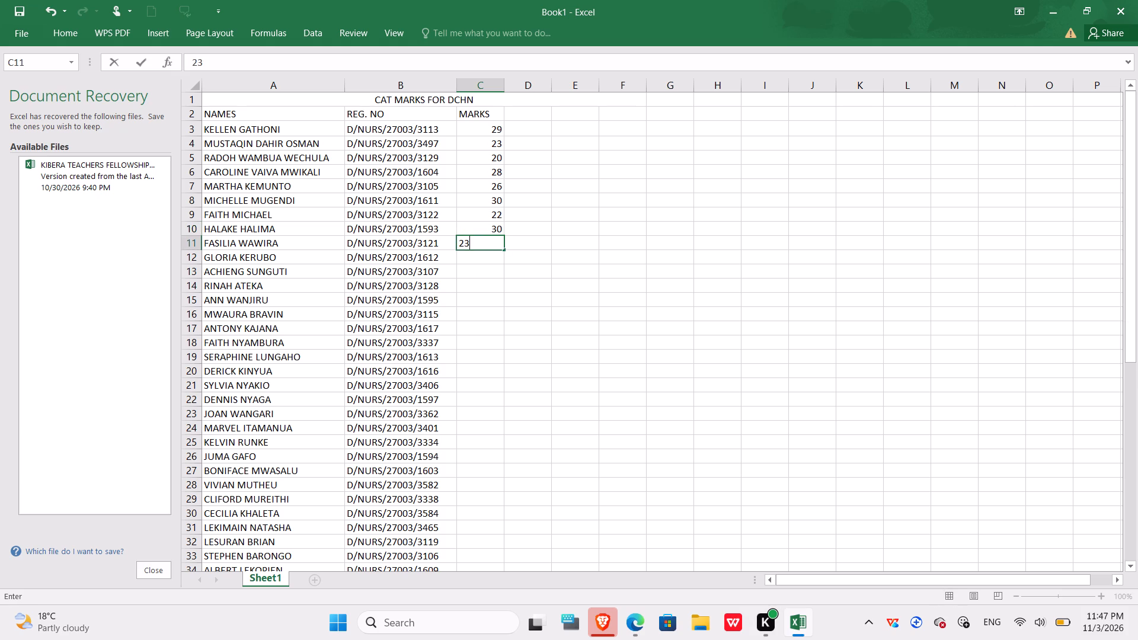
key(Down)
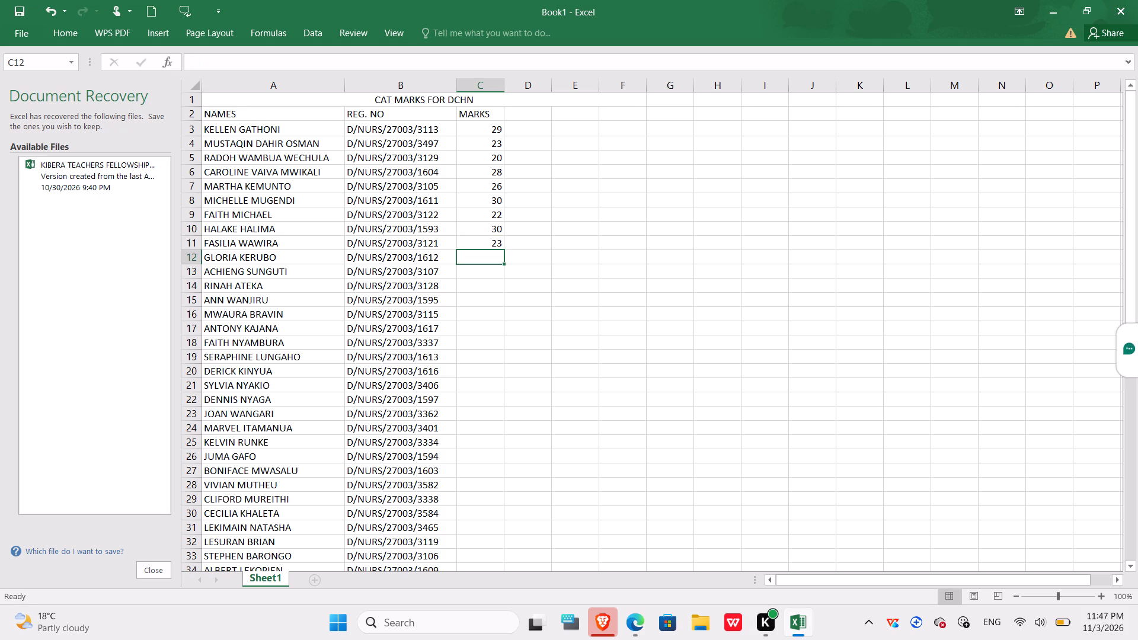
text(28)
key(Down)
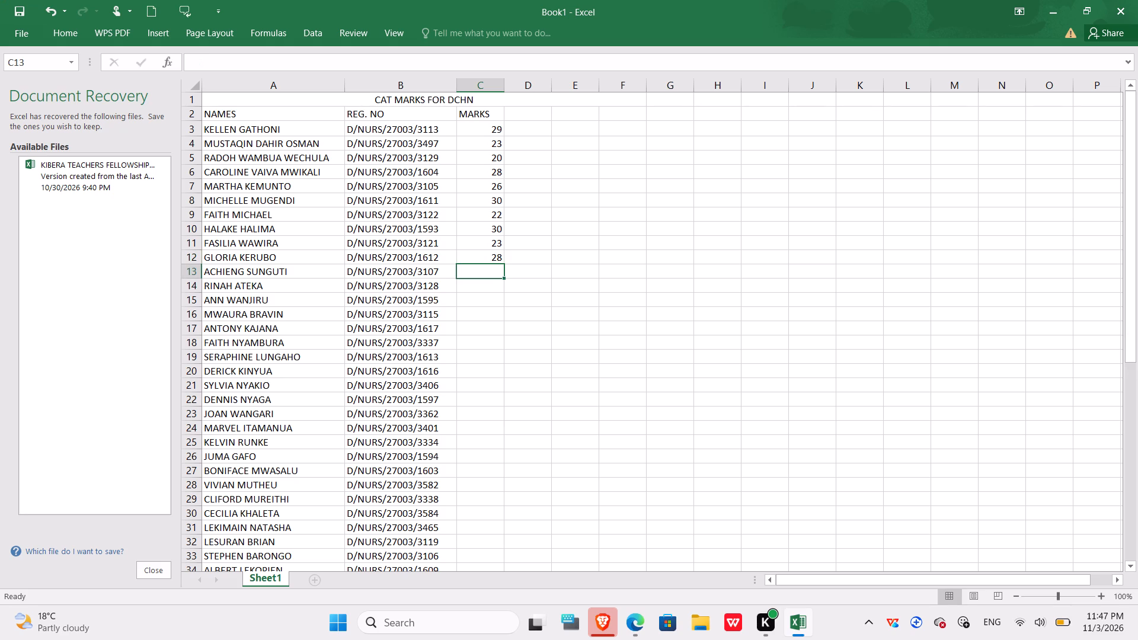
text(30)
key(Down)
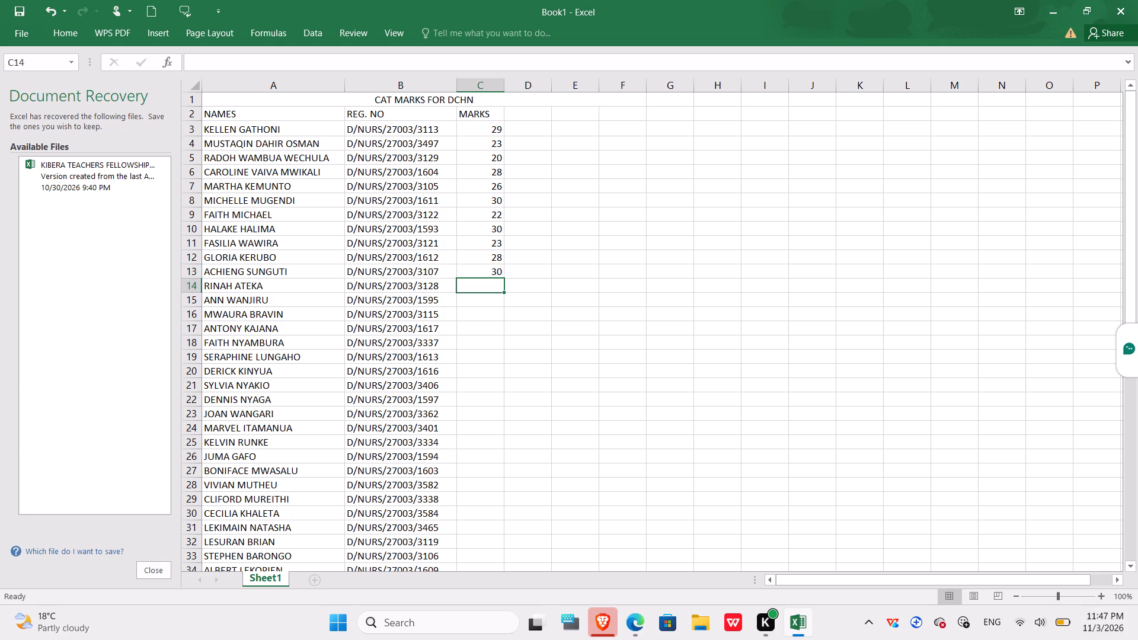
text(24)
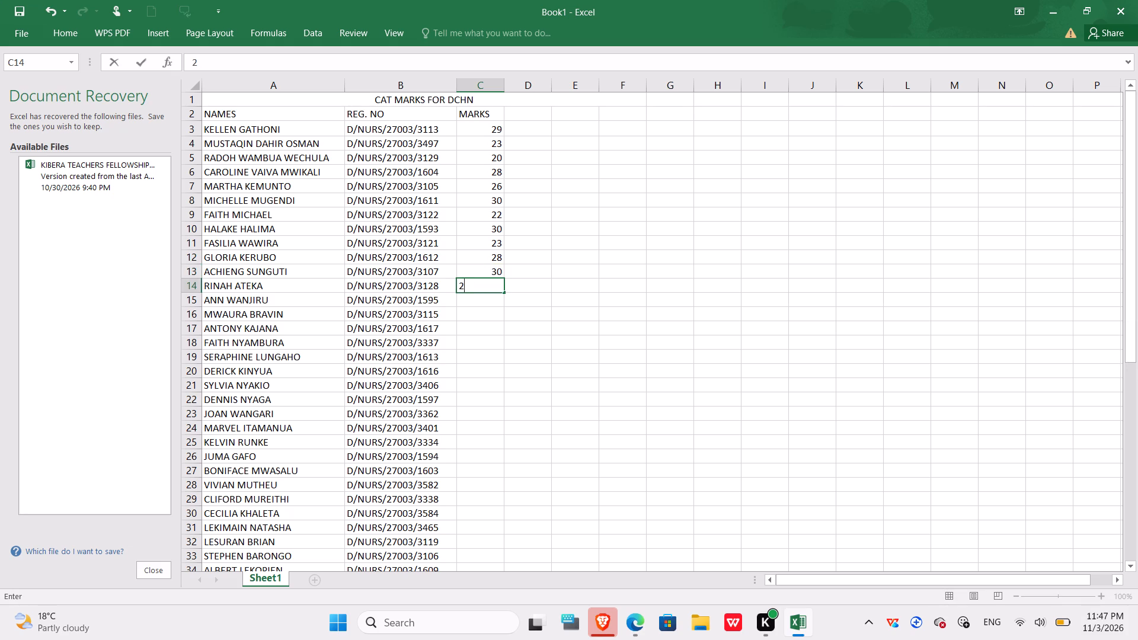
key(Down)
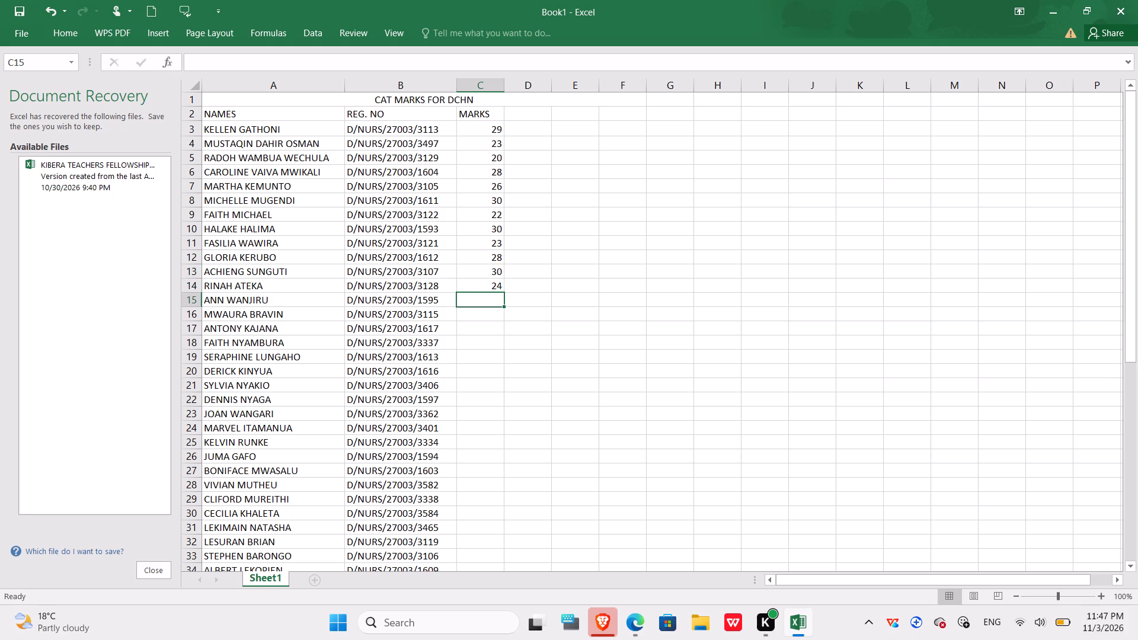
Enter the marks 25, 20, 30, 24 and 27 in cells C15 to C19 of the MARKS column.
key(2)
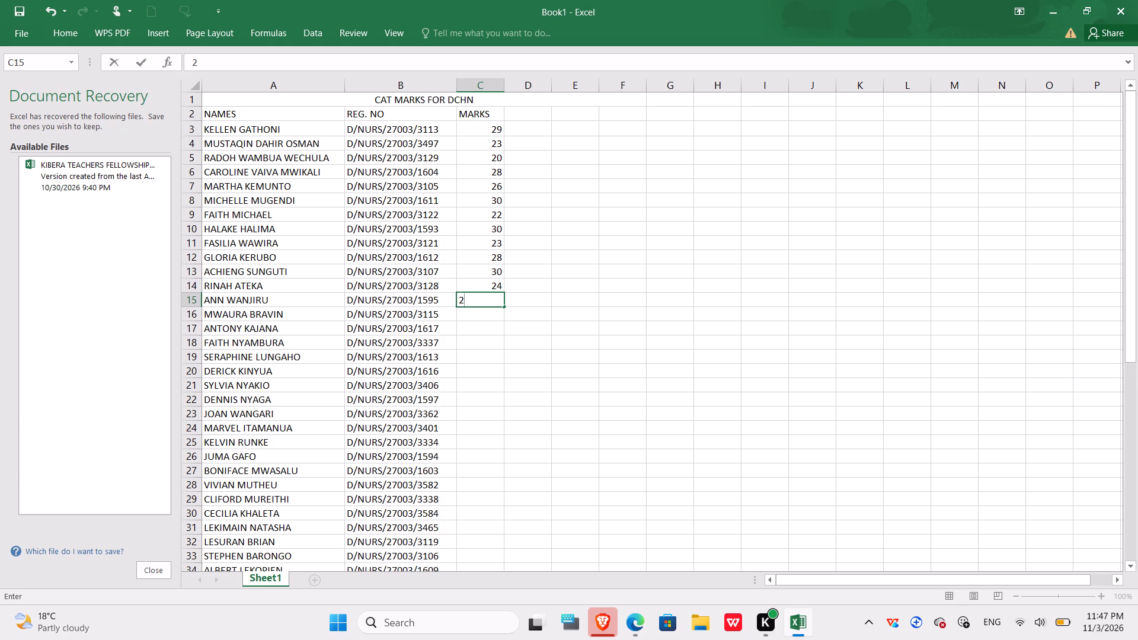
key(5)
key(Down)
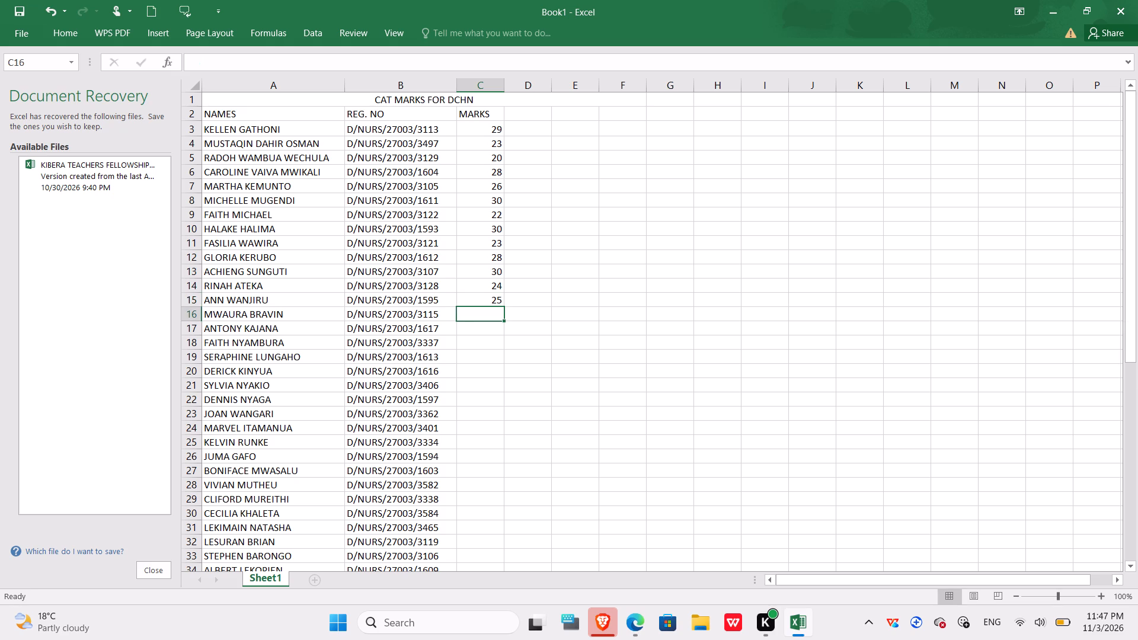
text(20)
key(Down)
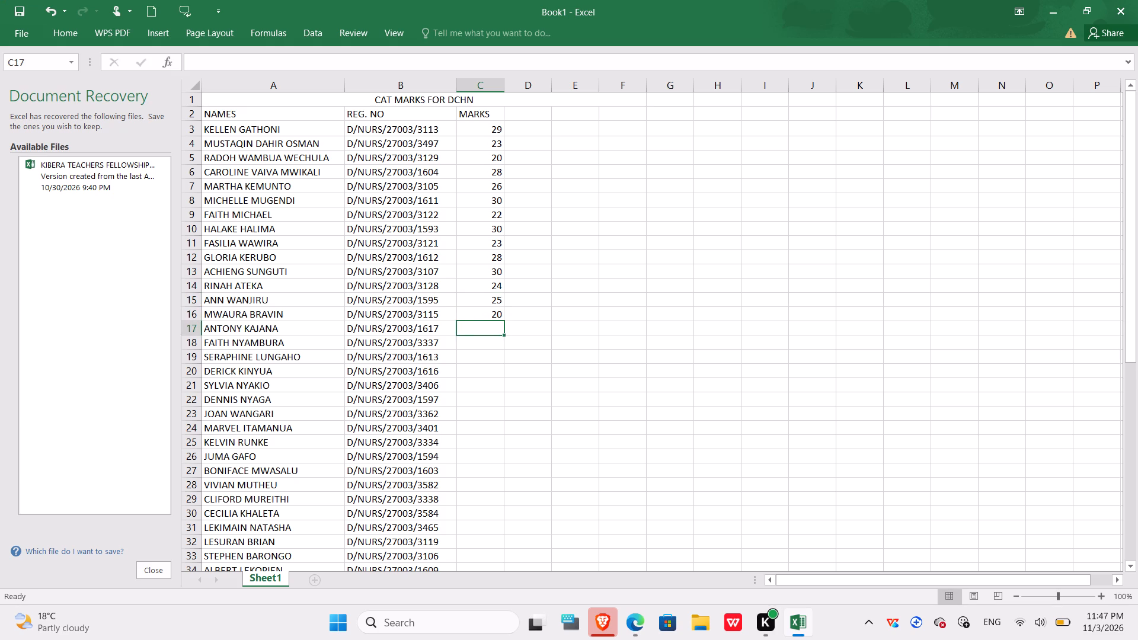
text(30)
key(Down)
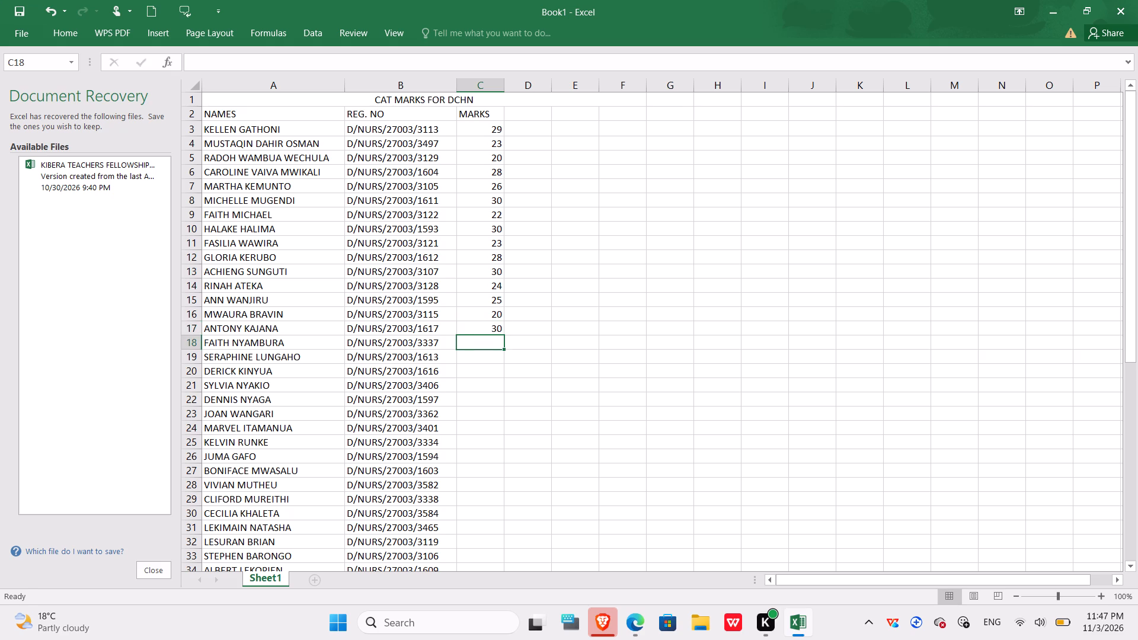
text(24)
key(Down)
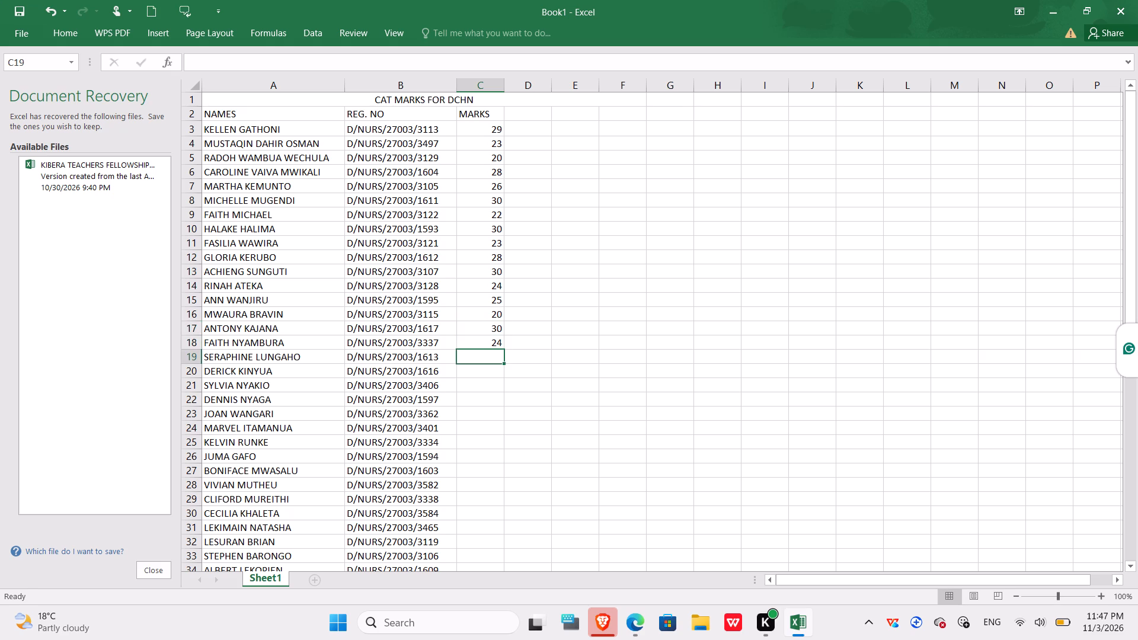
text(27)
key(Down)
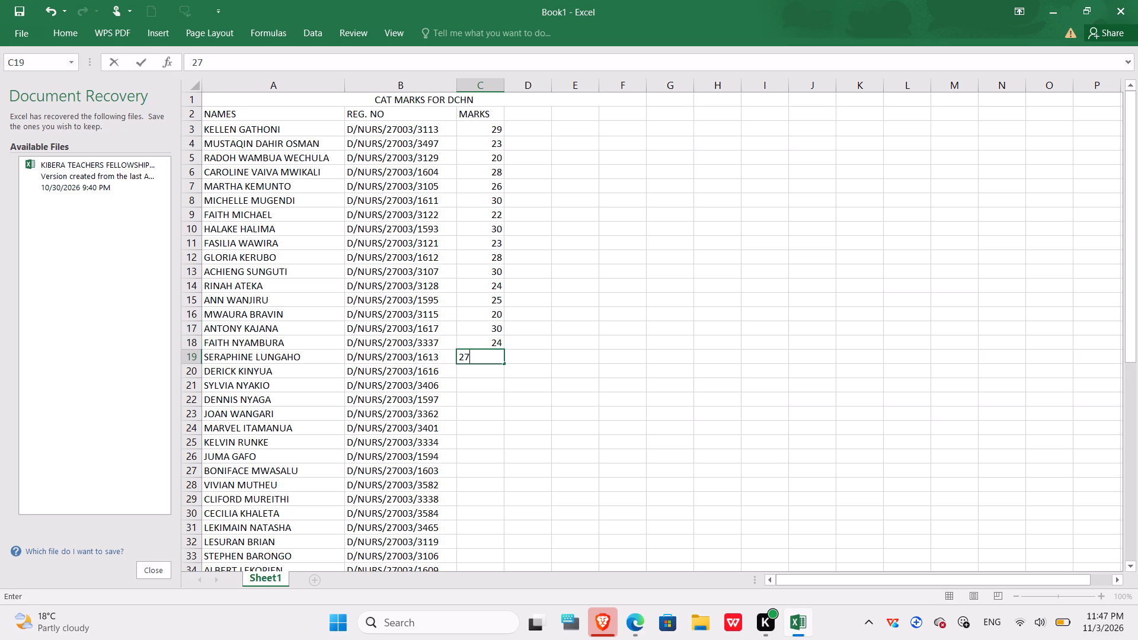
Enter the marks 24, 18, 23, 25 and 27 in cells C20 to C24 of the MARKS column.
text(24)
key(Down)
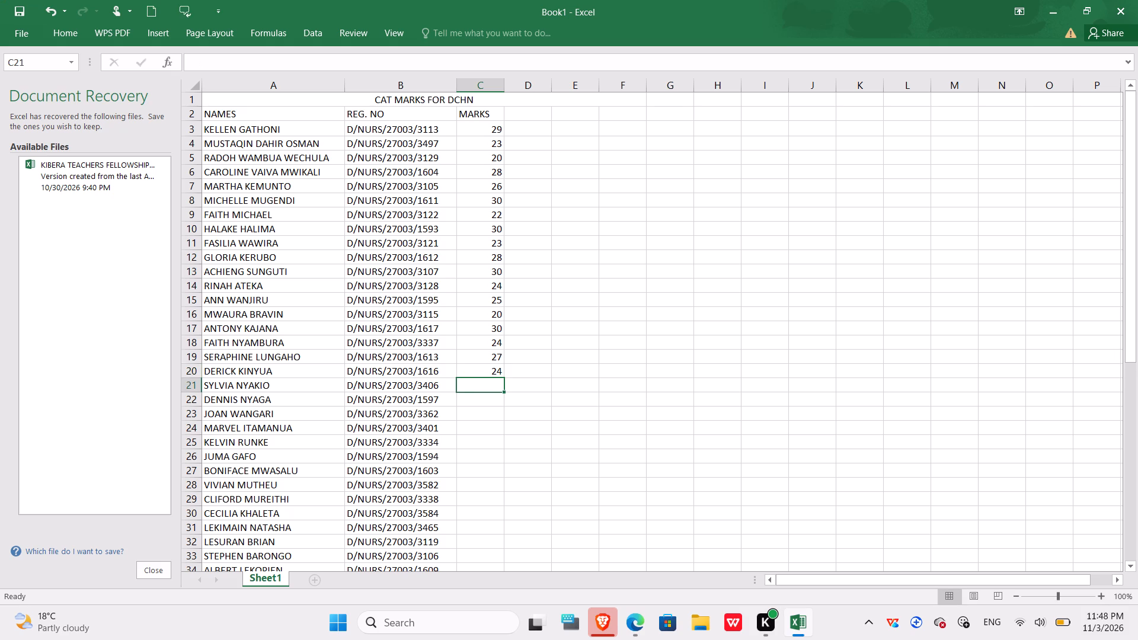
text(18)
key(Down)
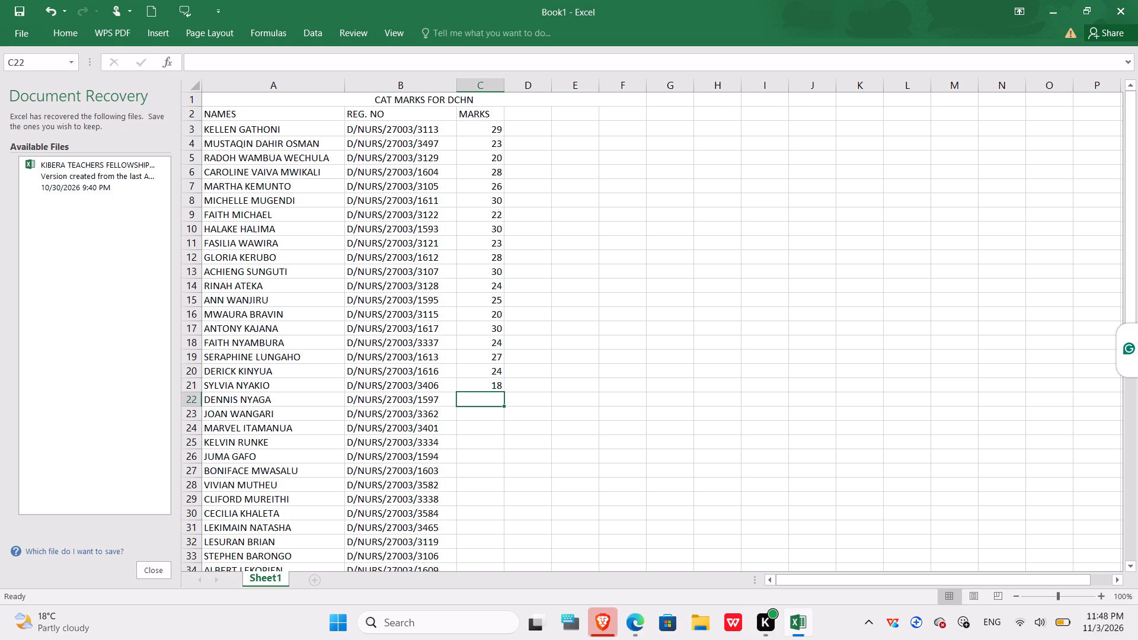
text(23)
key(Down)
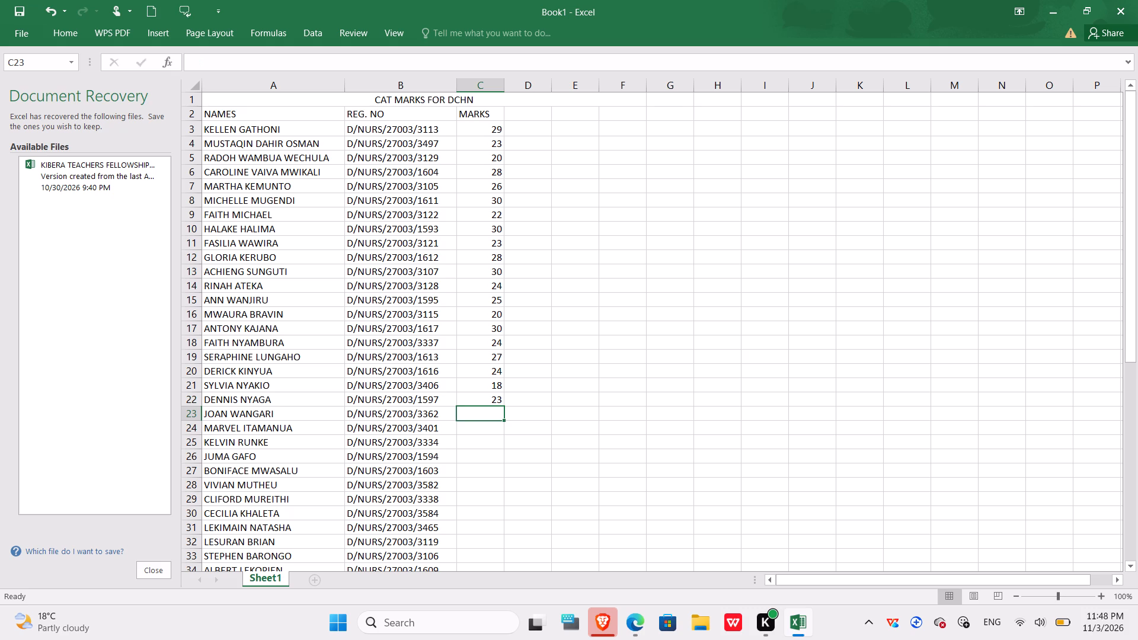
text(25)
key(Down)
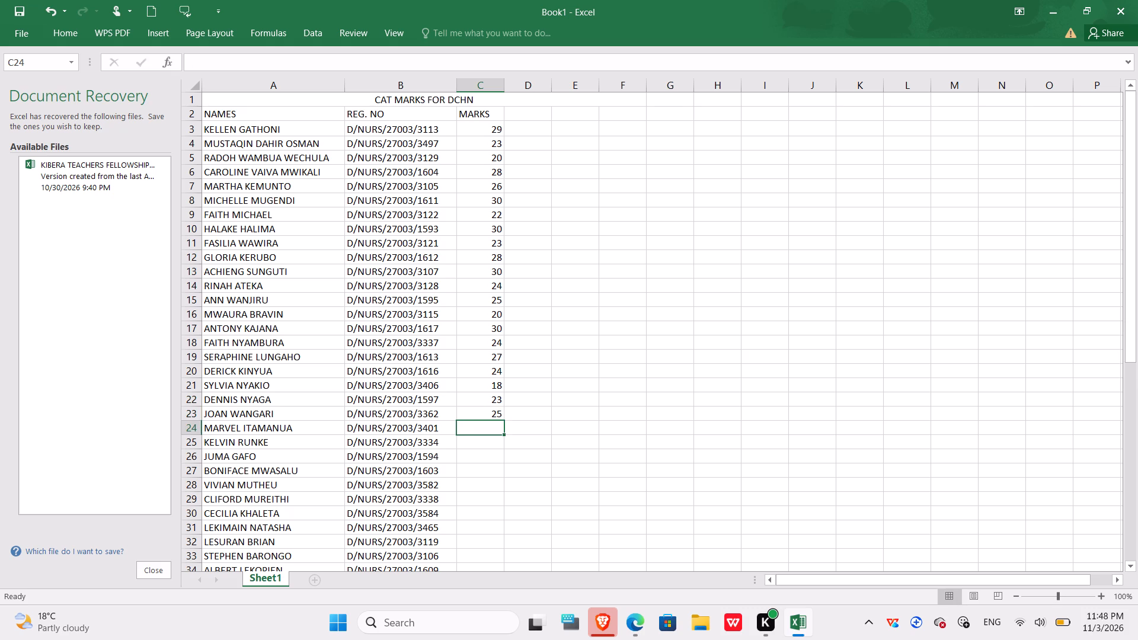
text(27)
key(Down)
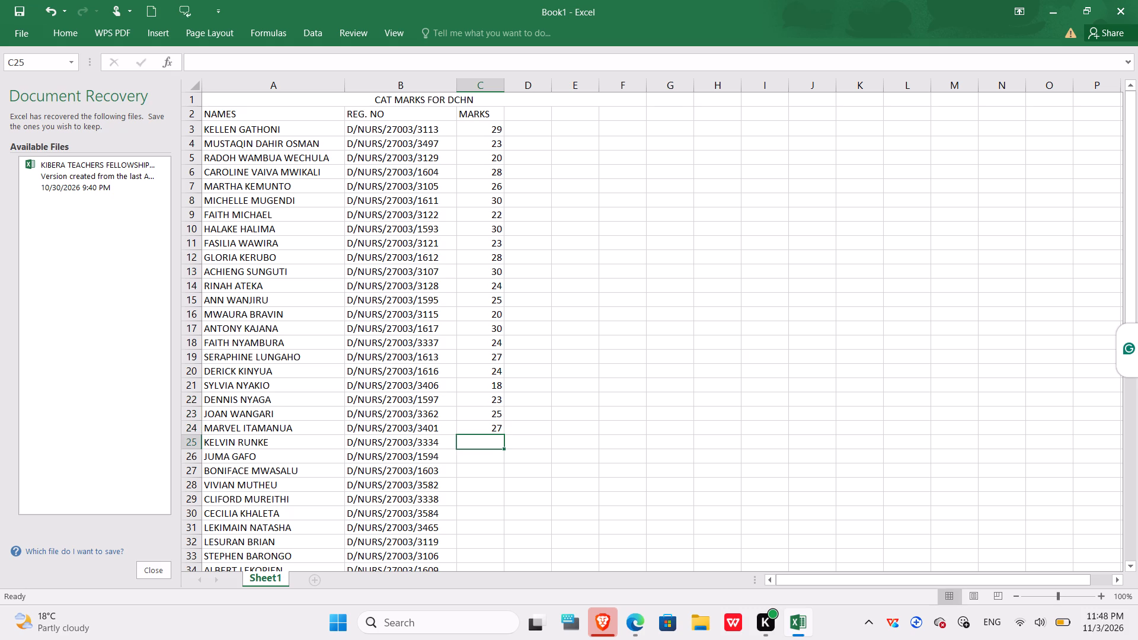
Enter the marks 30, 21, 25, 23 and 27 in cells C25 to C29 of the MARKS column.
key(3)
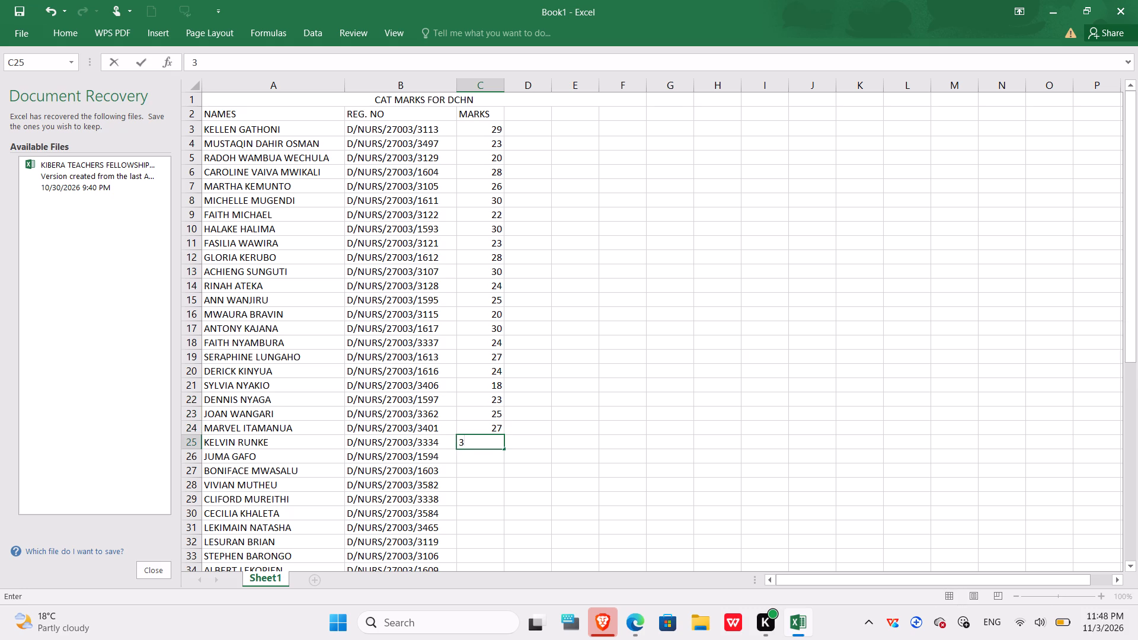
key(0)
key(Down)
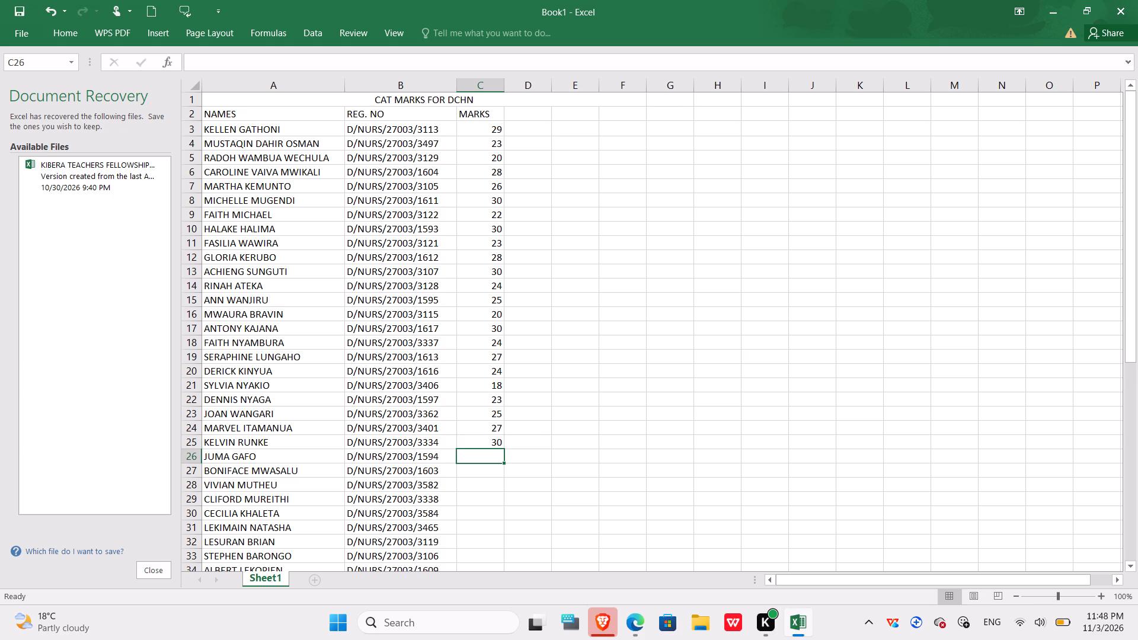
text(21)
key(Down)
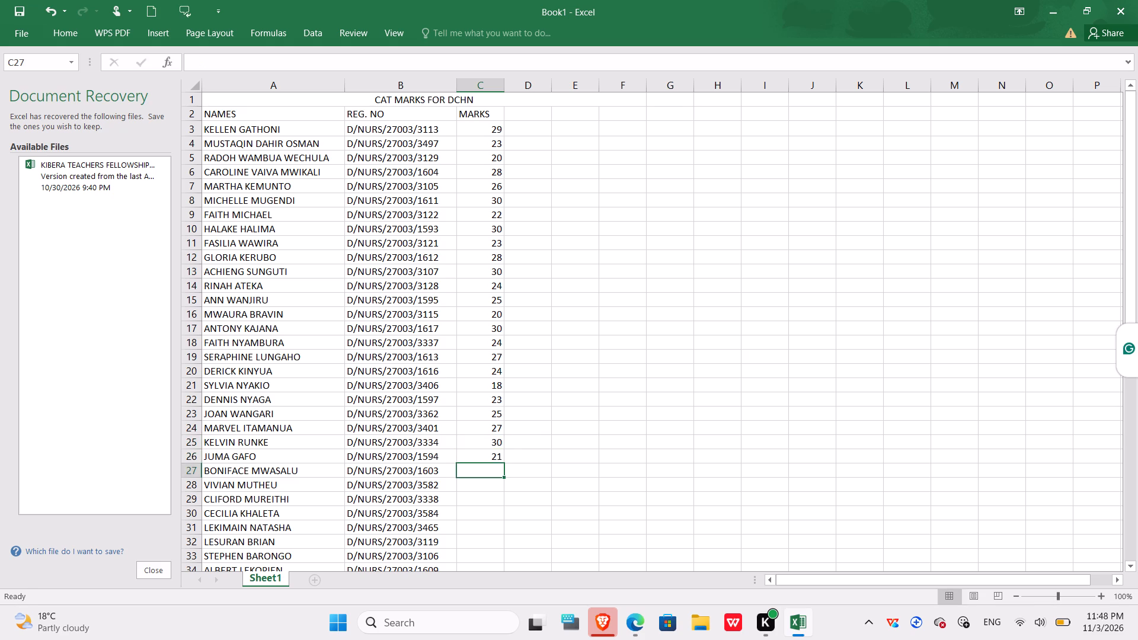
text(25)
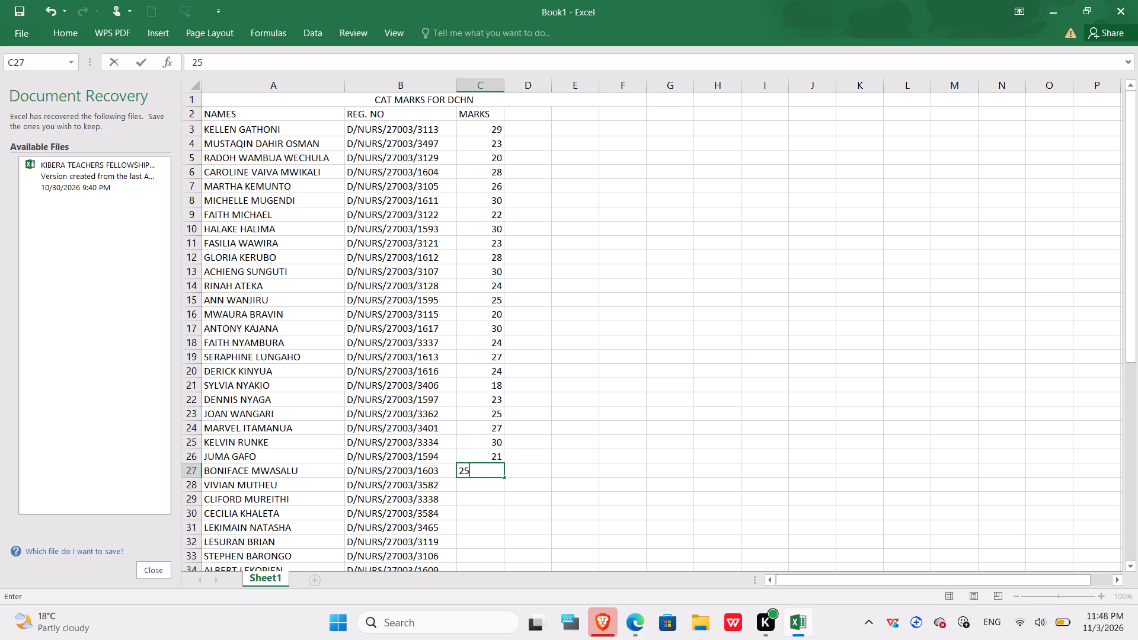
key(Down)
text(23)
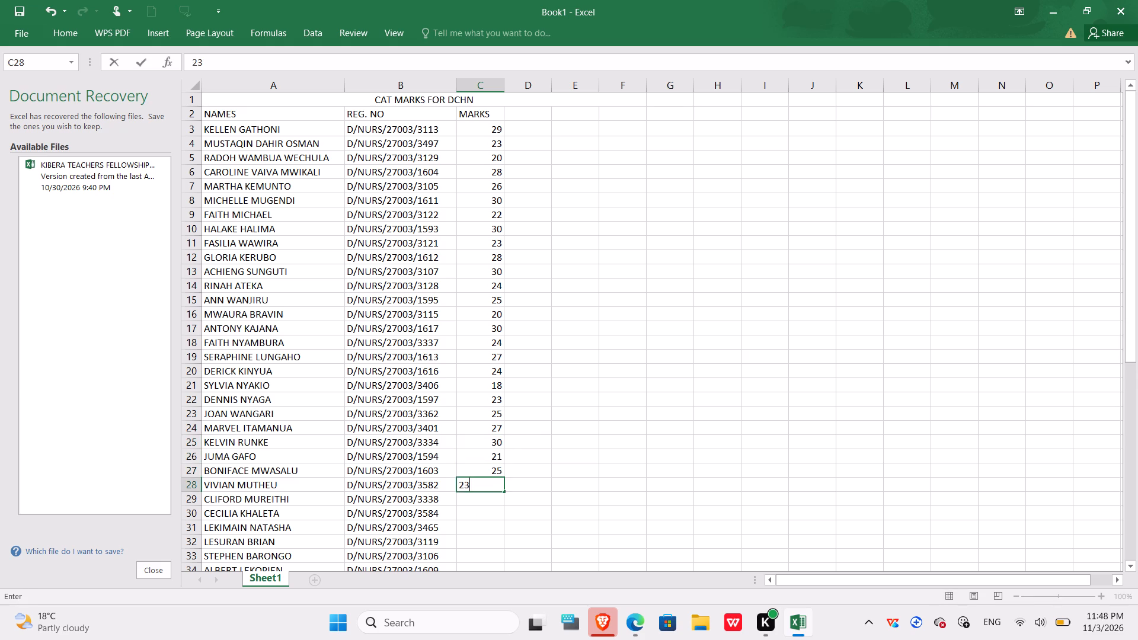
key(Down)
text(27)
key(Down)
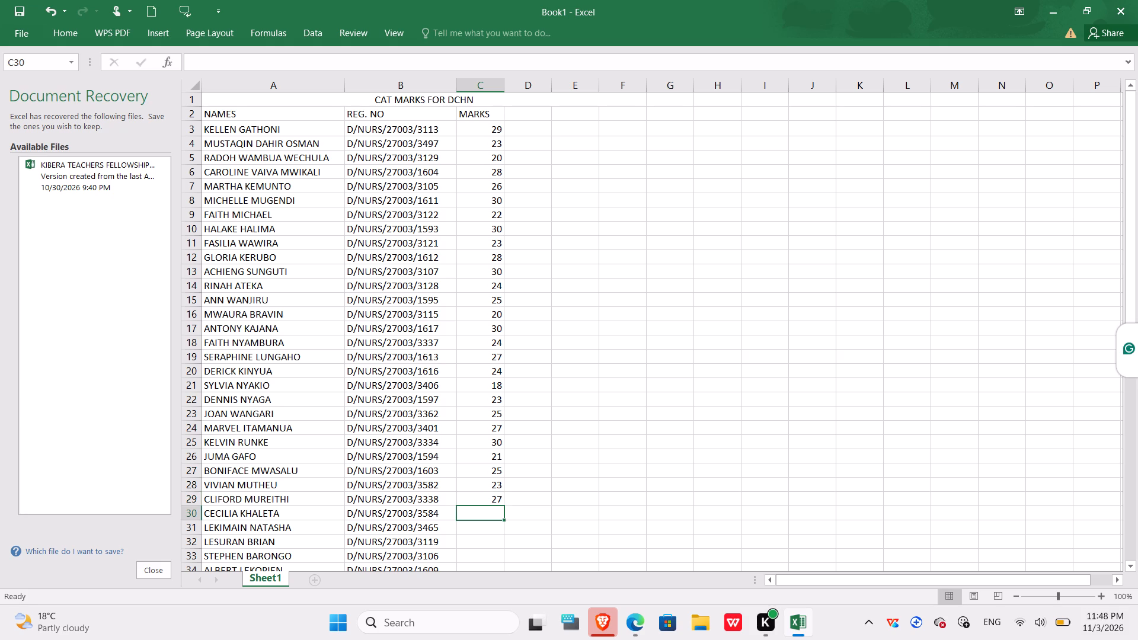
Enter the marks 29, 28, 30, 27 and 25 in cells C30 to C34 of the MARKS column.
text(29)
key(Down)
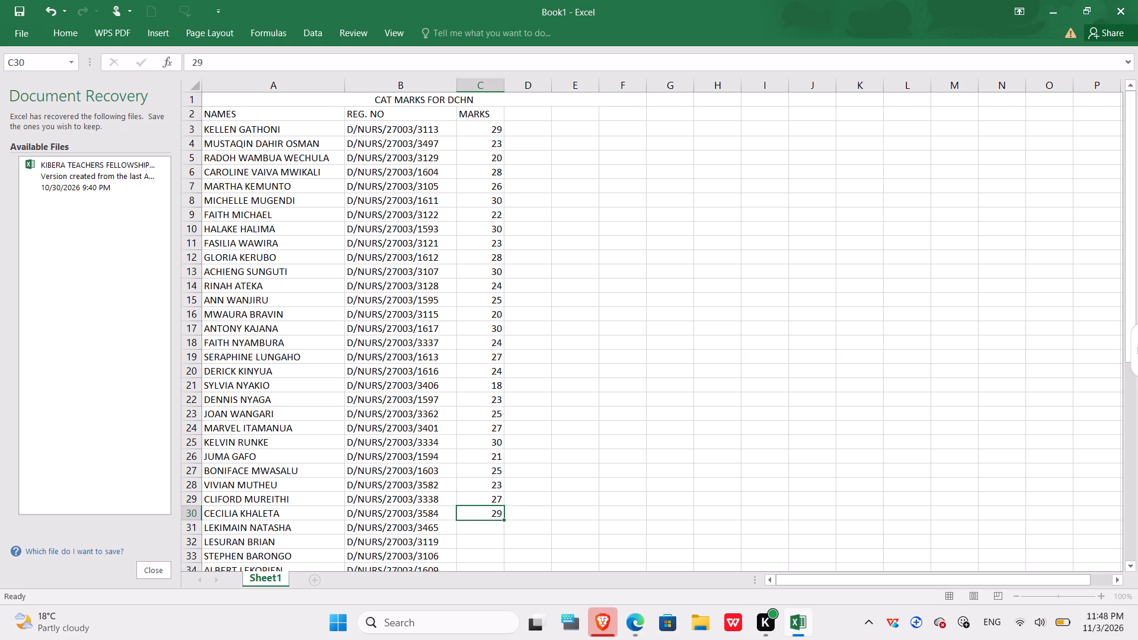
text(28)
key(Down)
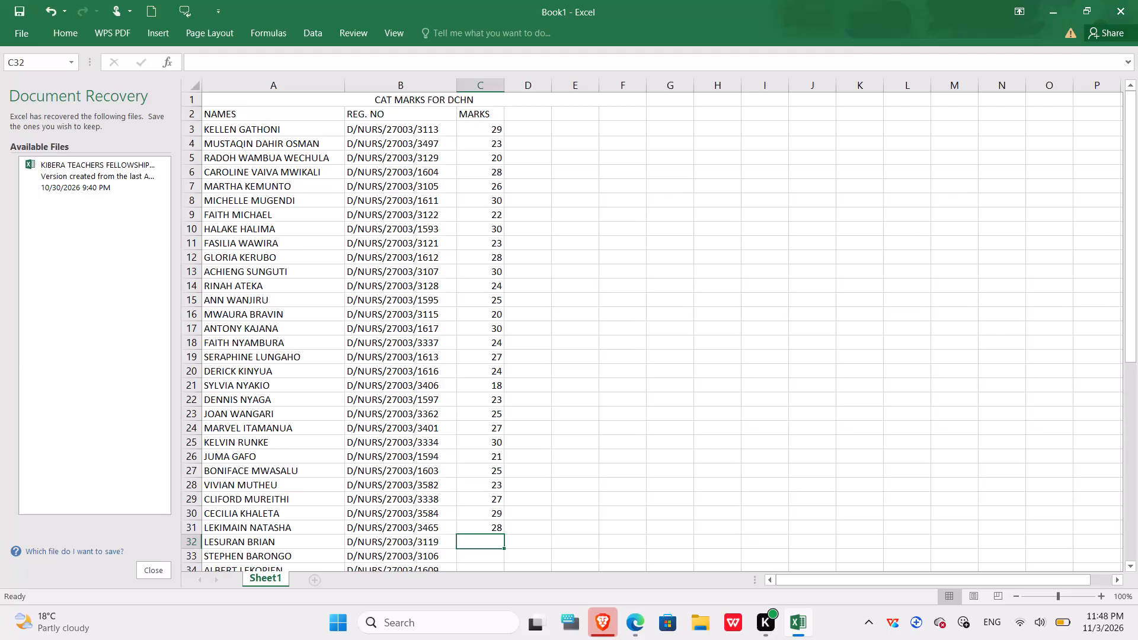
text(30)
key(Down)
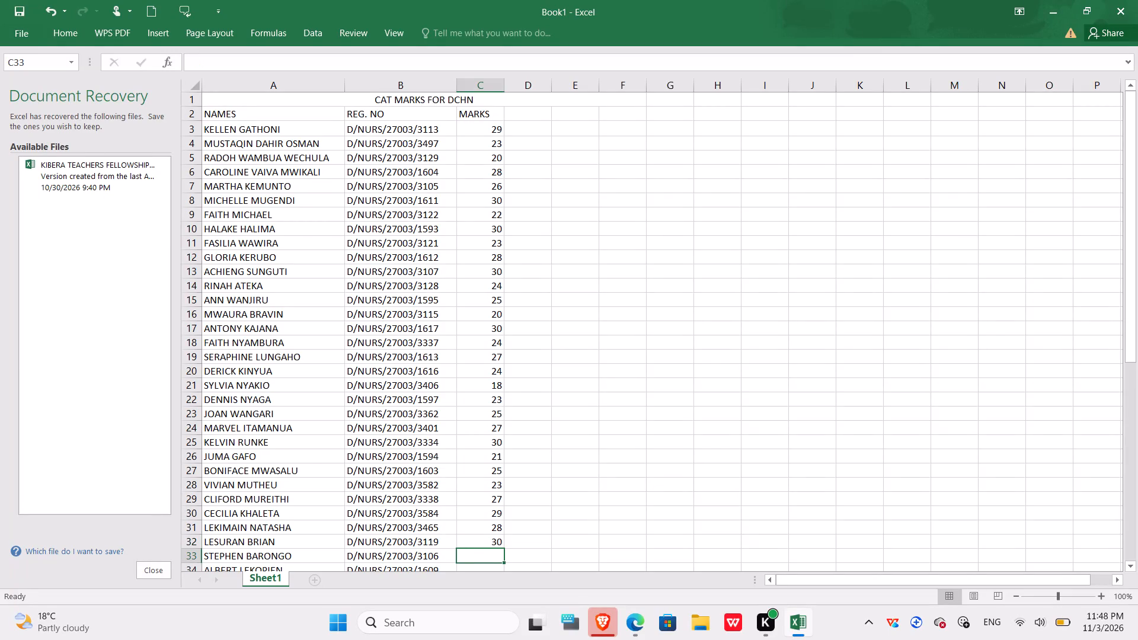
text(27)
key(Down)
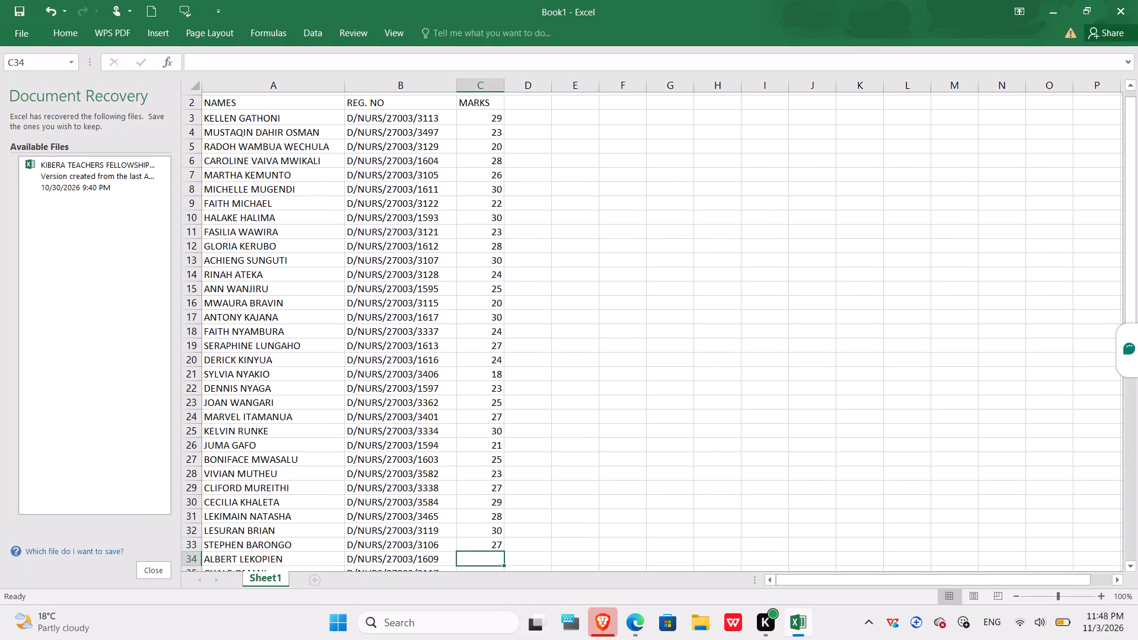
text(25)
key(Down)
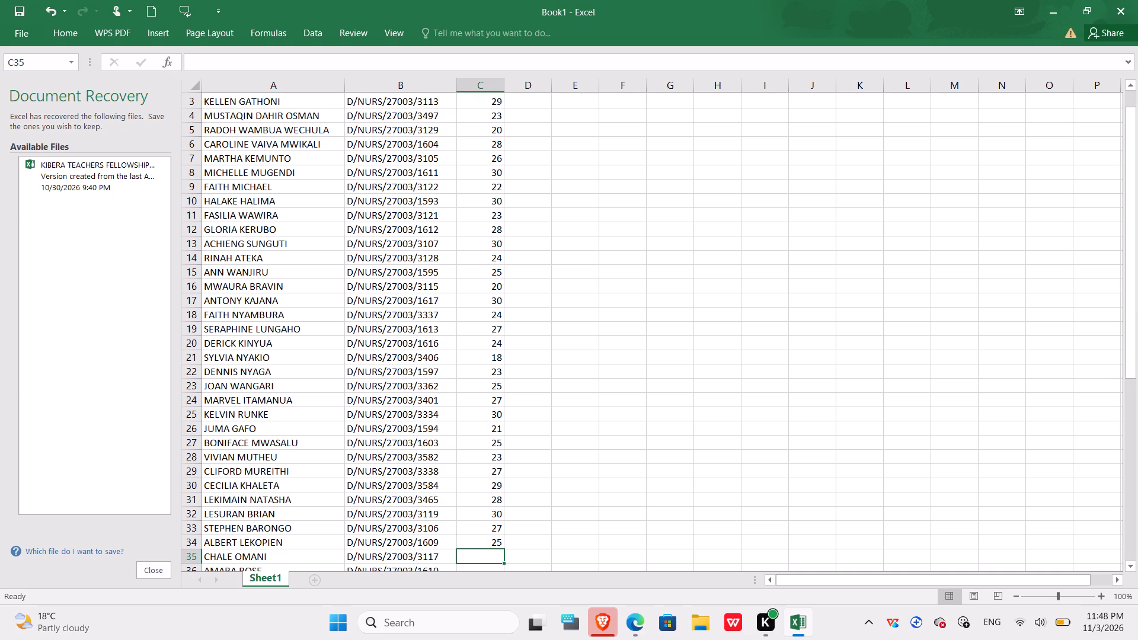
Enter the marks 27, 3 and 24 in cells C35 to C37 of the MARKS column.
text(27)
key(Down)
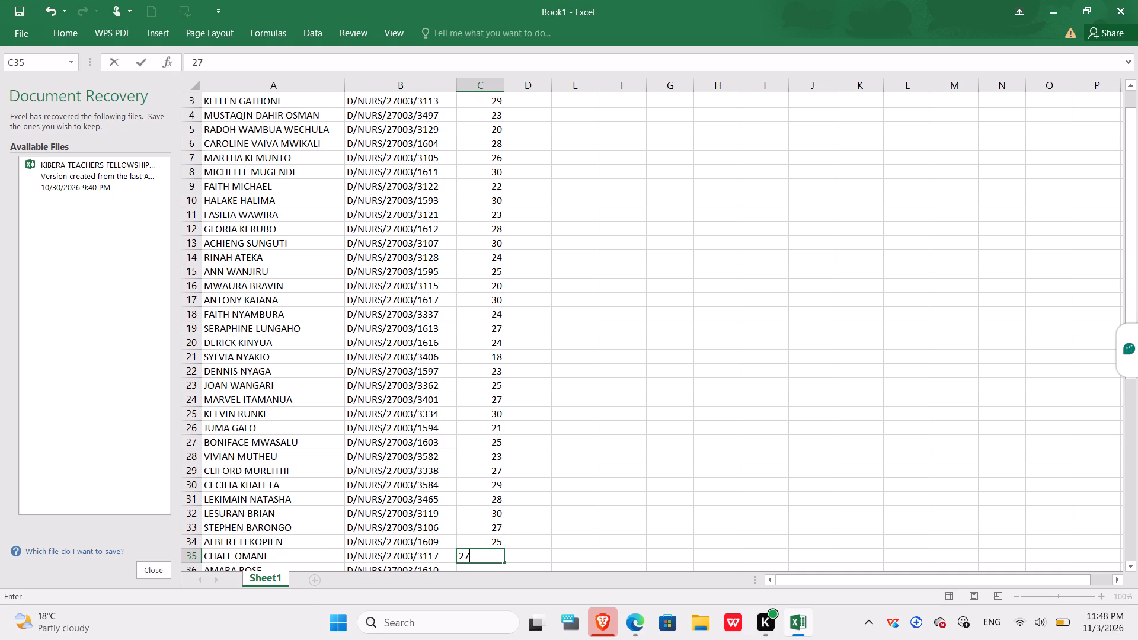
key(3)
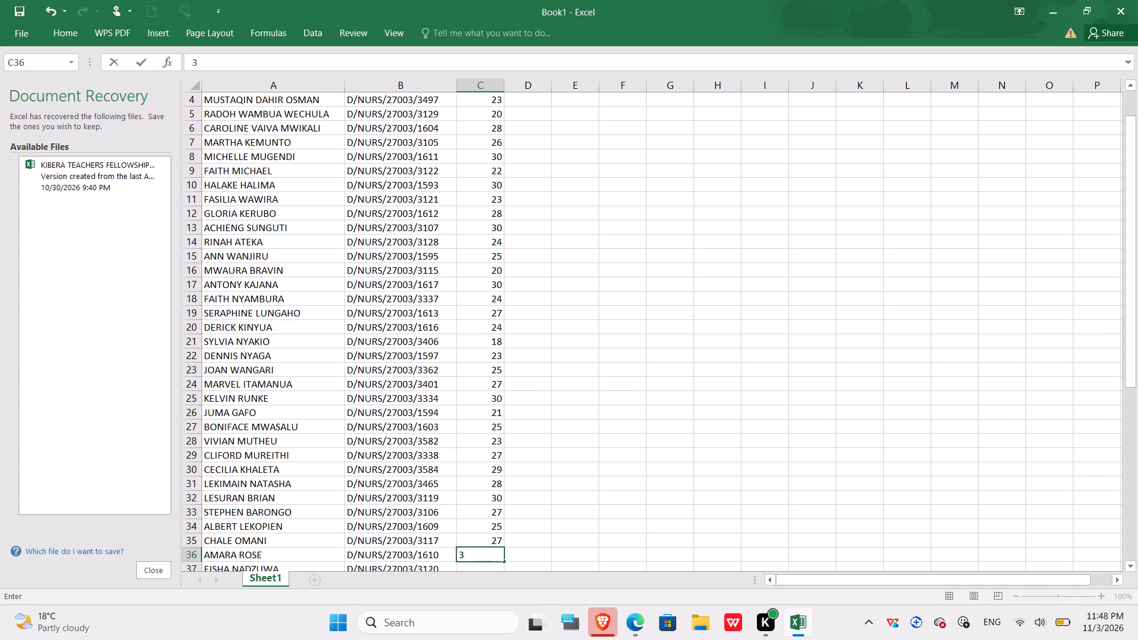
key(Down)
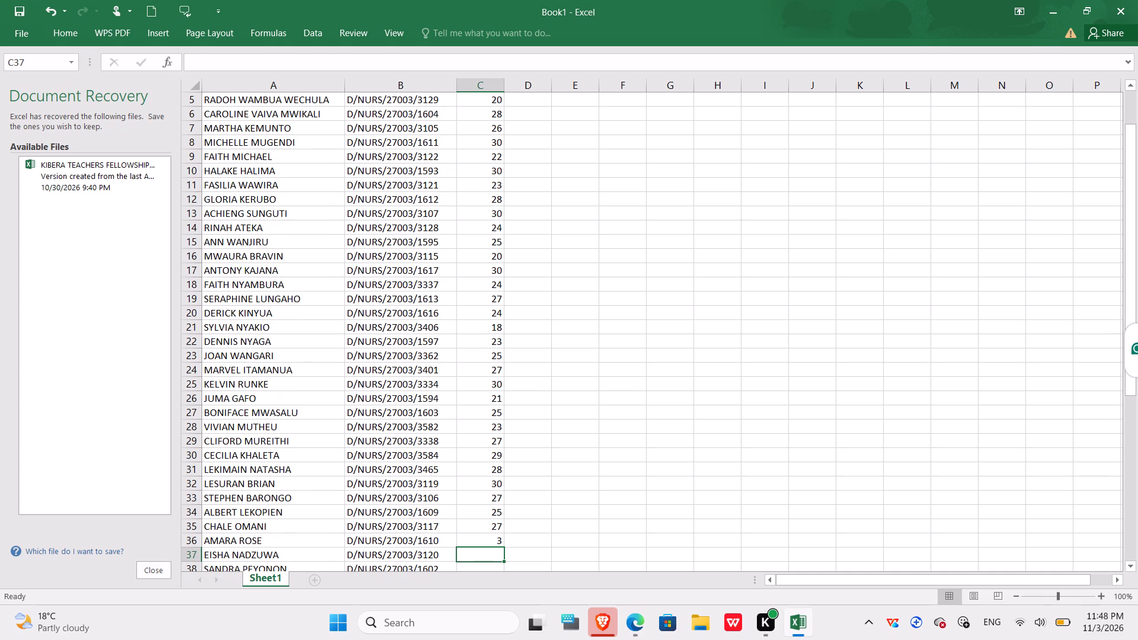
text(24)
key(Down)
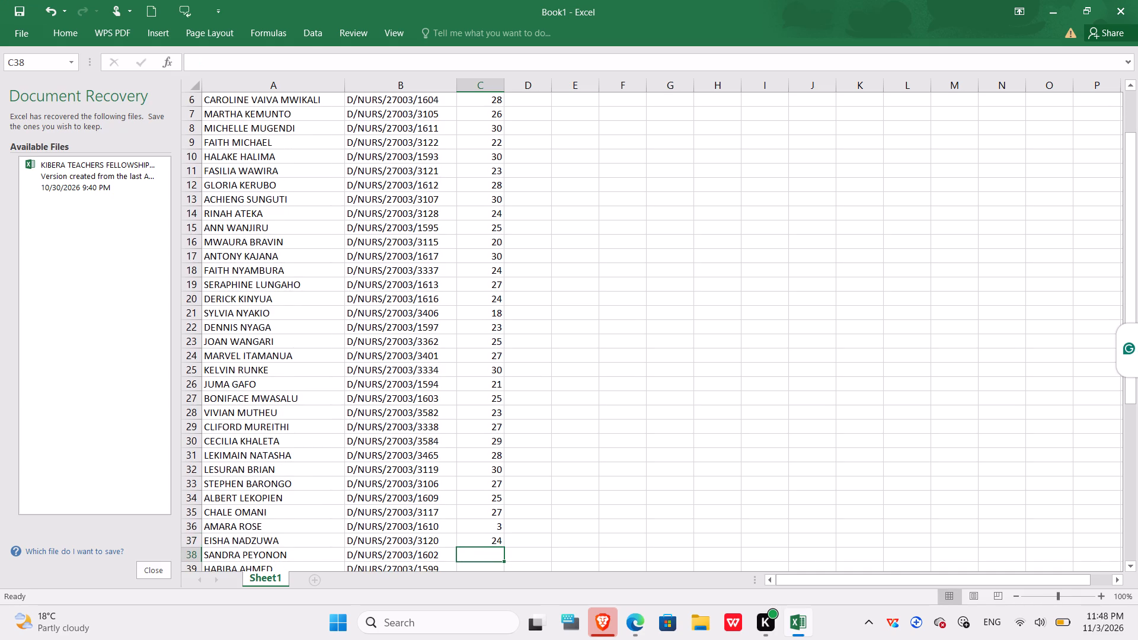
Change the mark in cell C36 to 30 and return to the empty cell C38.
click(497, 530)
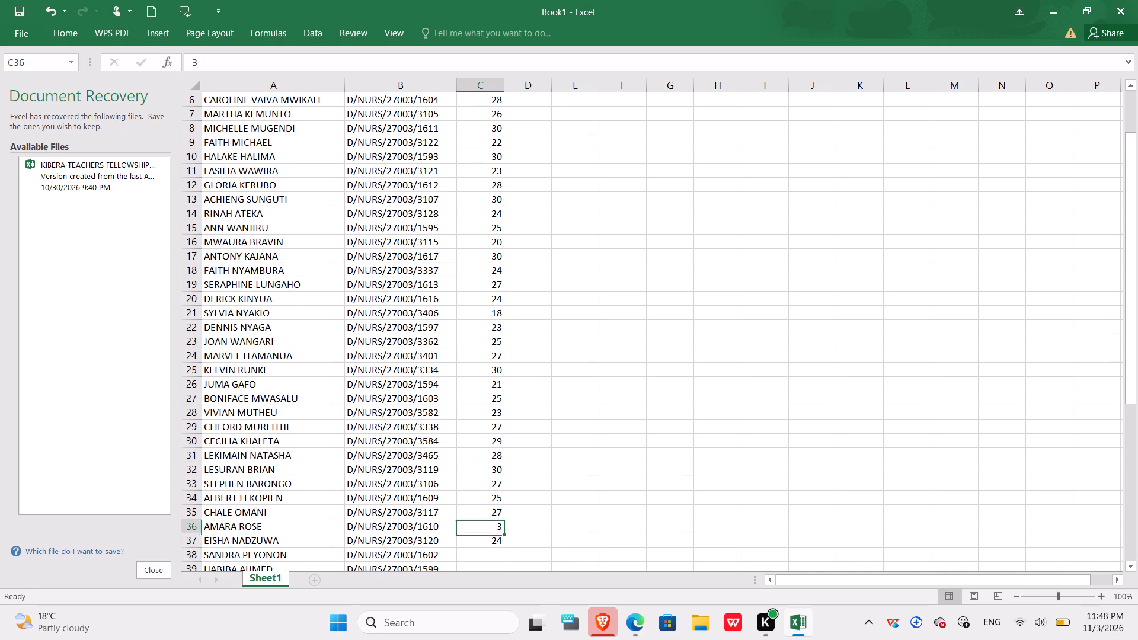
key(3)
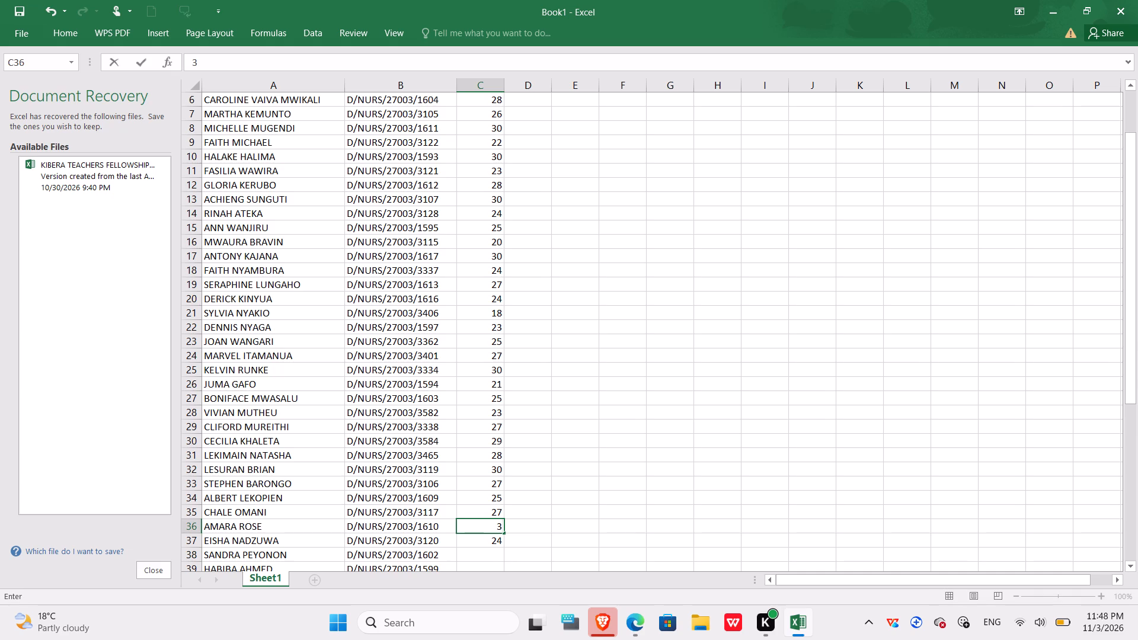
key(0)
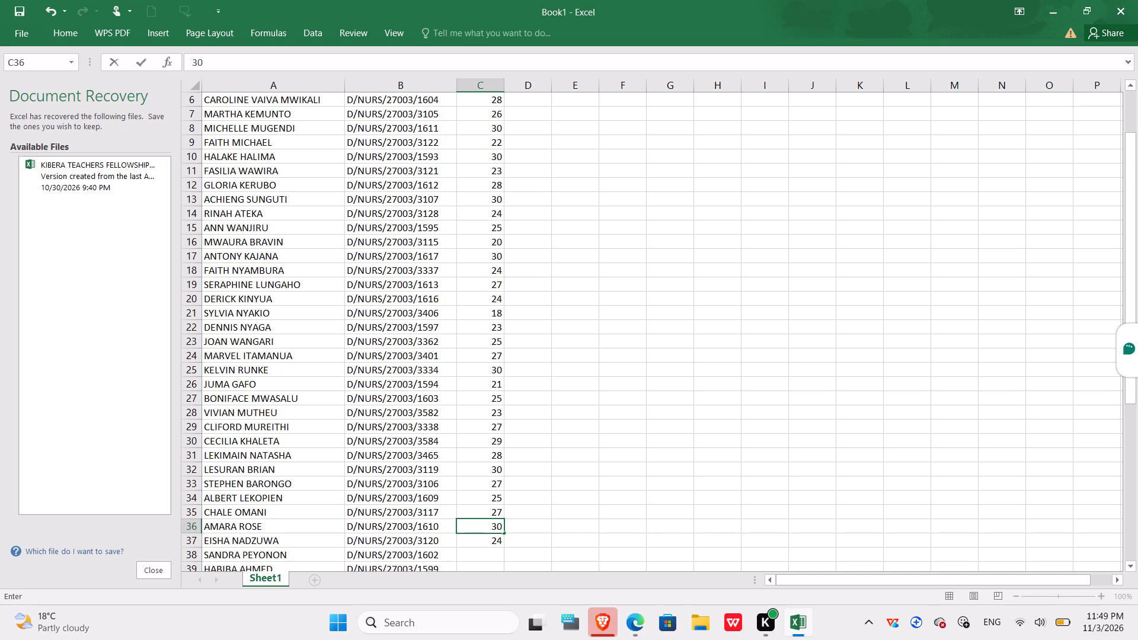
key(Down)
key(Down)
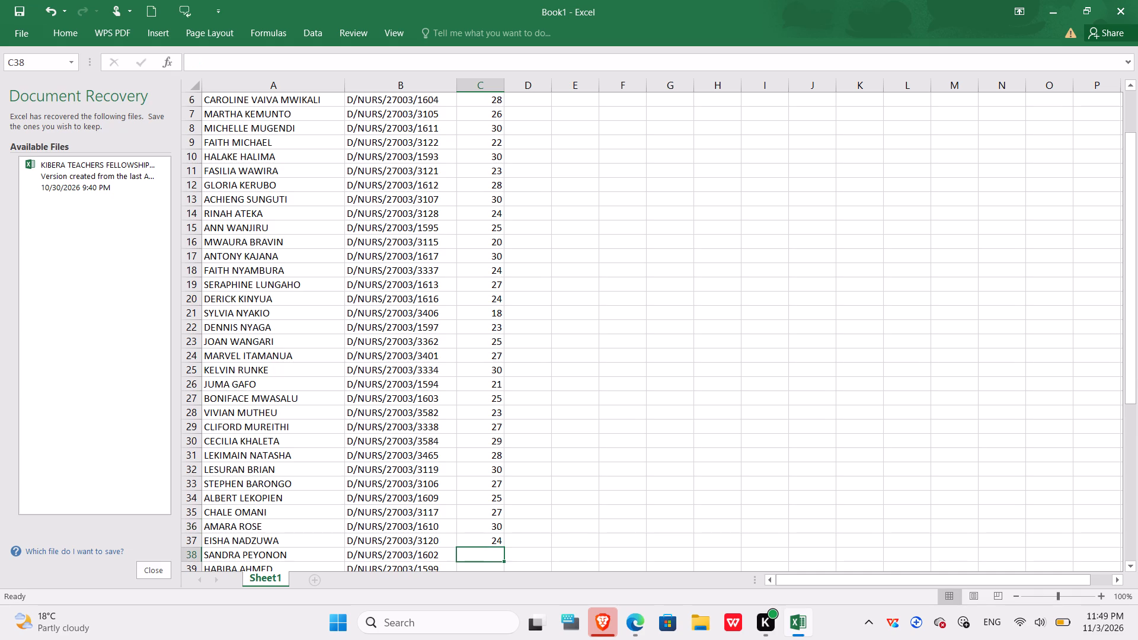
Enter the marks 26, 25 and 24 in cells C38 to C40 of the MARKS column.
text(26)
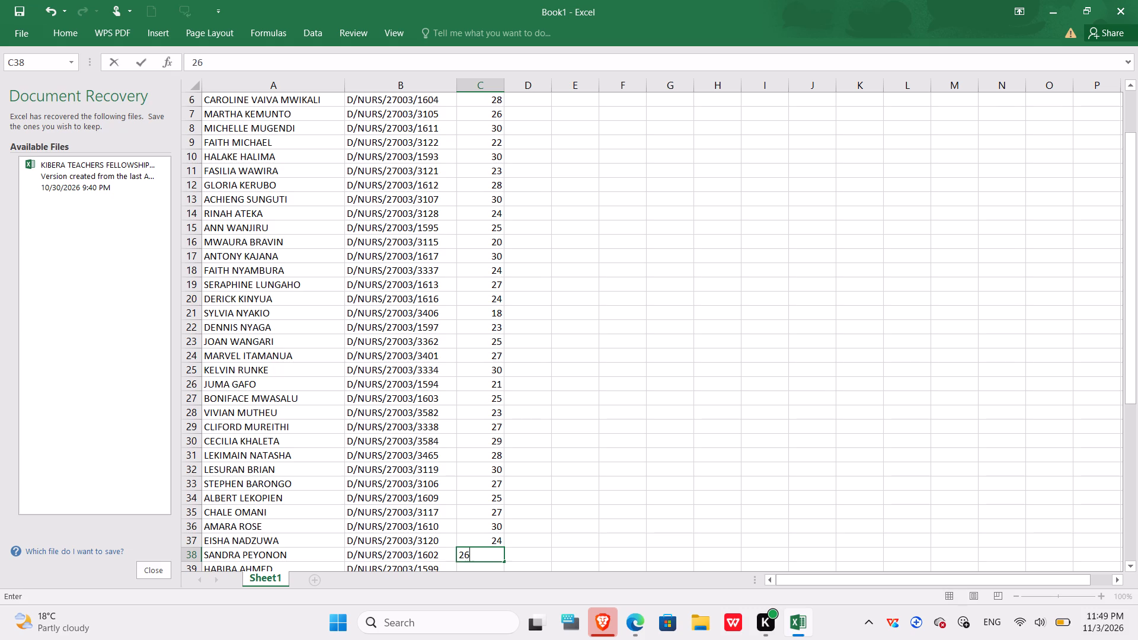
key(Down)
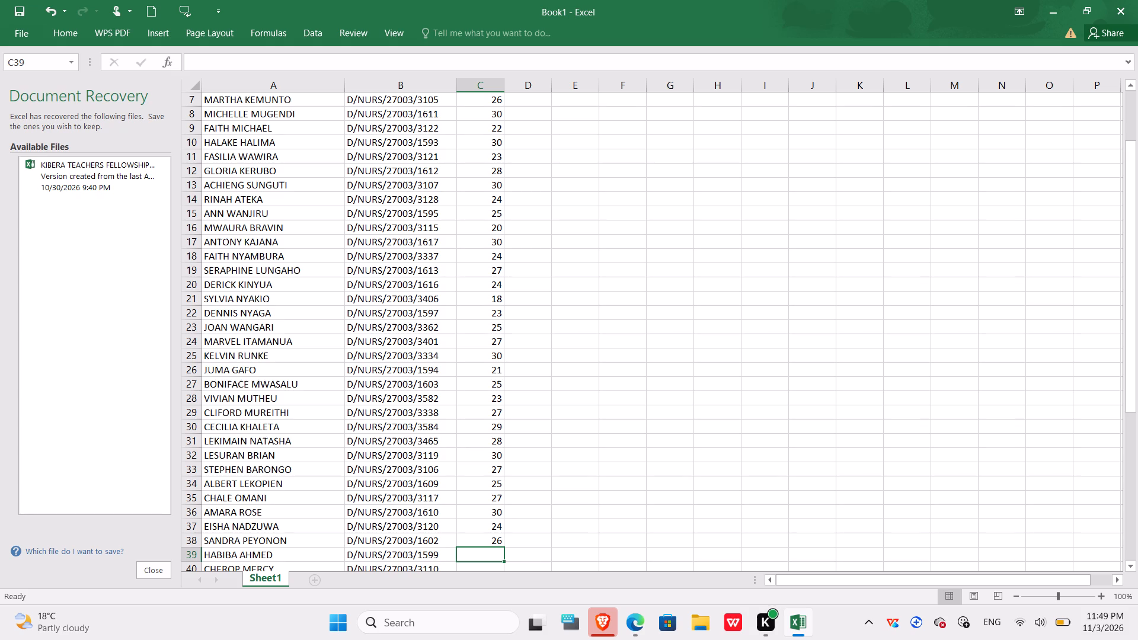
key(2)
key(5)
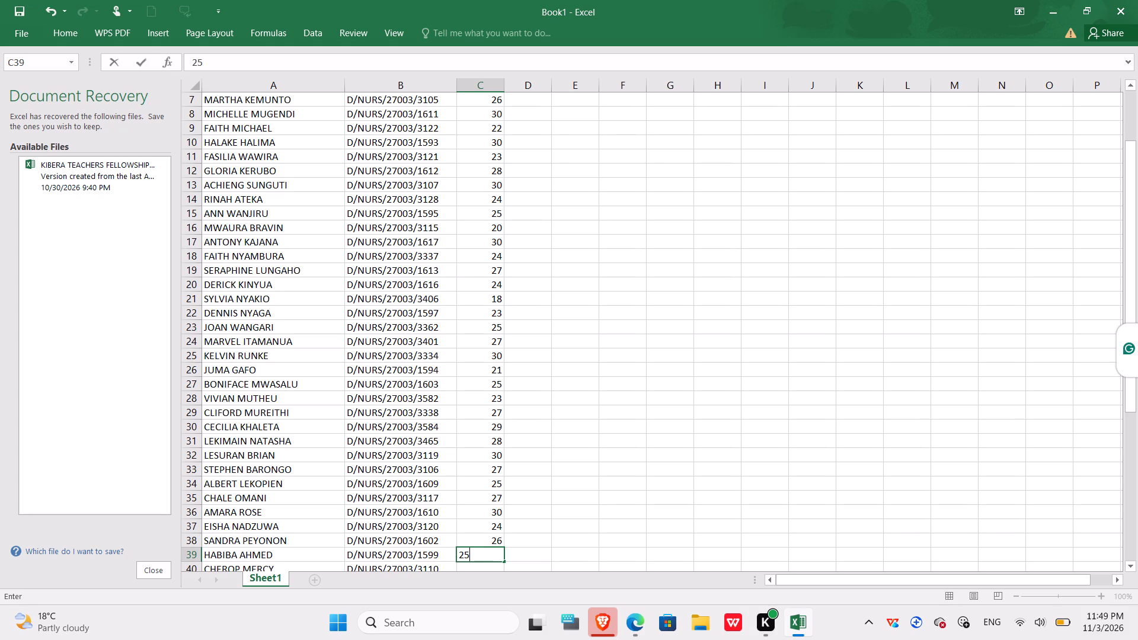
key(Down)
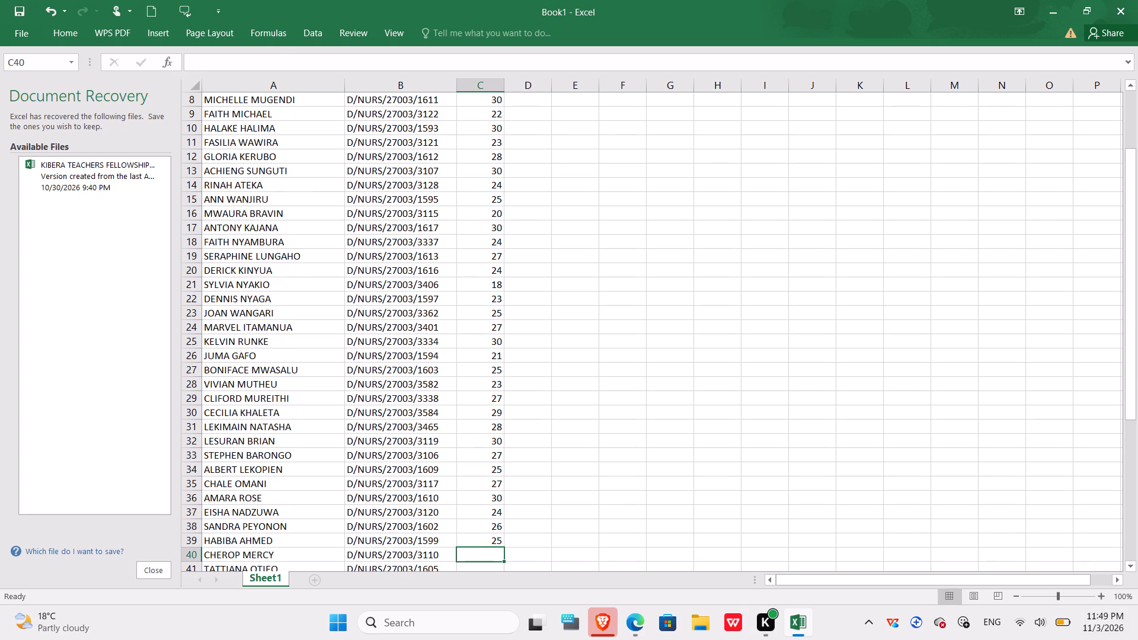
key(2)
key(4)
key(Down)
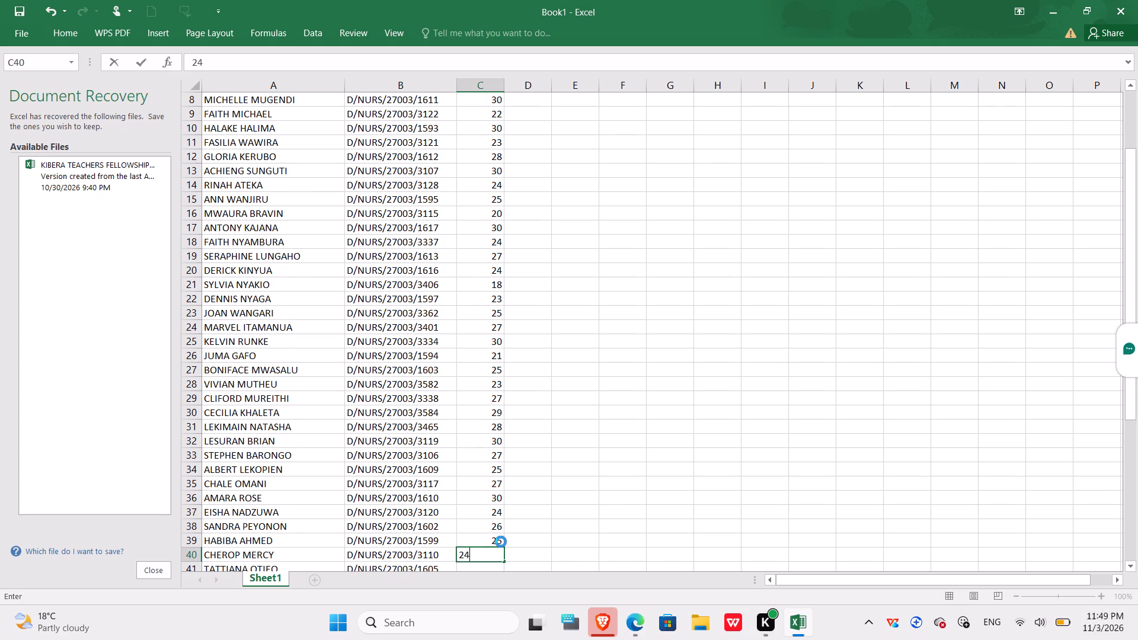
Enter the marks 24, 30, 29, 19, 21 and 21 in cells C41 to C46 of the MARKS column.
text(24)
key(Down)
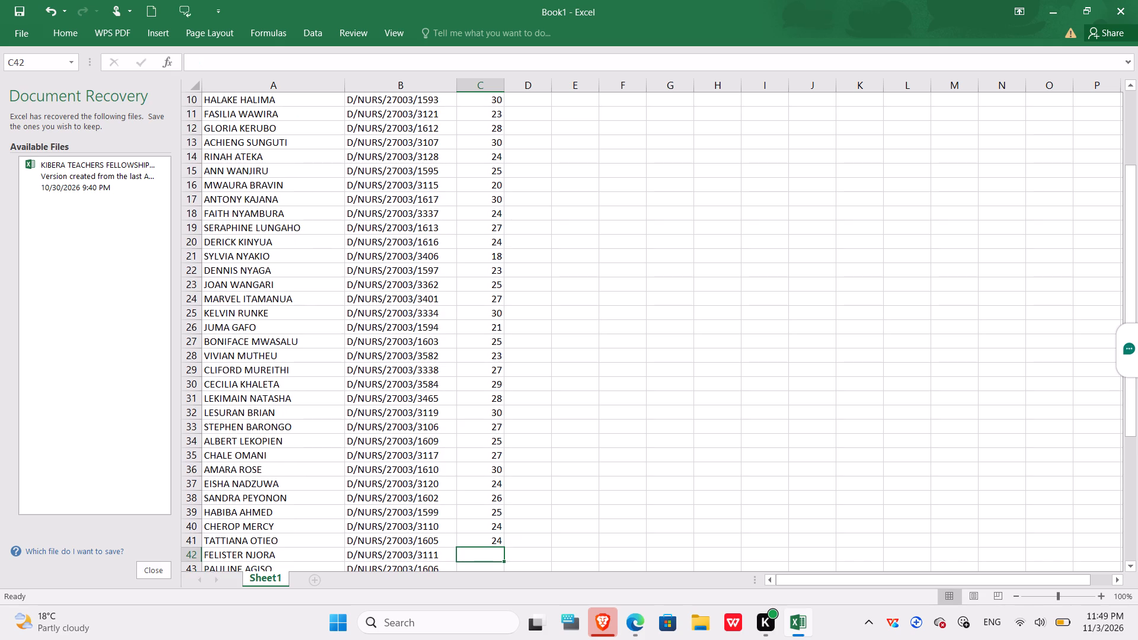
key(3)
key(0)
key(Down)
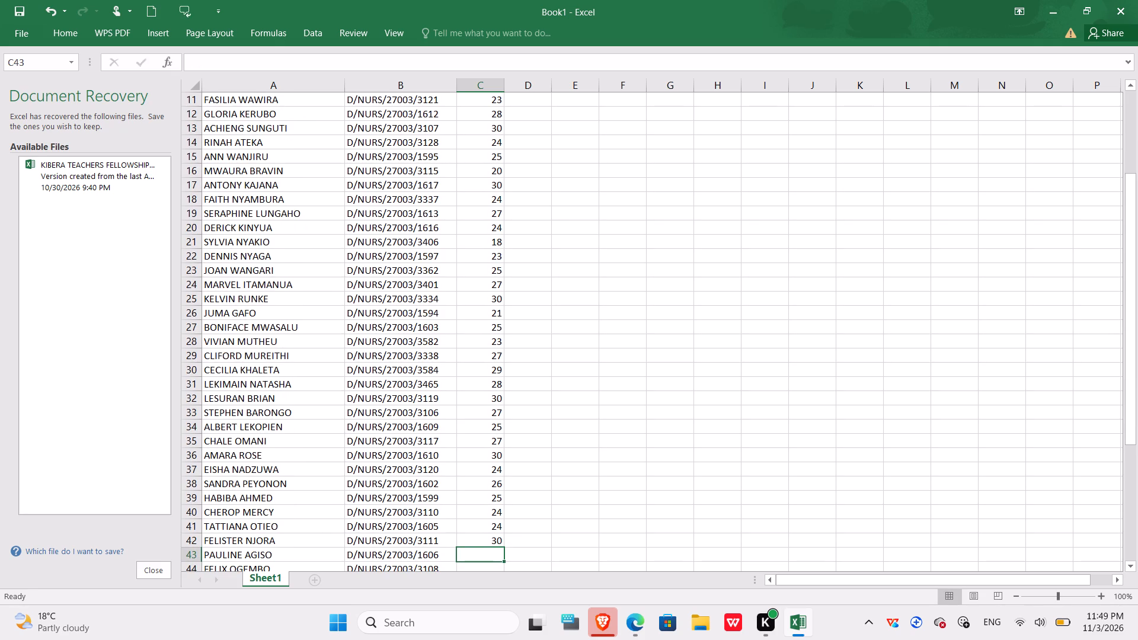
text(29)
key(Down)
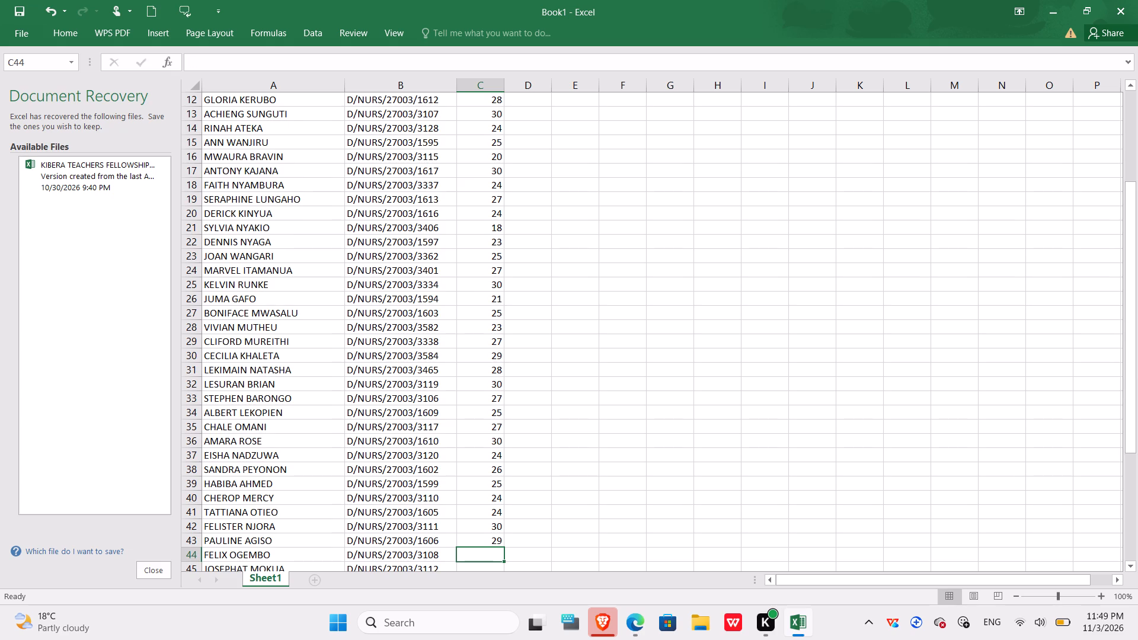
text(19)
key(Down)
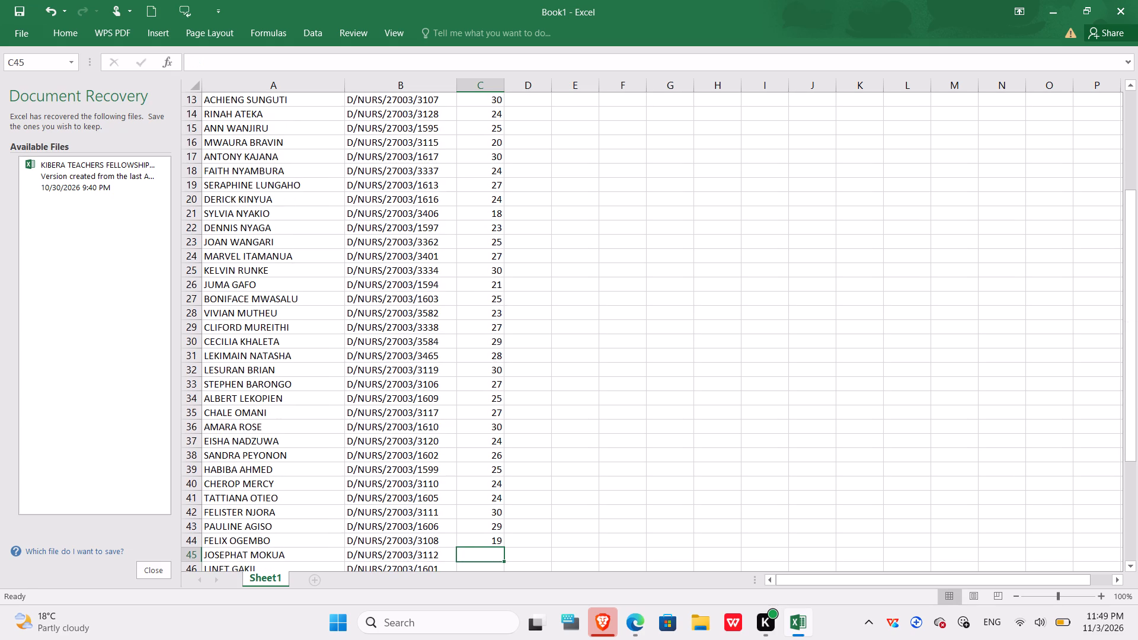
text(21)
key(Down)
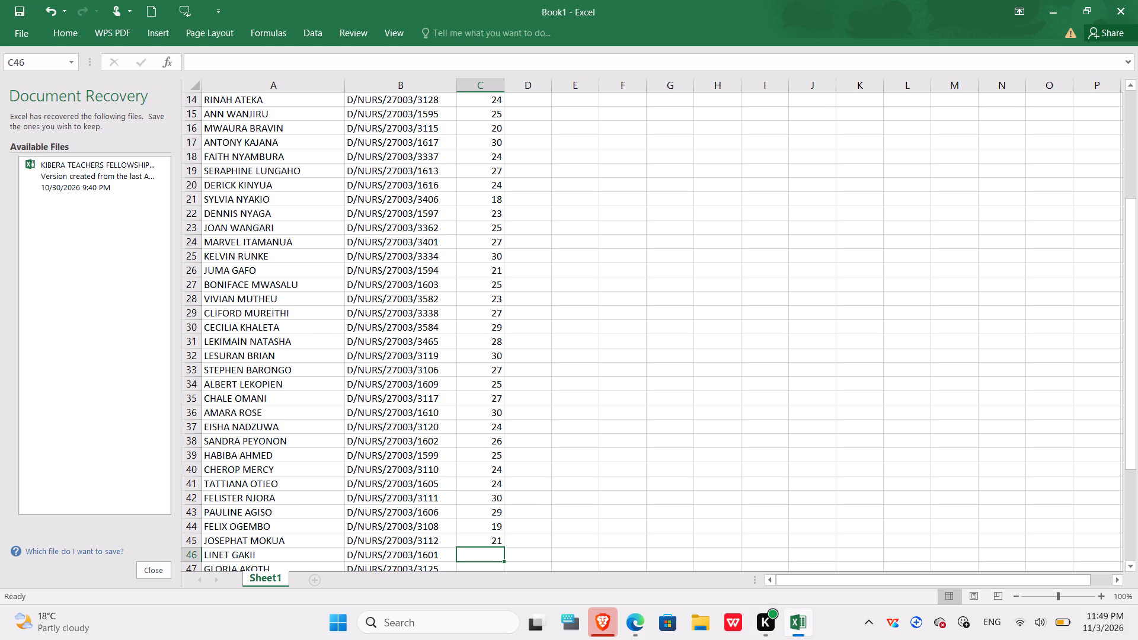
text(21)
key(Down)
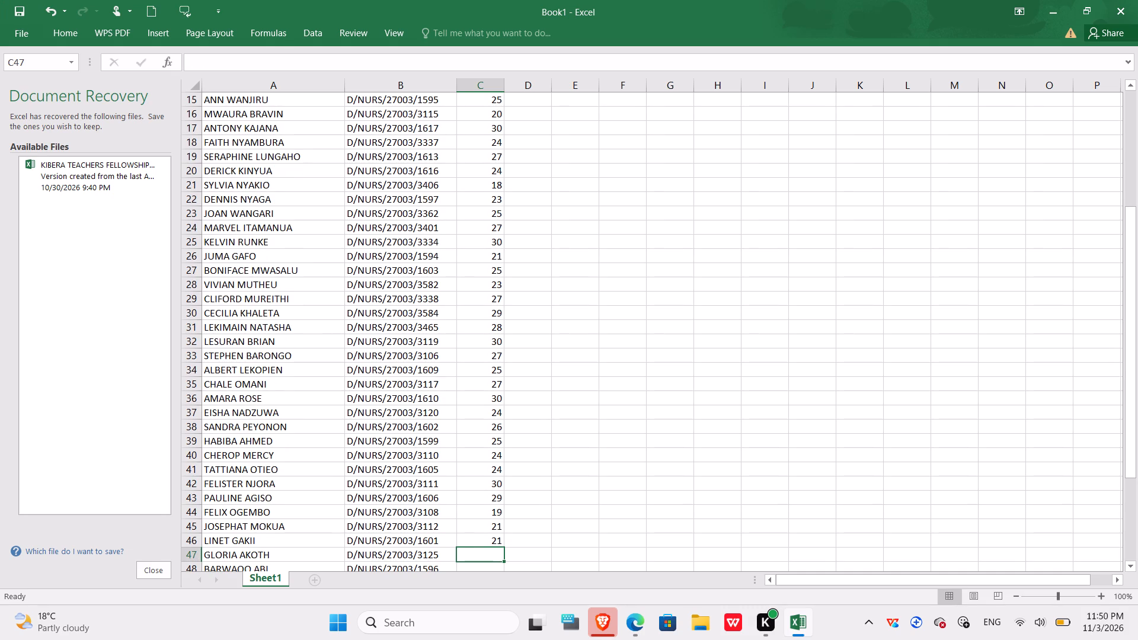
Change the mark in cell C46 to 26 and move on to the empty cell C47.
click(498, 537)
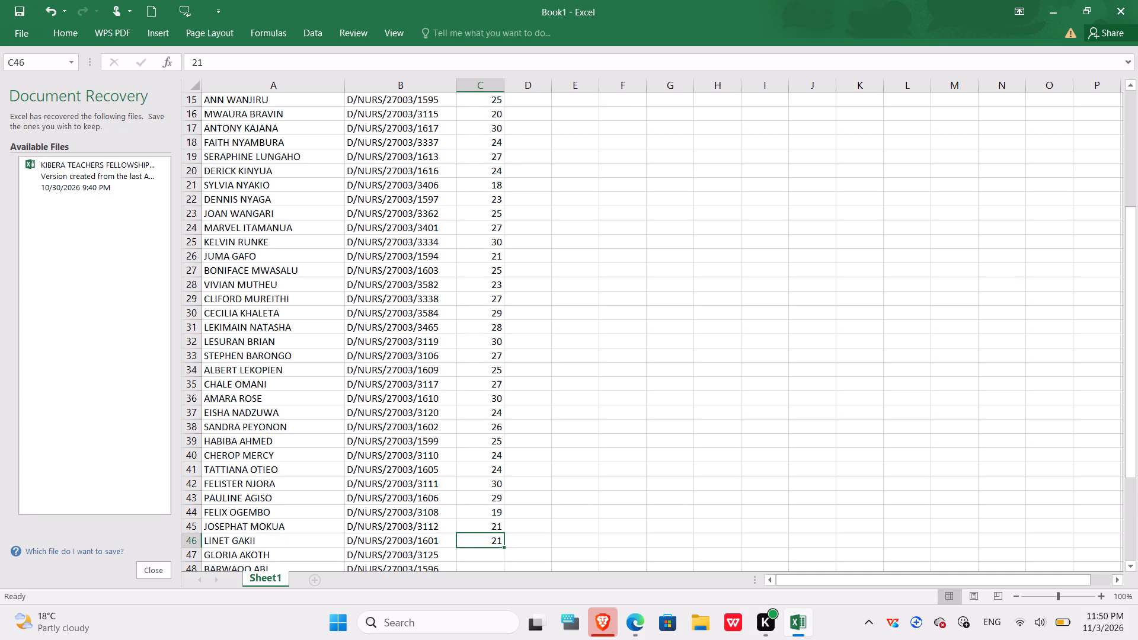
key(2)
key(6)
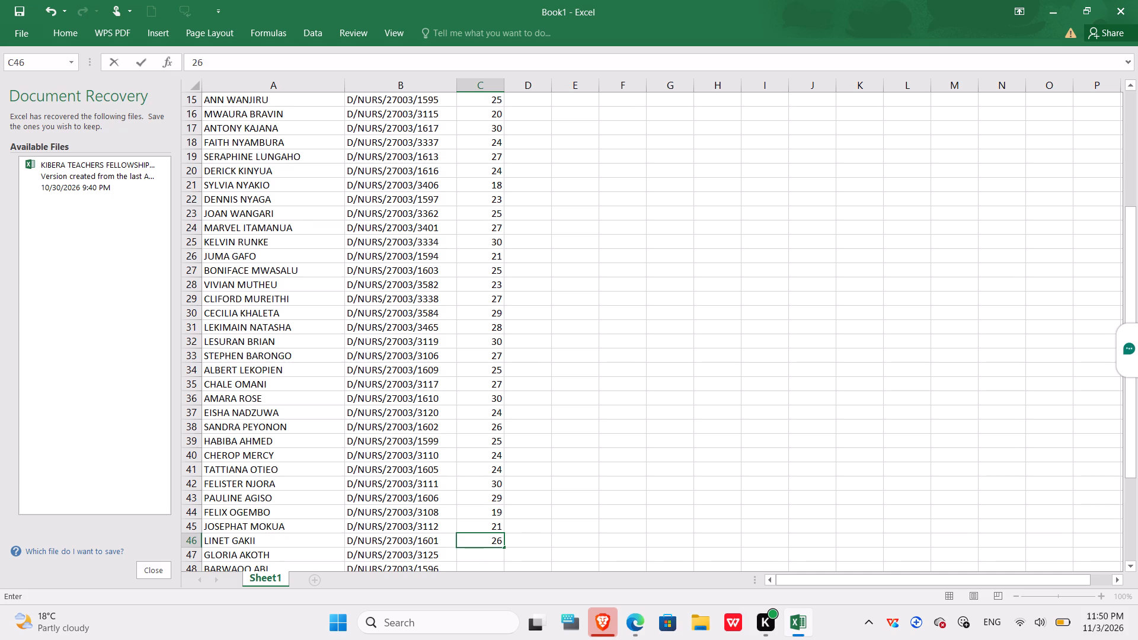
key(Down)
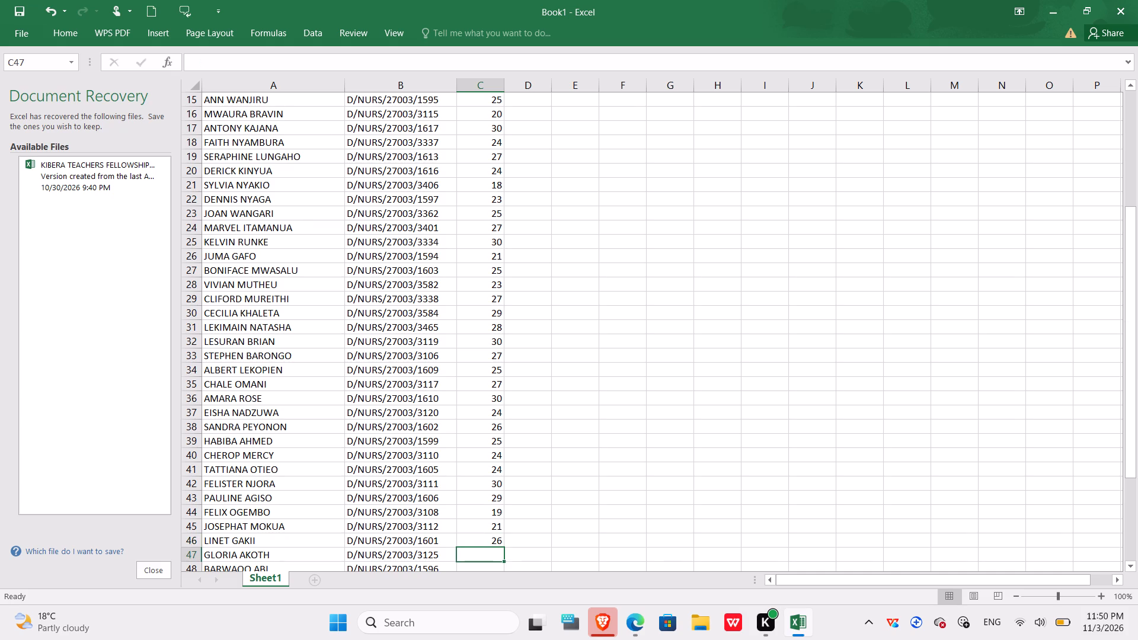
Enter the marks 21, 26, 29 and 25 in cells C47 to C50 of the MARKS column.
key(2)
key(1)
key(Down)
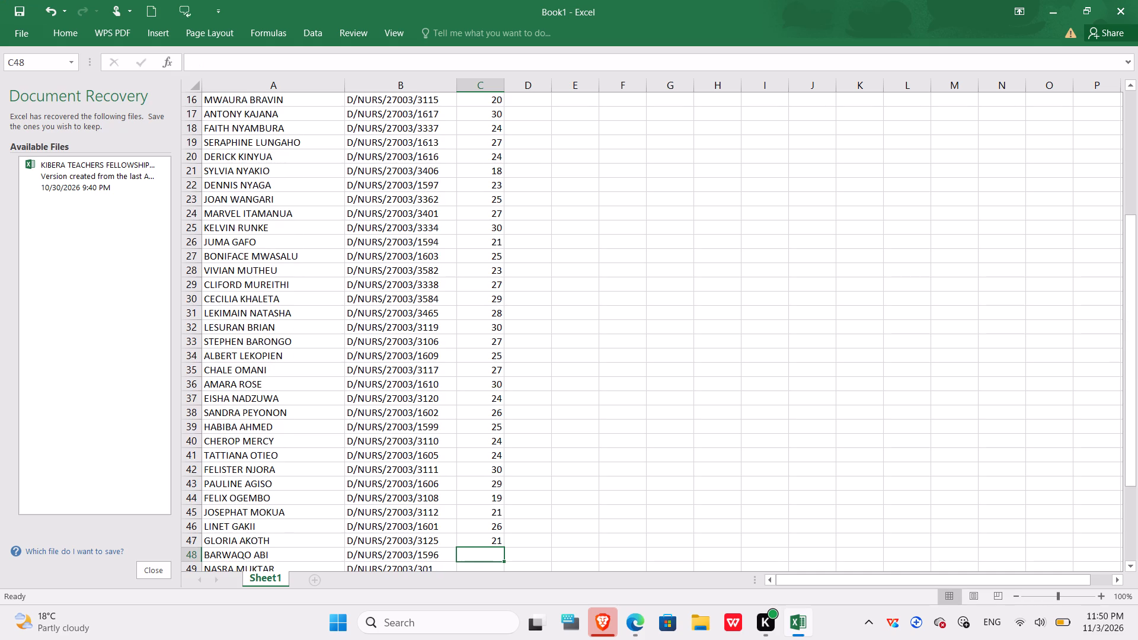
text(26)
key(Down)
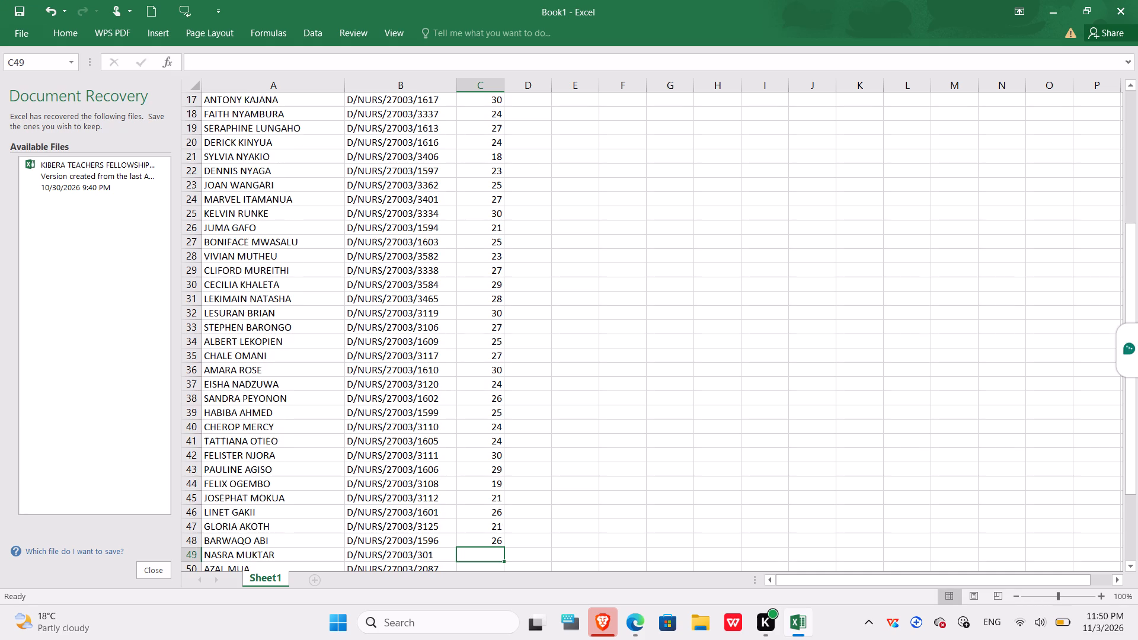
key(2)
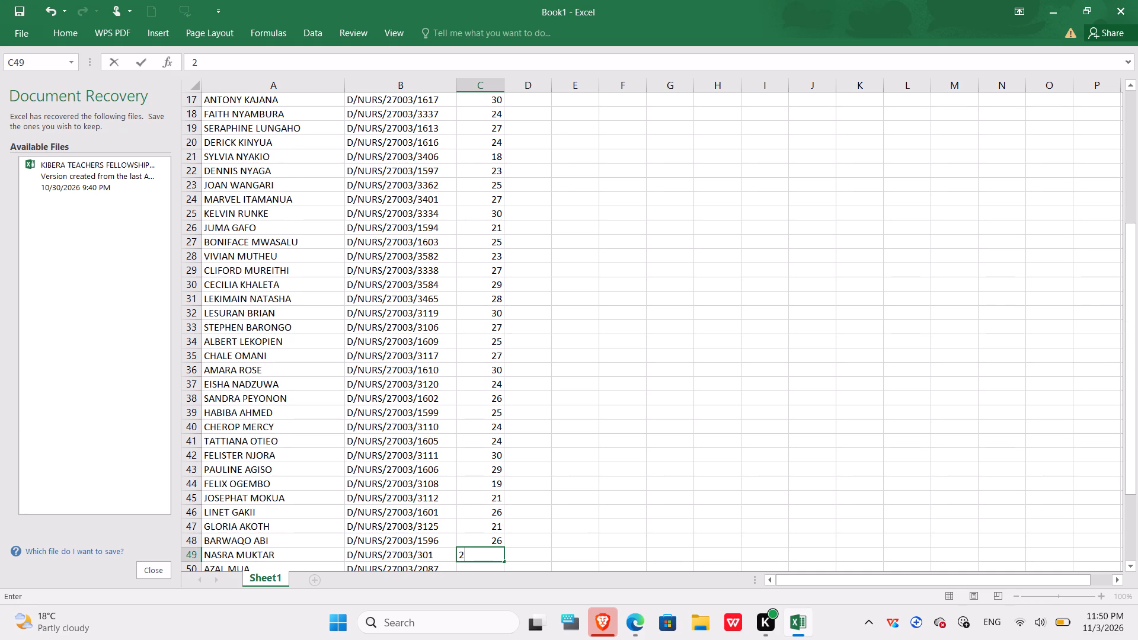
key(9)
key(Down)
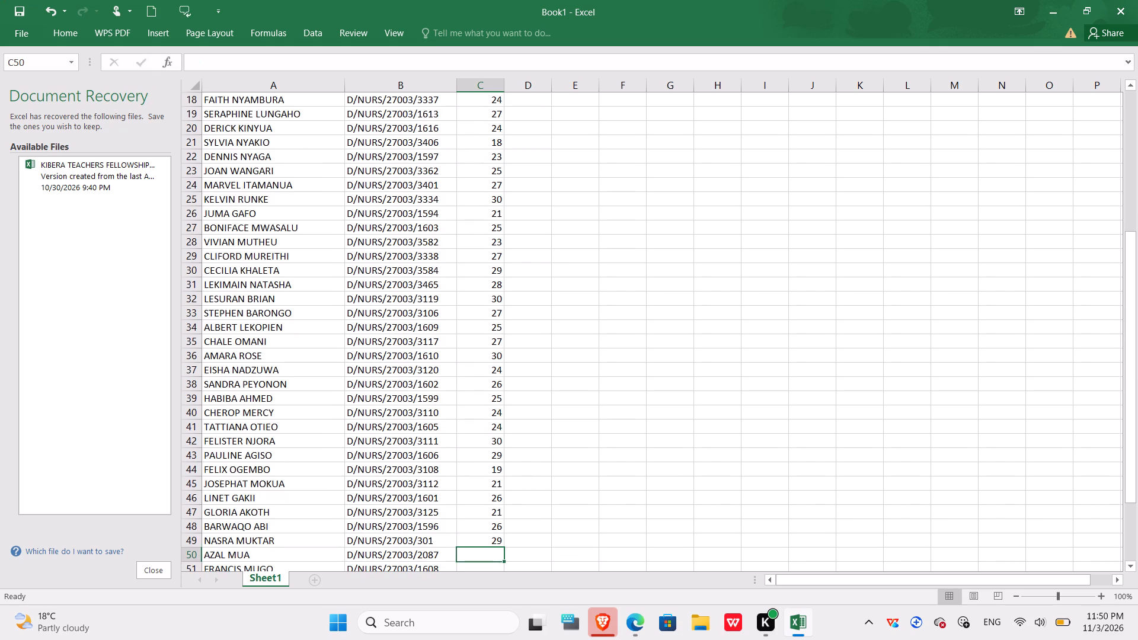
key(2)
key(5)
key(Down)
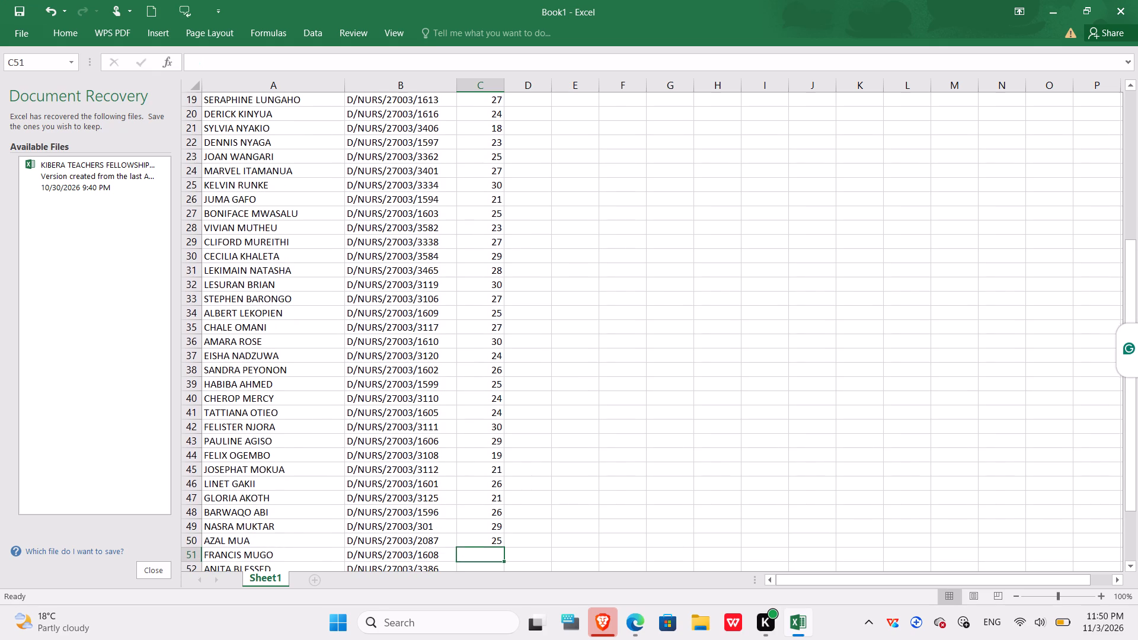
Enter the marks 26, 27, 29 and 22 in cells C51 to C54 of the MARKS column.
key(2)
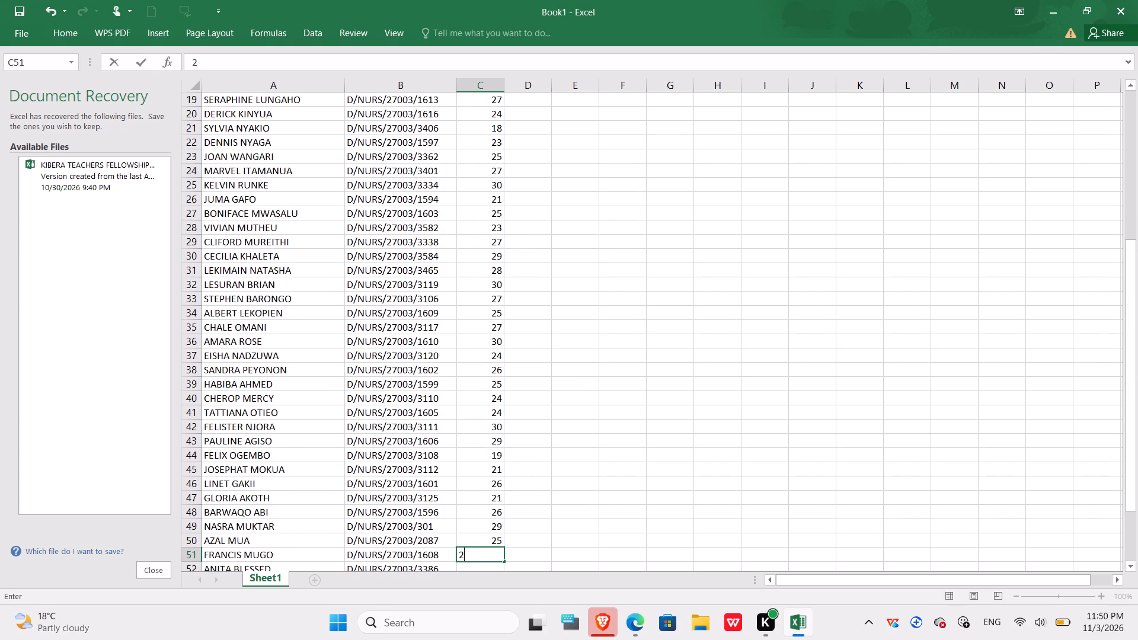
key(6)
key(Down)
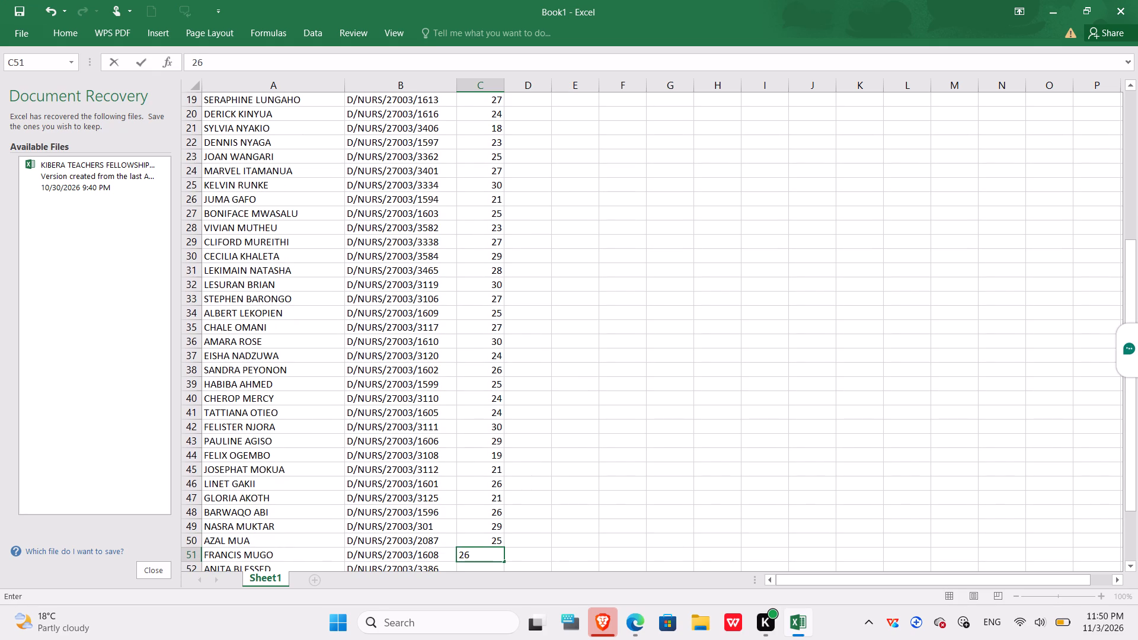
text(27)
key(Down)
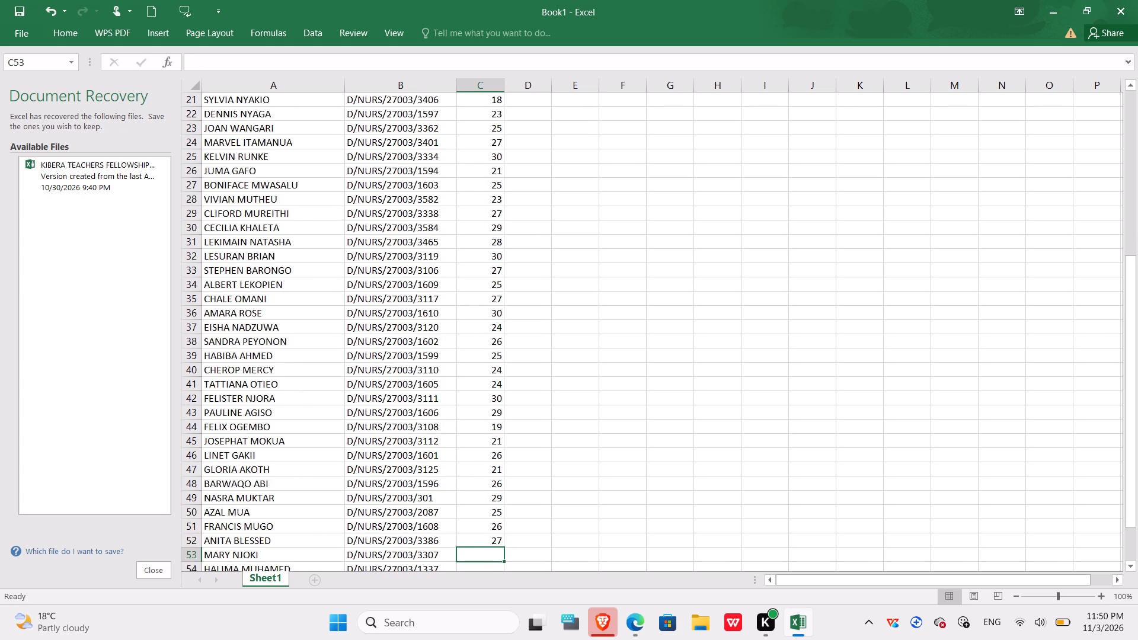
key(2)
key(9)
key(Down)
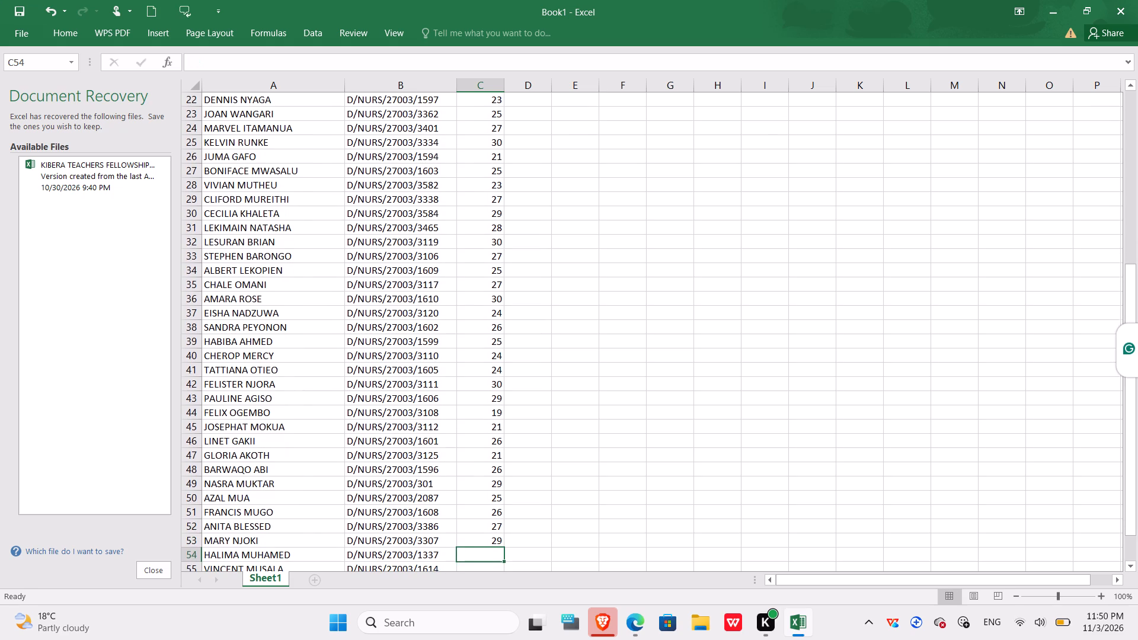
text(22)
key(Down)
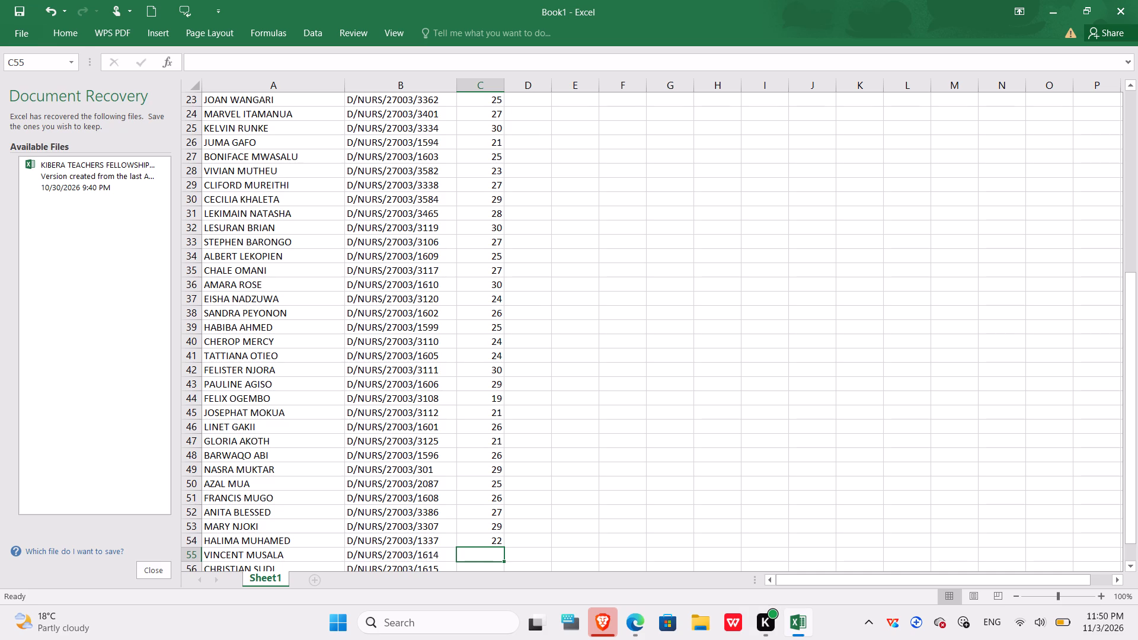
Enter the marks 20, 14 and 24 in cells C55 to C57, completing the MARKS column.
key(2)
key(0)
key(Down)
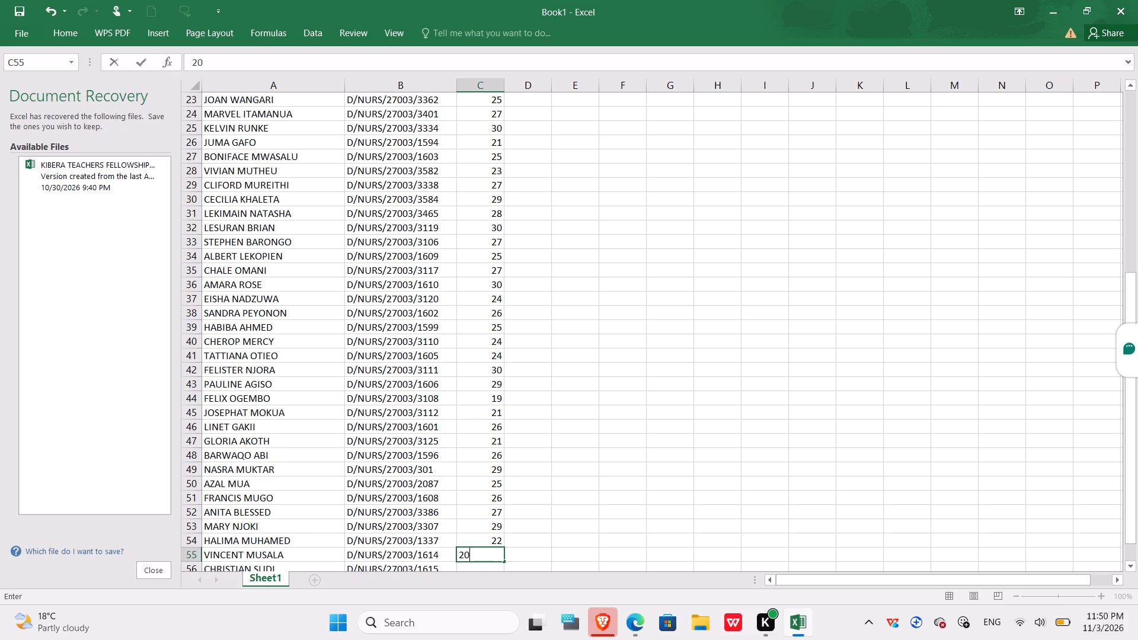
key(1)
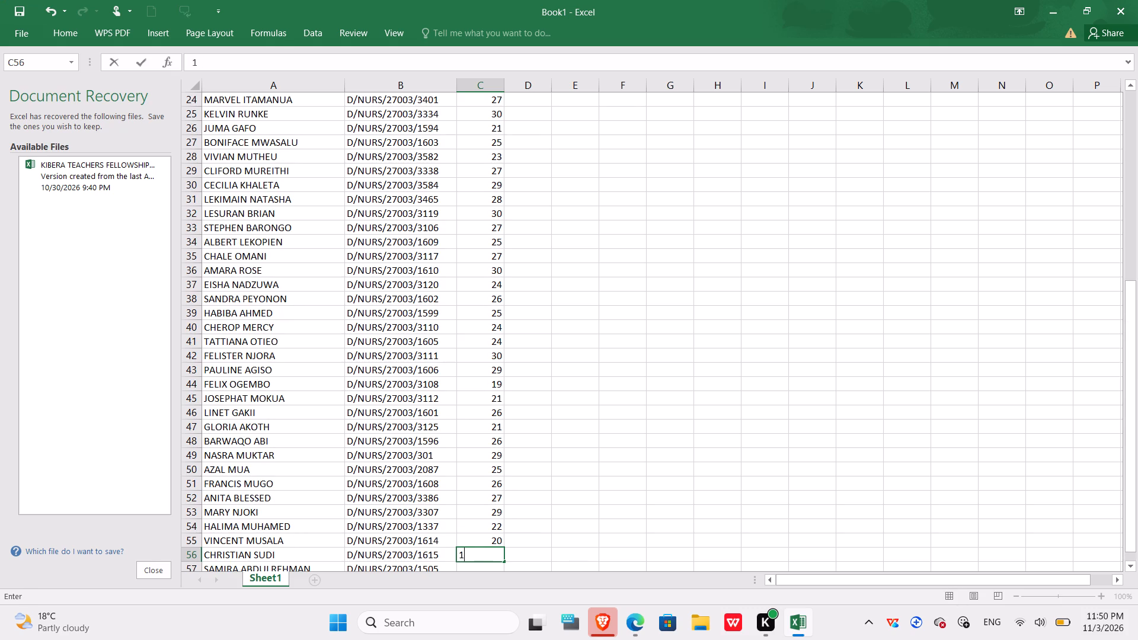
key(4)
key(Down)
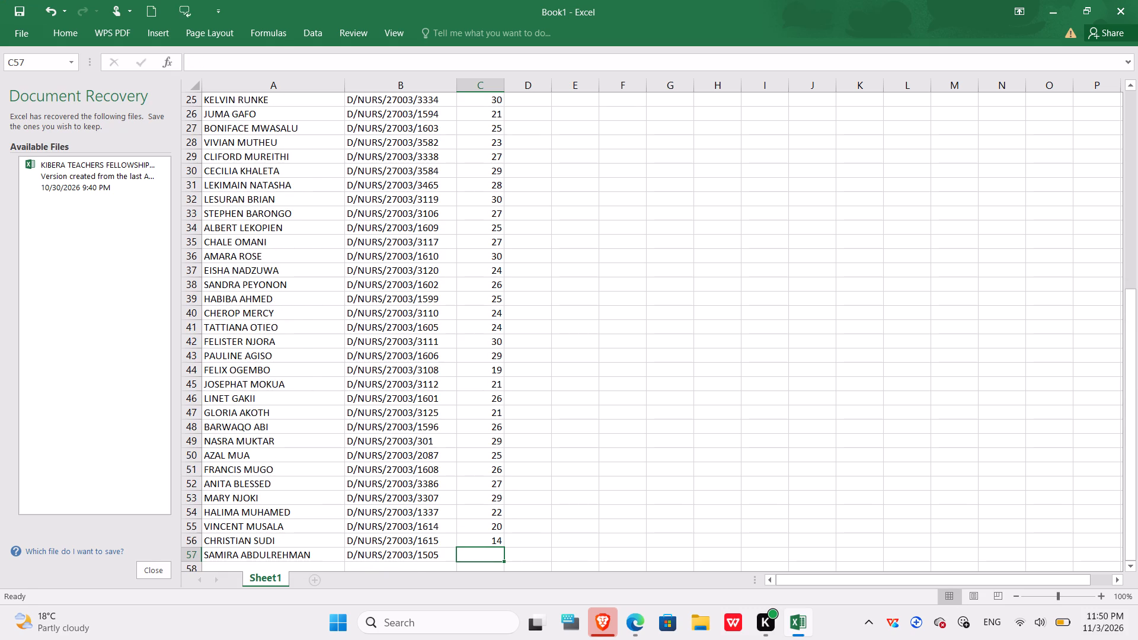
text(24)
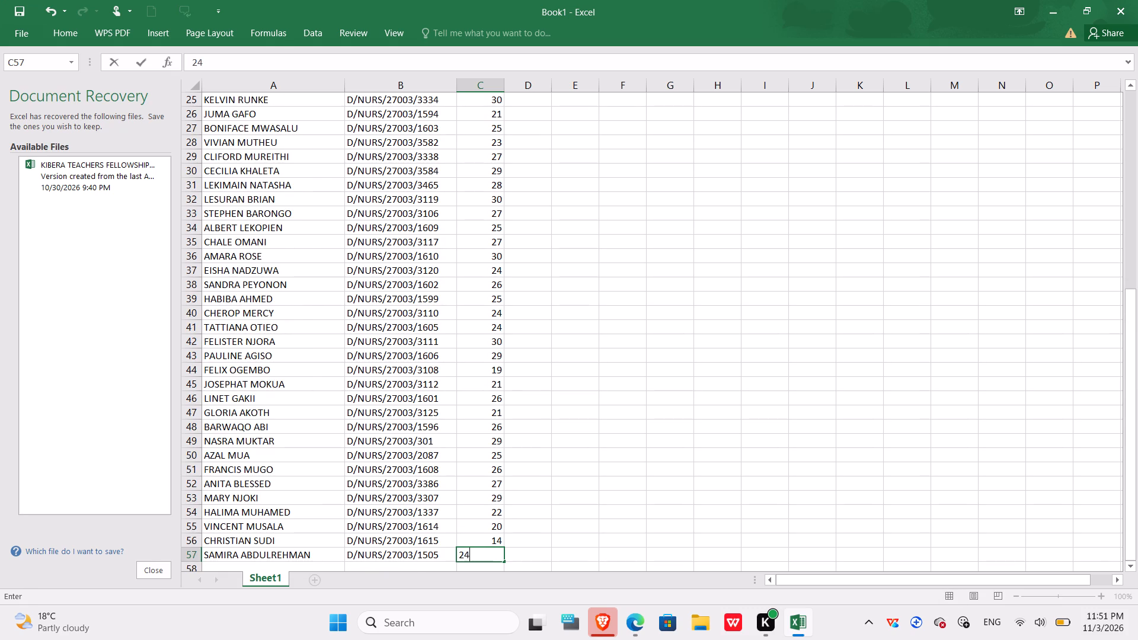
key(Down)
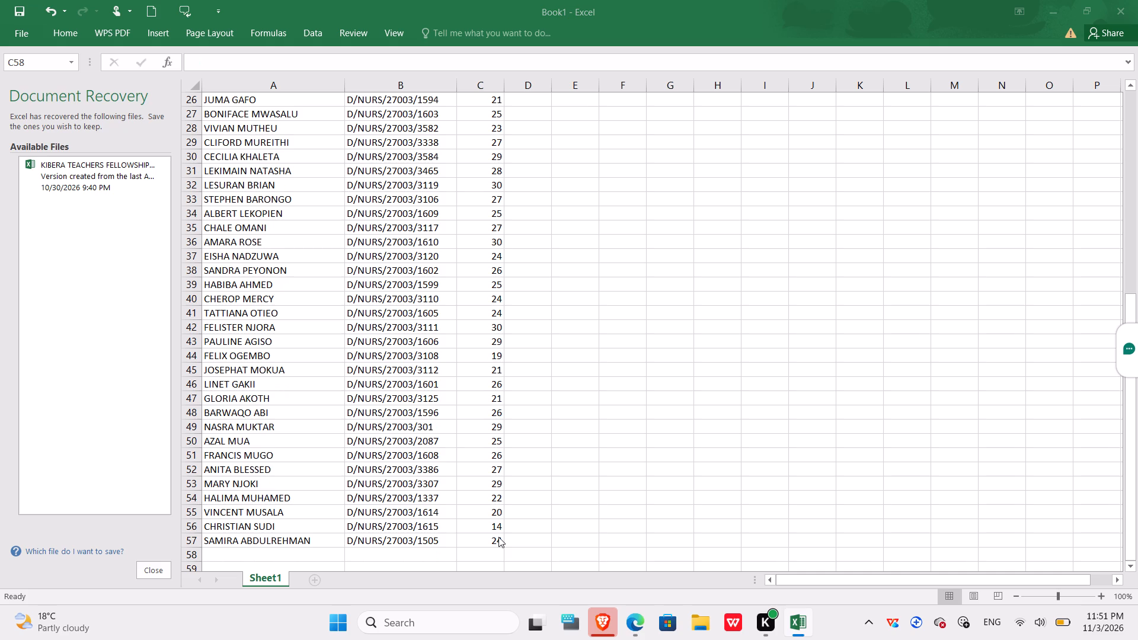
Review the names, registration numbers and marks throughout the list, from the title row to the last student.
scroll(498, 537, up, 3)
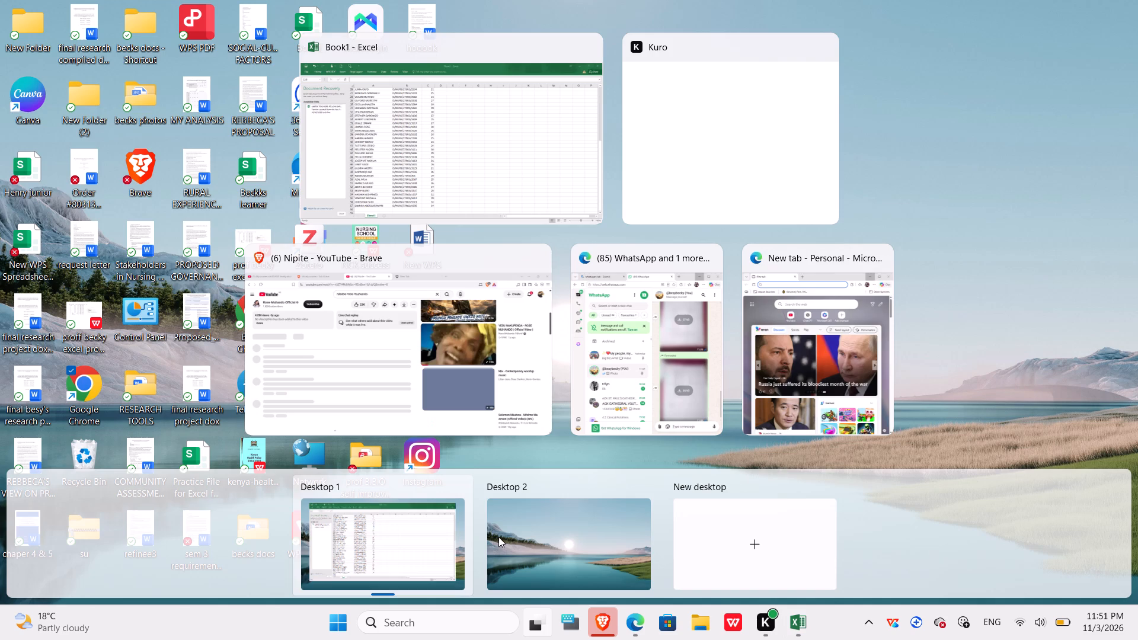
scroll(498, 535, down, 1)
scroll(498, 535, up, 1)
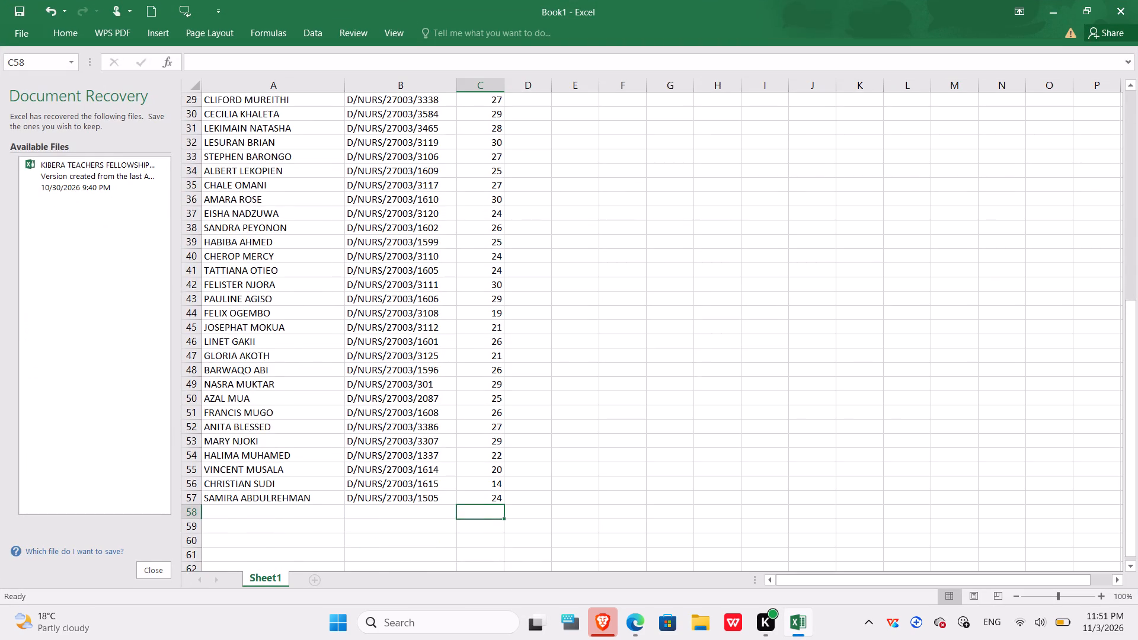
scroll(498, 535, up, 1)
scroll(498, 535, down, 2)
scroll(498, 535, up, 3)
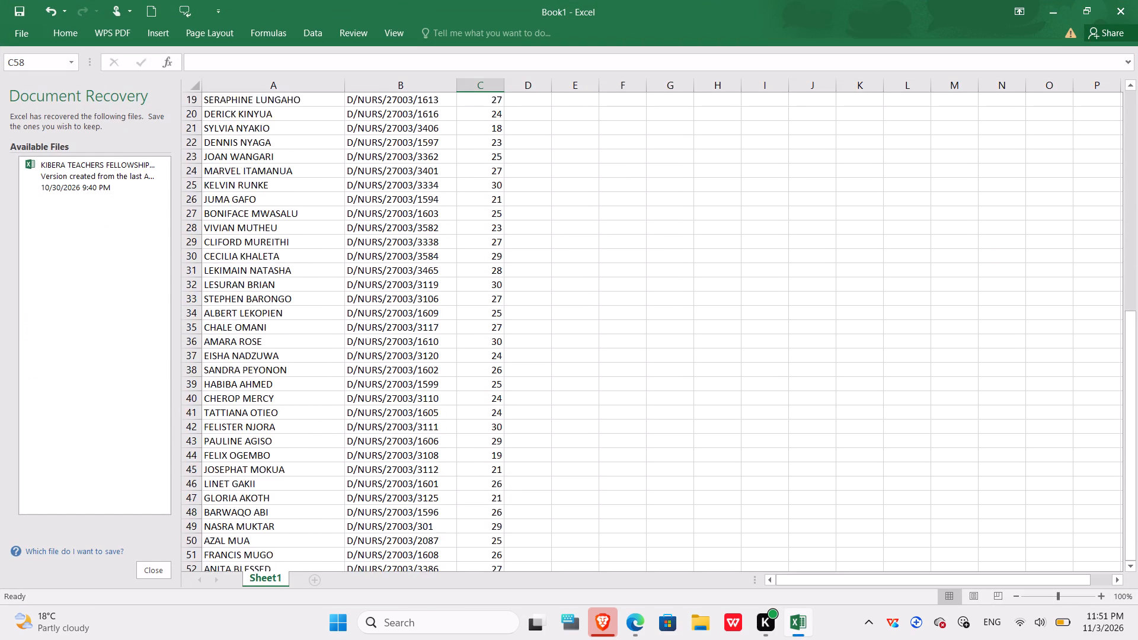
scroll(498, 535, up, 5)
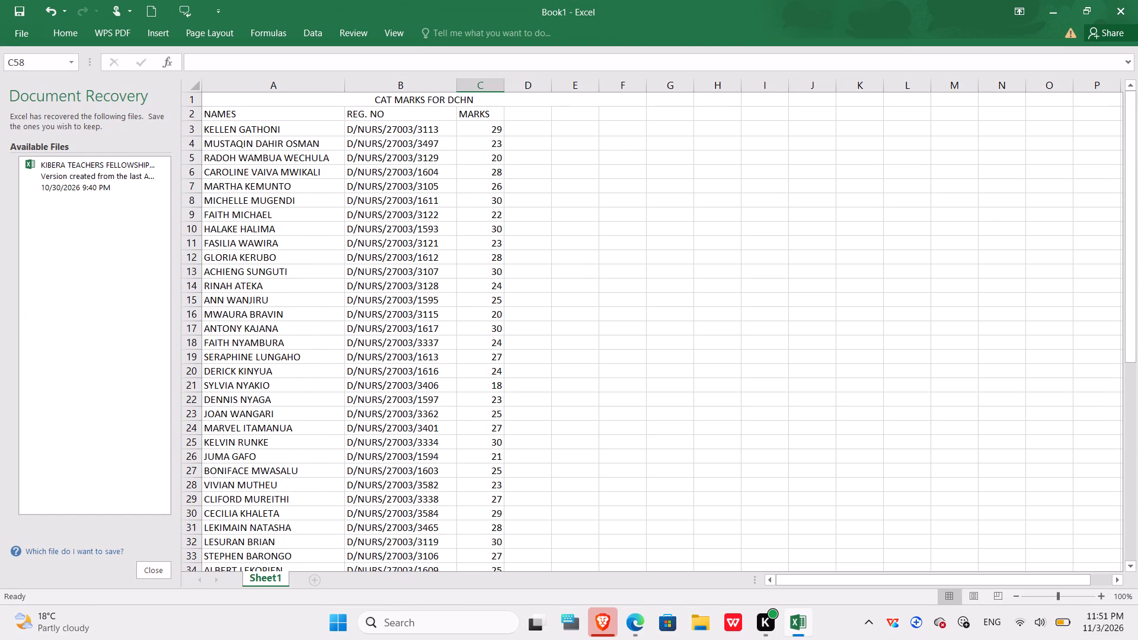
scroll(498, 334, down, 1)
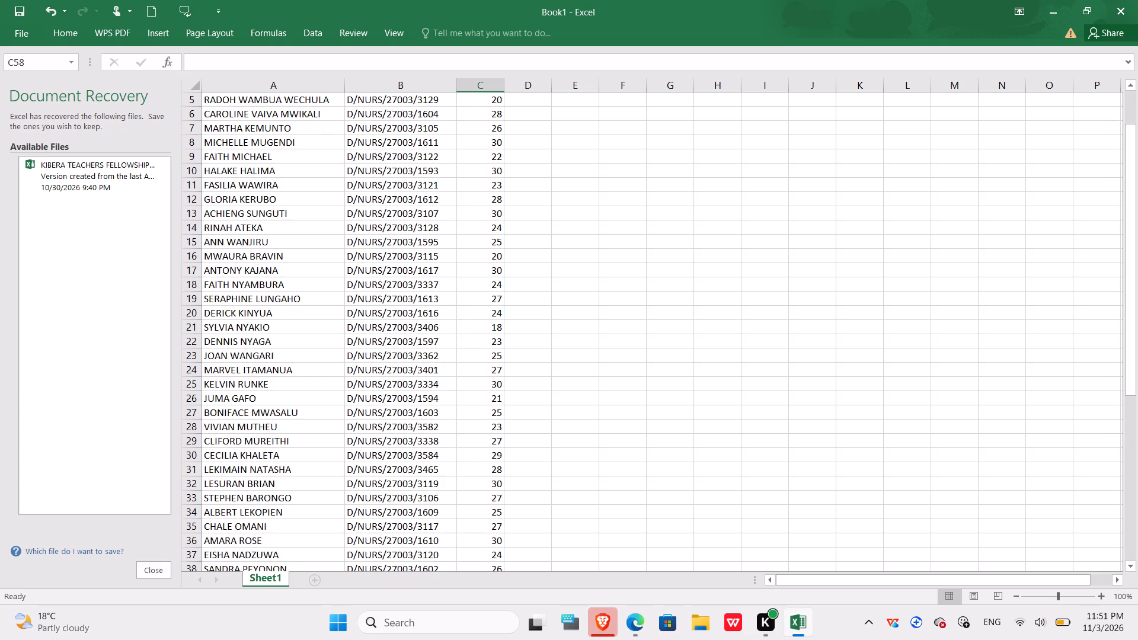
scroll(209, 101, down, 6)
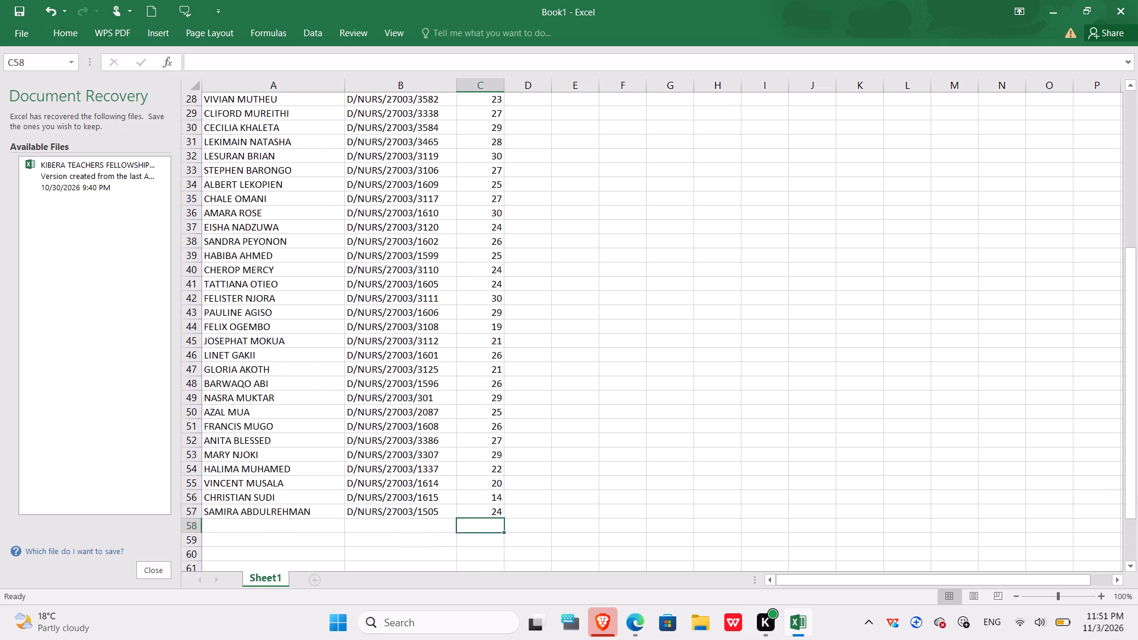
Enter the label MEAN in cell A59, two rows below the last student.
scroll(209, 101, down, 1)
click(219, 215)
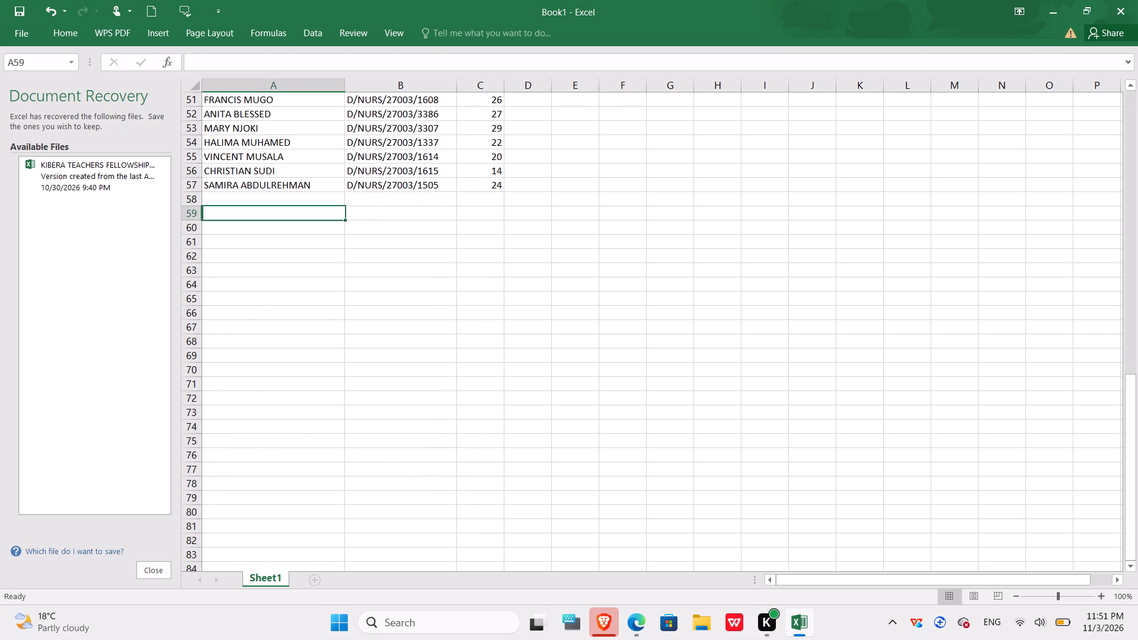
key(m)
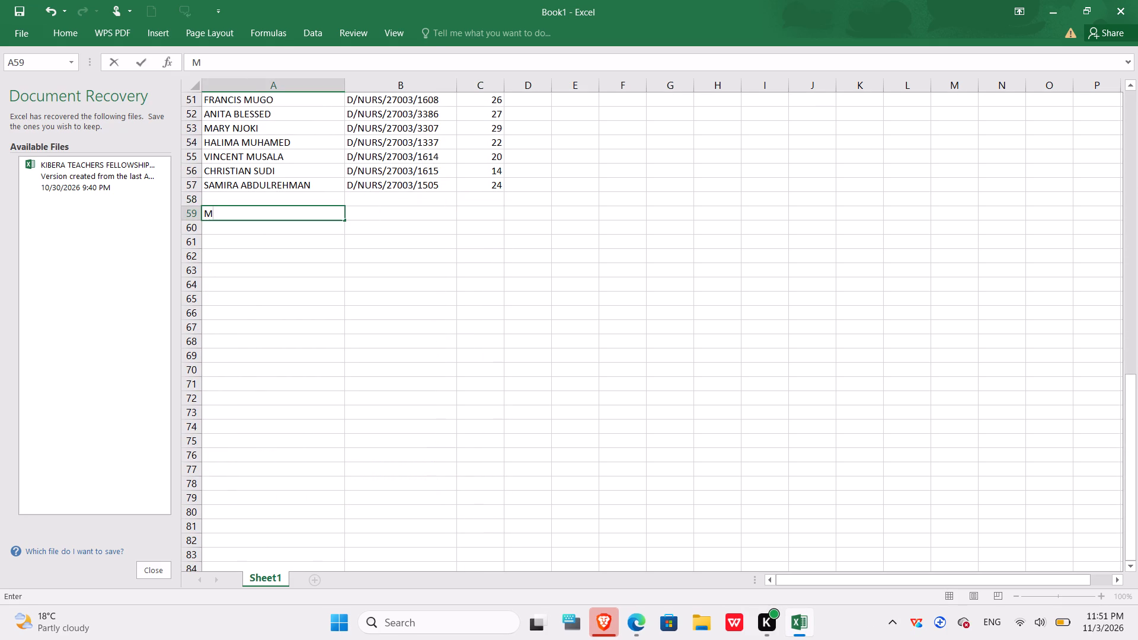
key(e)
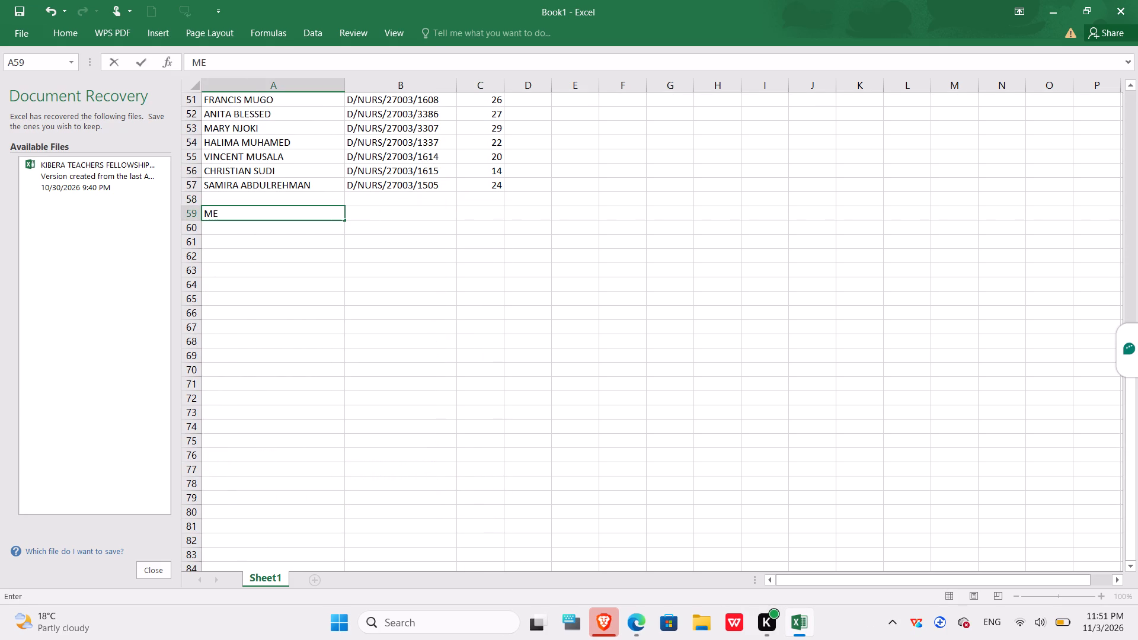
text(AN)
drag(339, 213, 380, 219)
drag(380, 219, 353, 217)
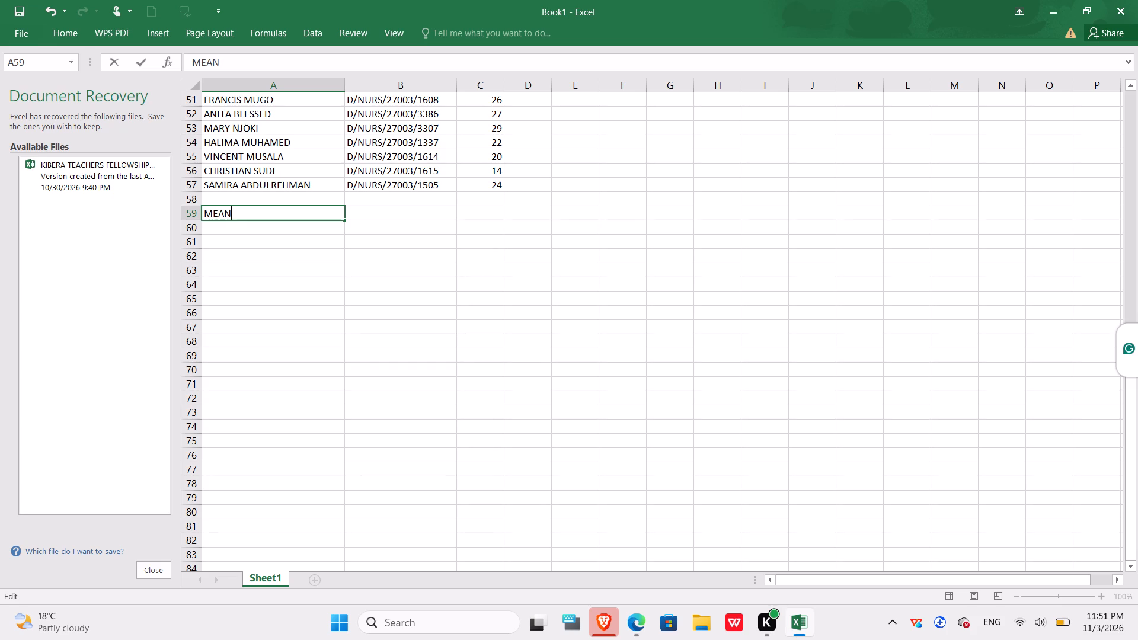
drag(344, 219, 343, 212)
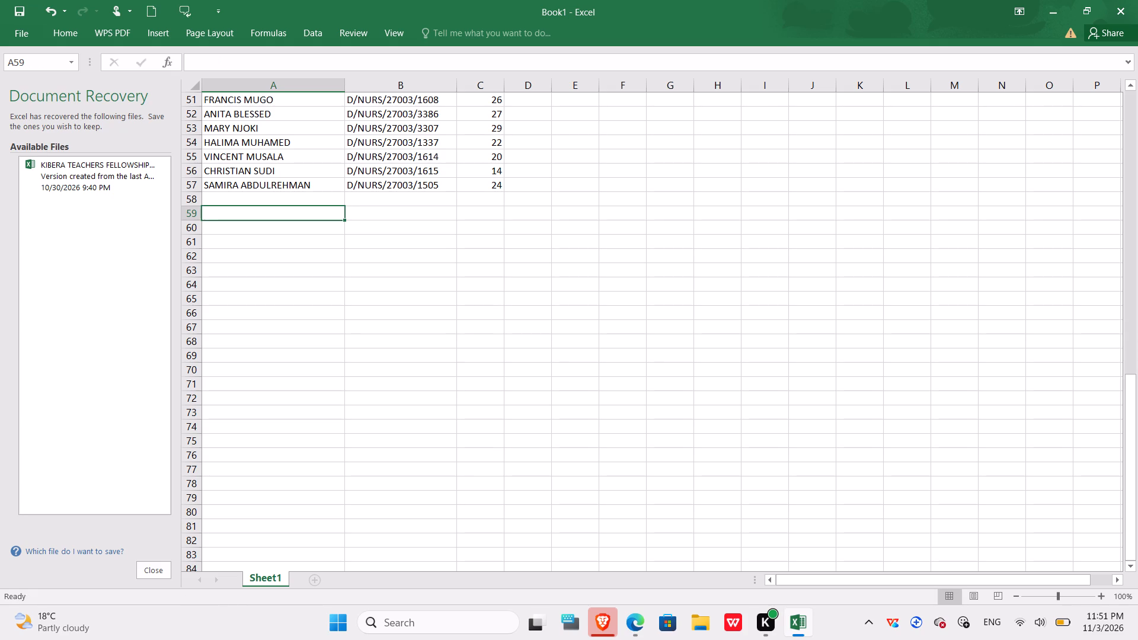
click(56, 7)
Merge and centre cells A59 and B59 so the MEAN label spans the name and registration number columns.
drag(343, 216, 355, 216)
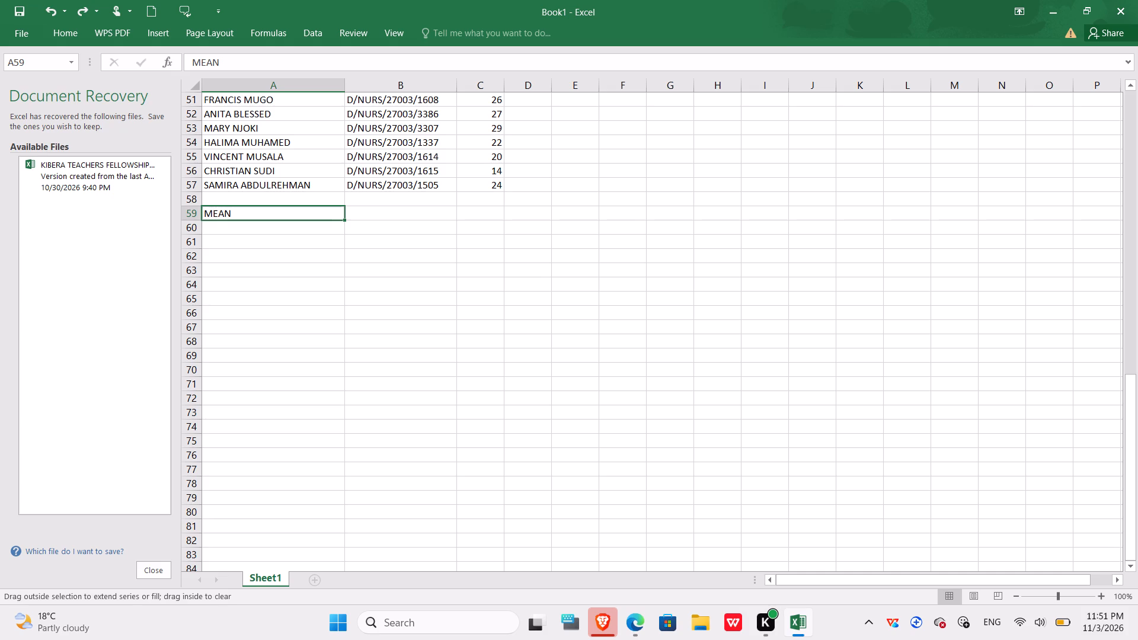
drag(355, 216, 381, 216)
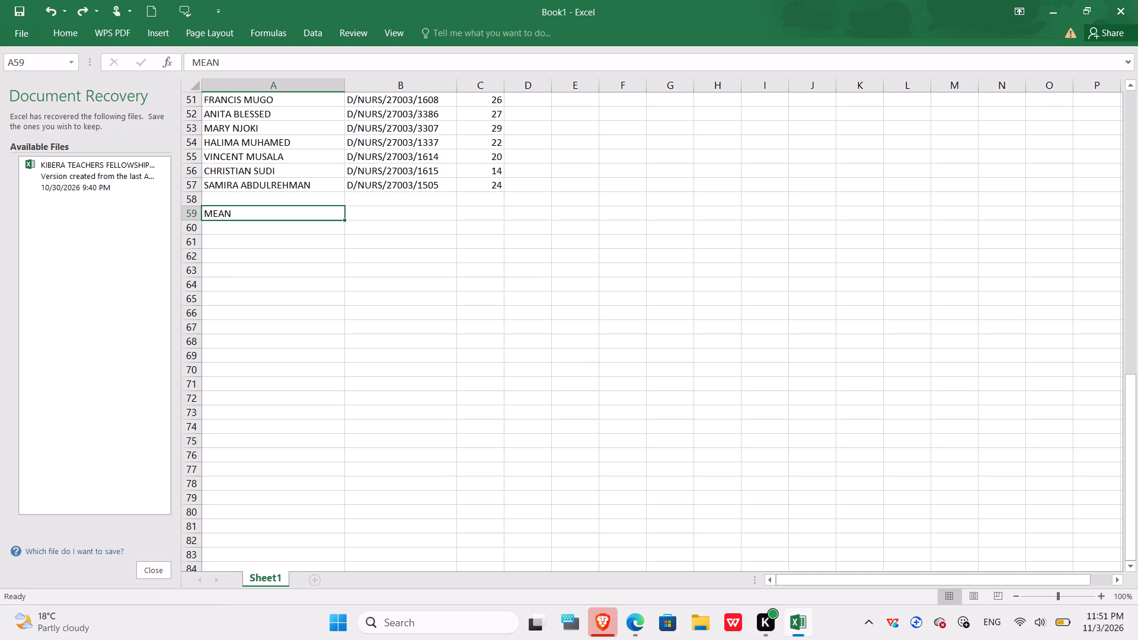
drag(343, 219, 381, 218)
drag(334, 214, 382, 213)
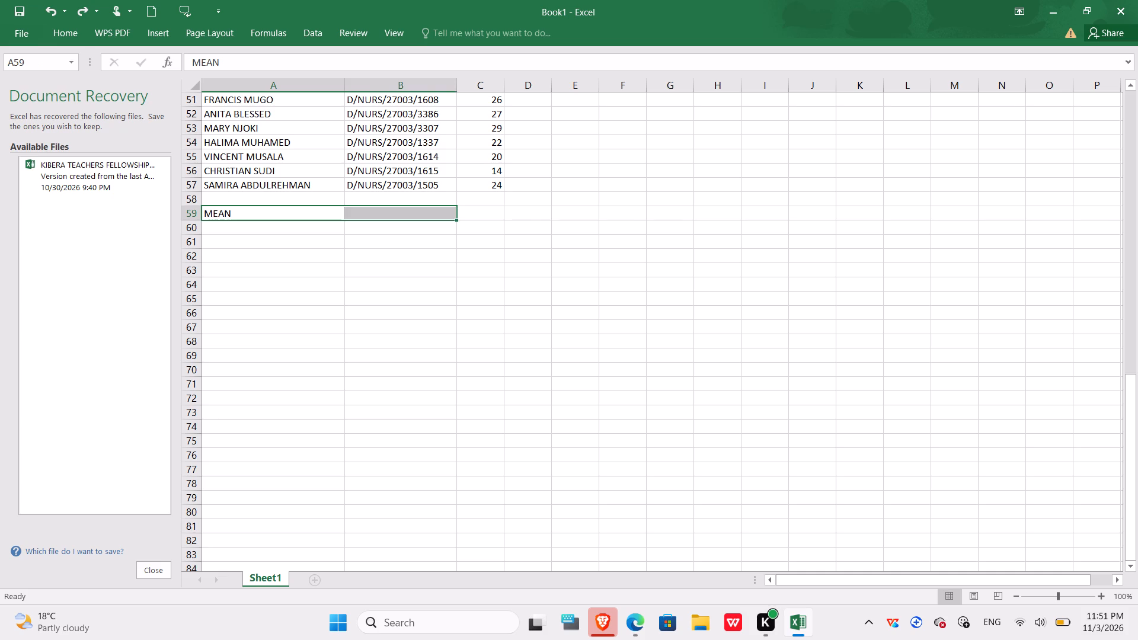
right_click(382, 213)
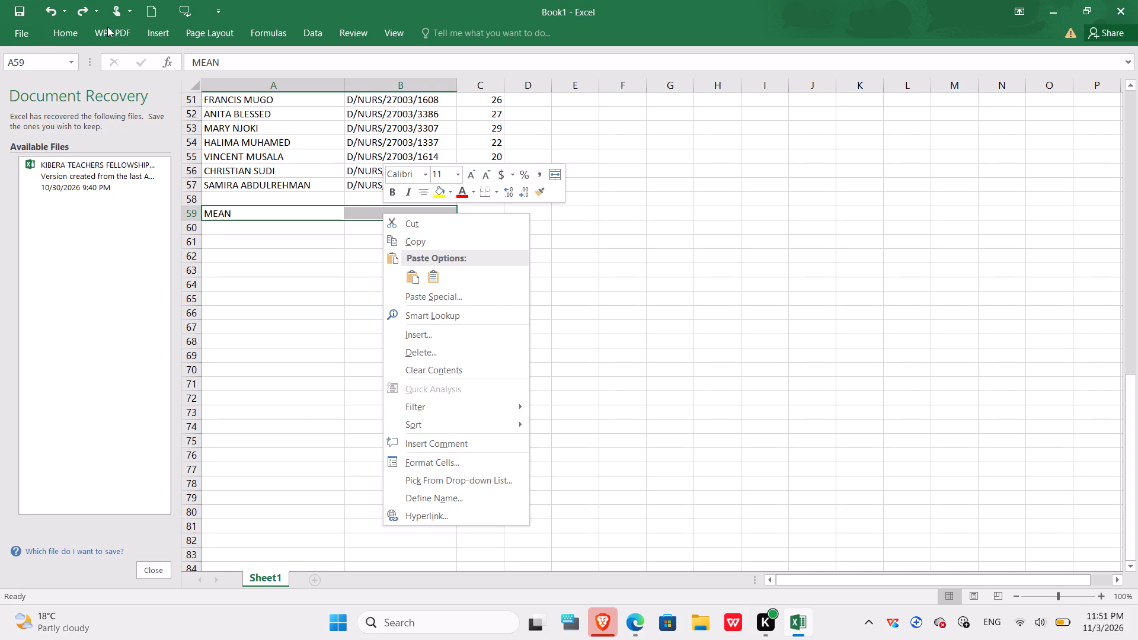
click(61, 30)
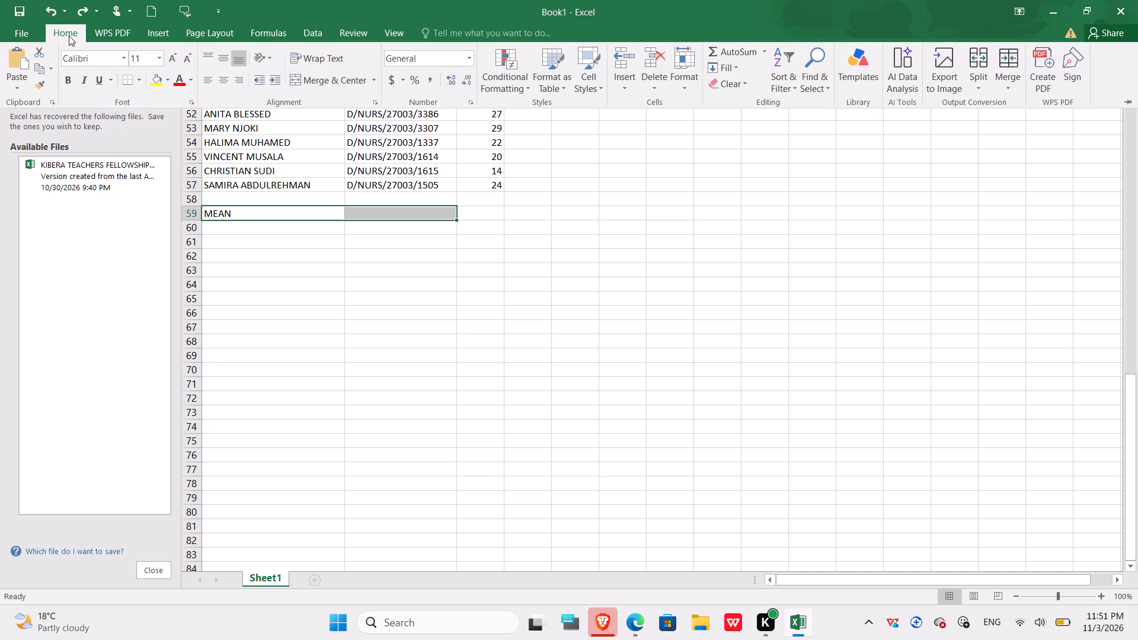
click(306, 85)
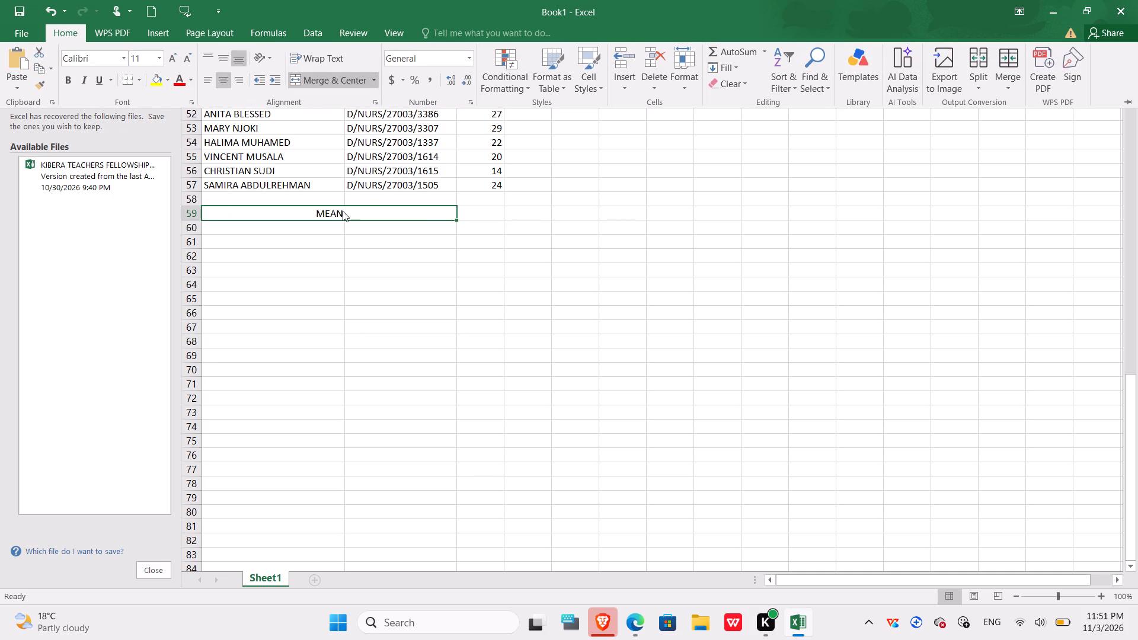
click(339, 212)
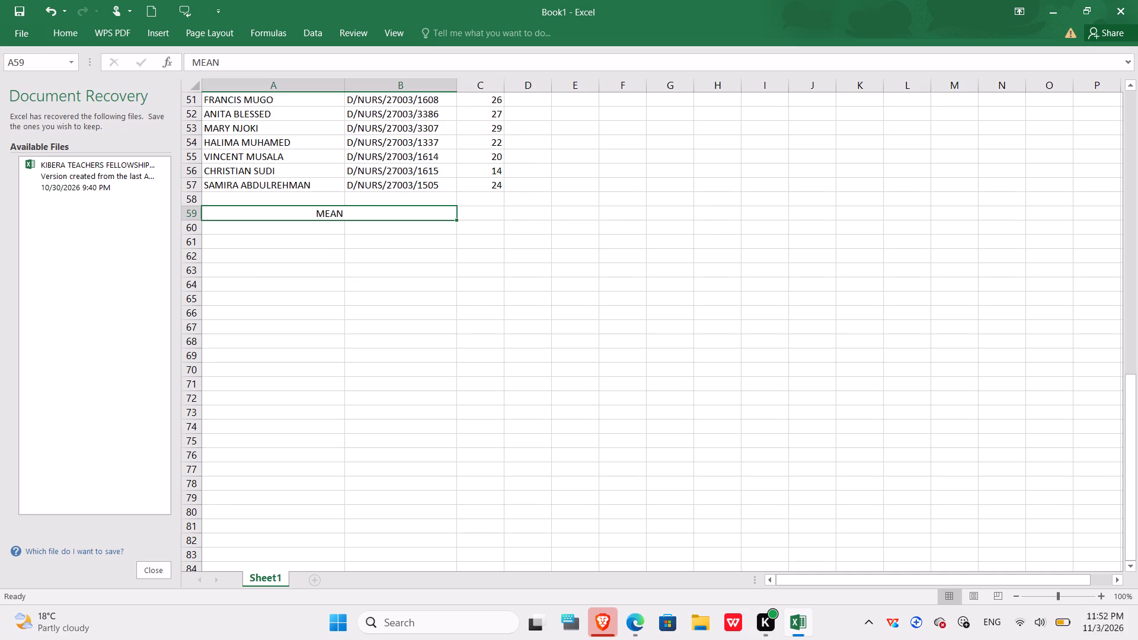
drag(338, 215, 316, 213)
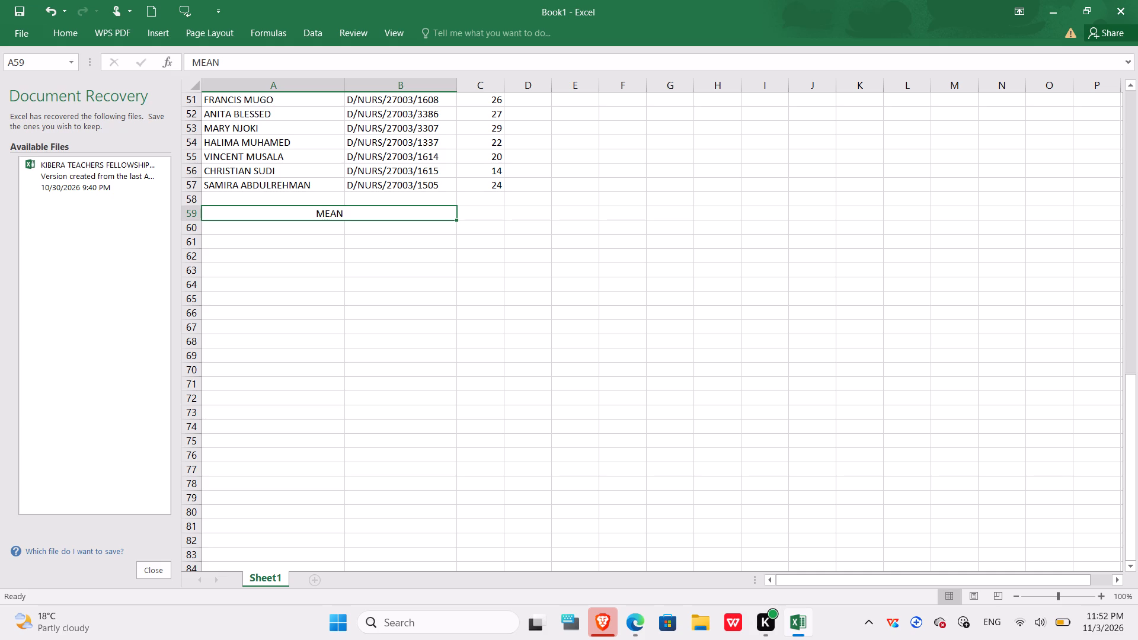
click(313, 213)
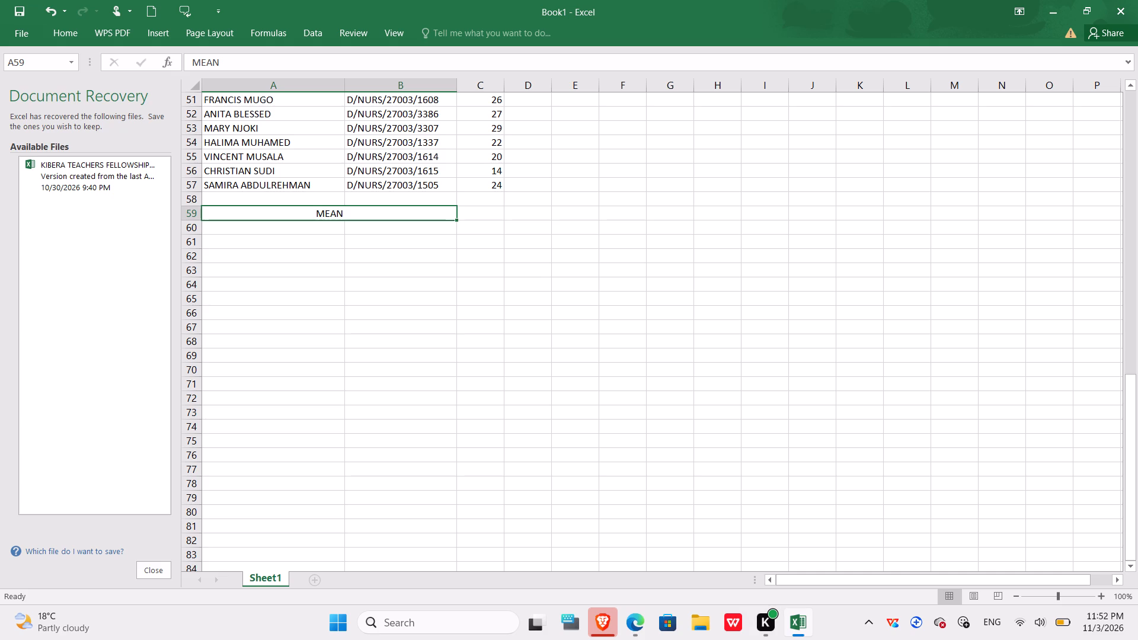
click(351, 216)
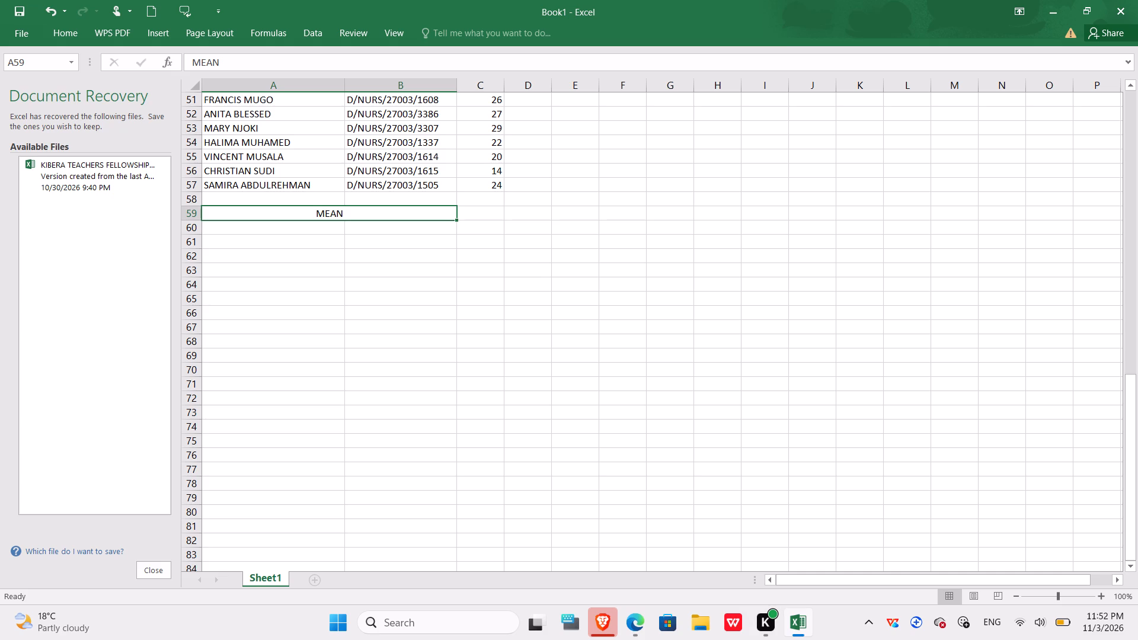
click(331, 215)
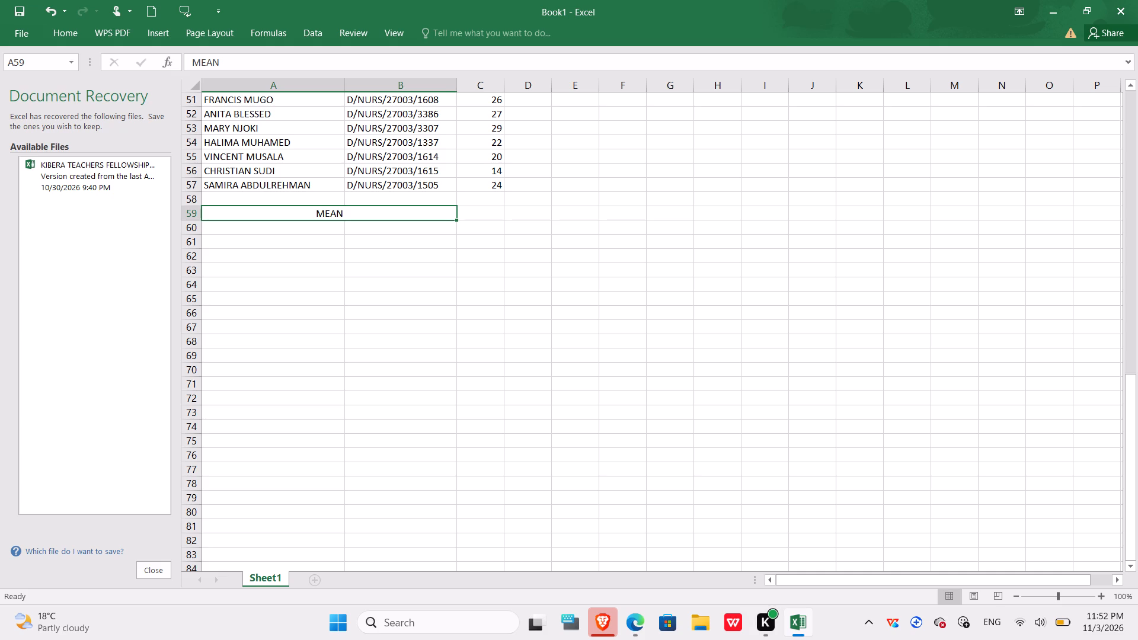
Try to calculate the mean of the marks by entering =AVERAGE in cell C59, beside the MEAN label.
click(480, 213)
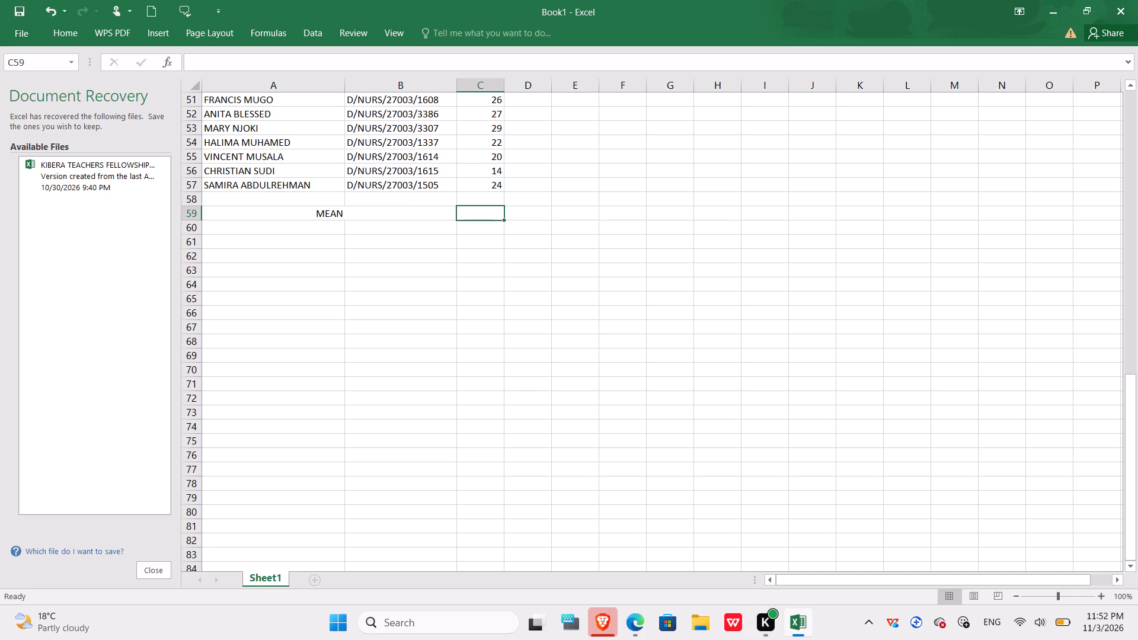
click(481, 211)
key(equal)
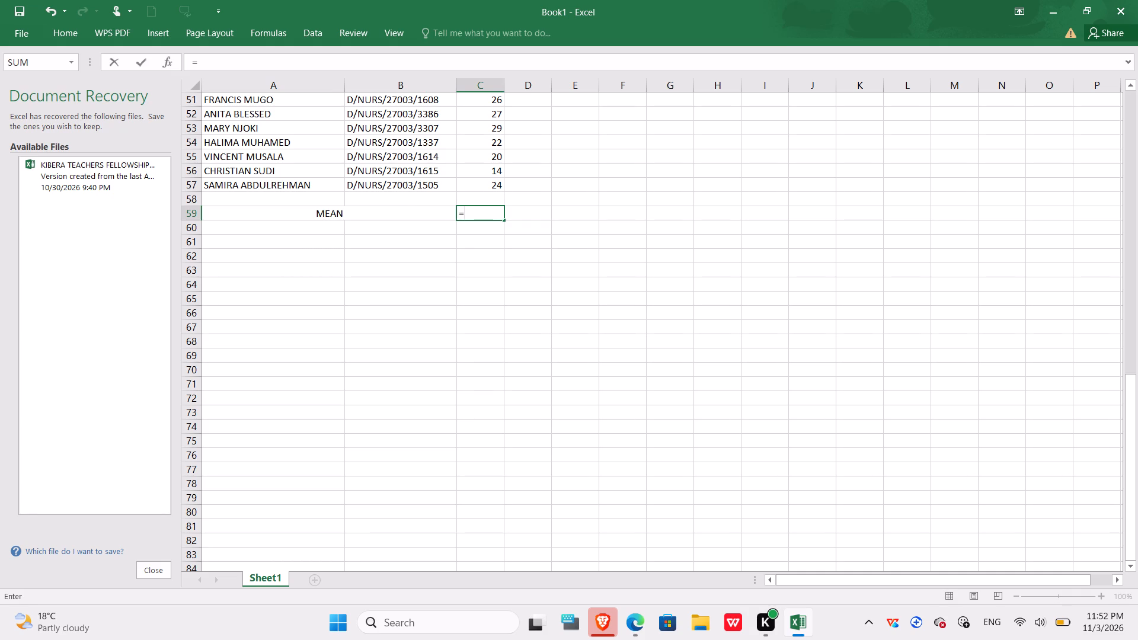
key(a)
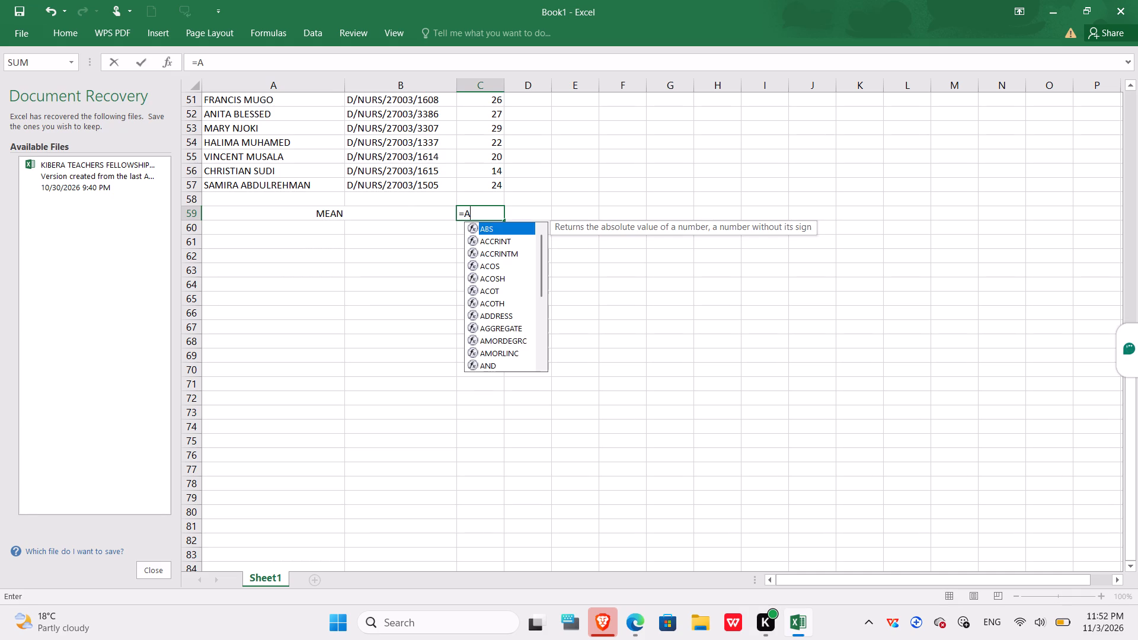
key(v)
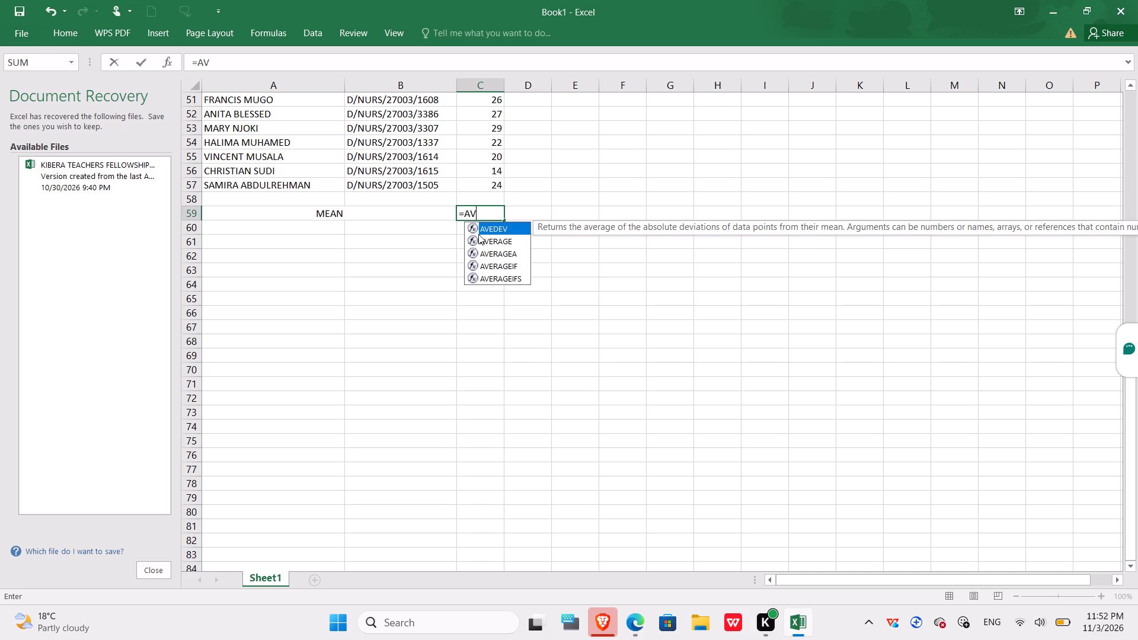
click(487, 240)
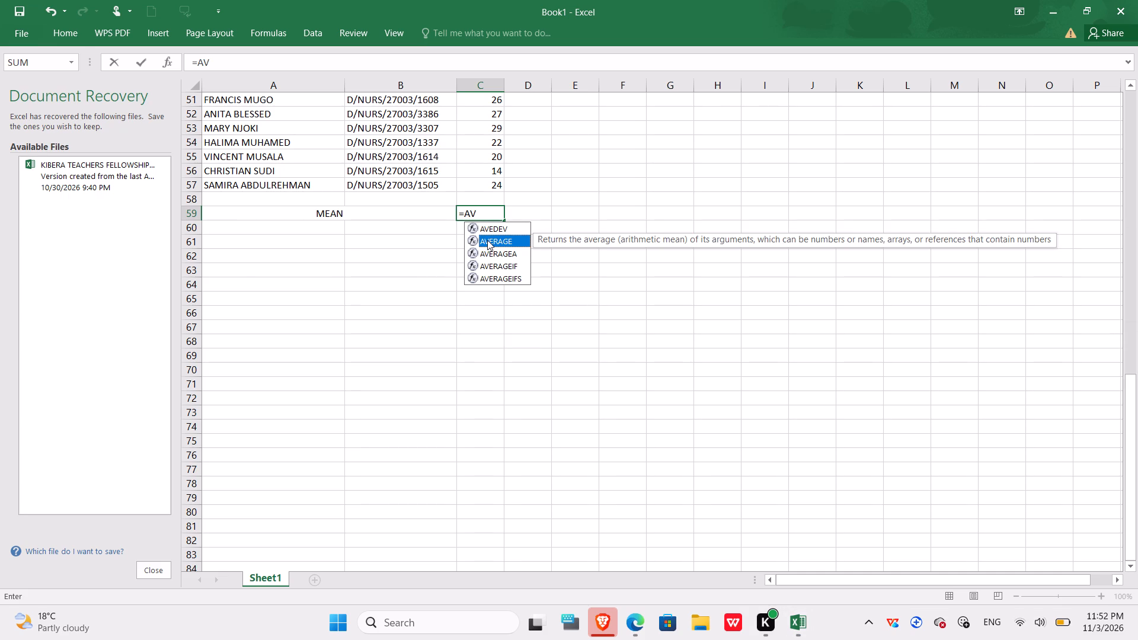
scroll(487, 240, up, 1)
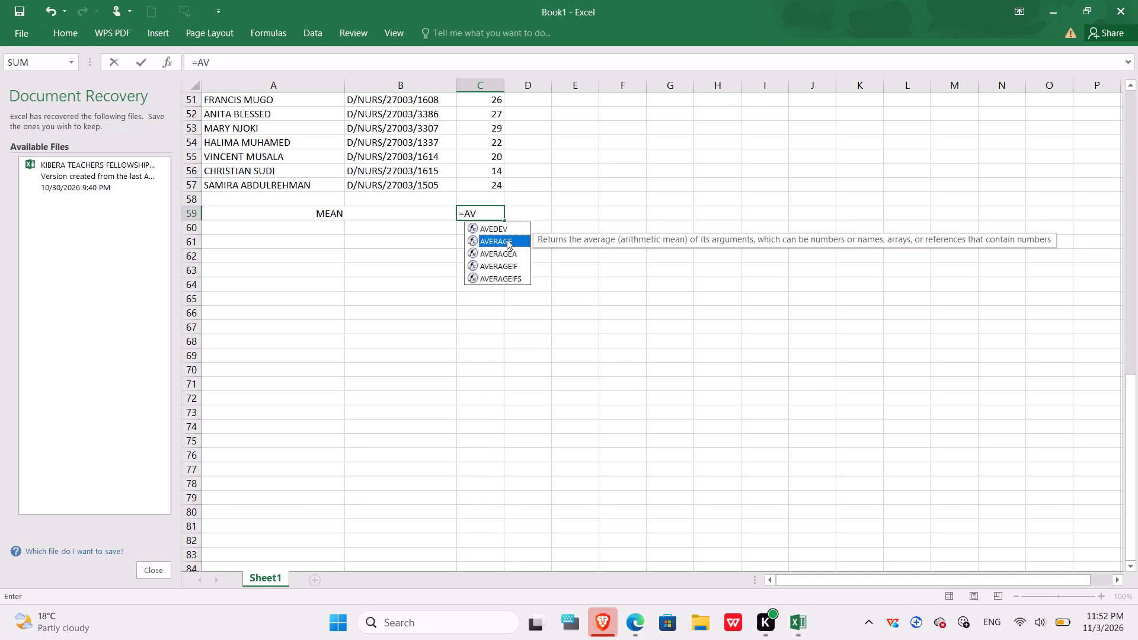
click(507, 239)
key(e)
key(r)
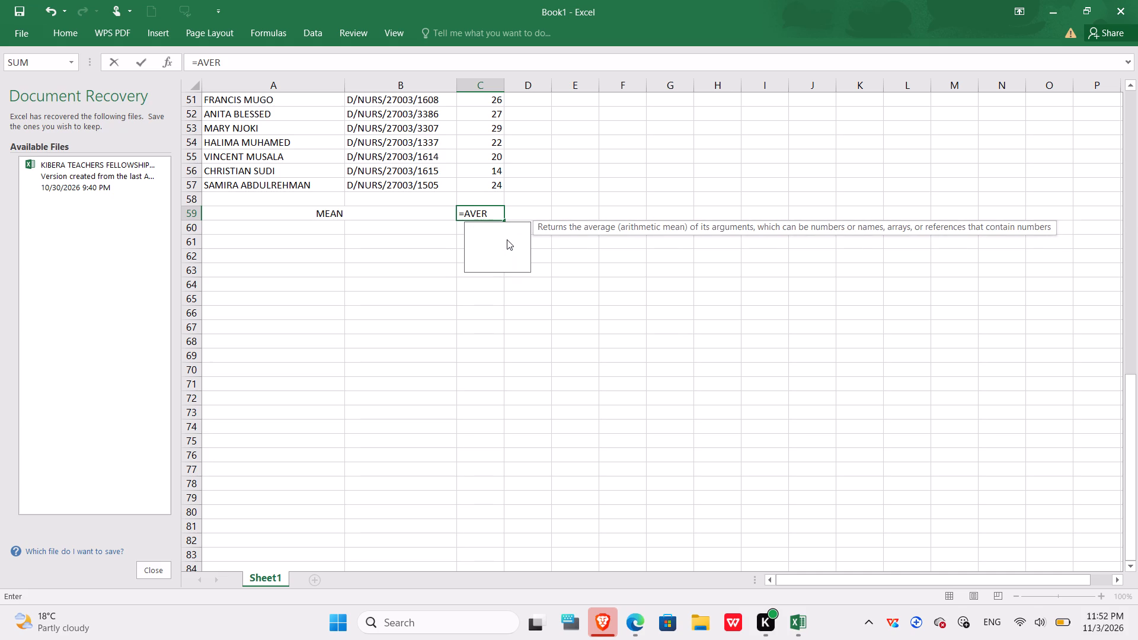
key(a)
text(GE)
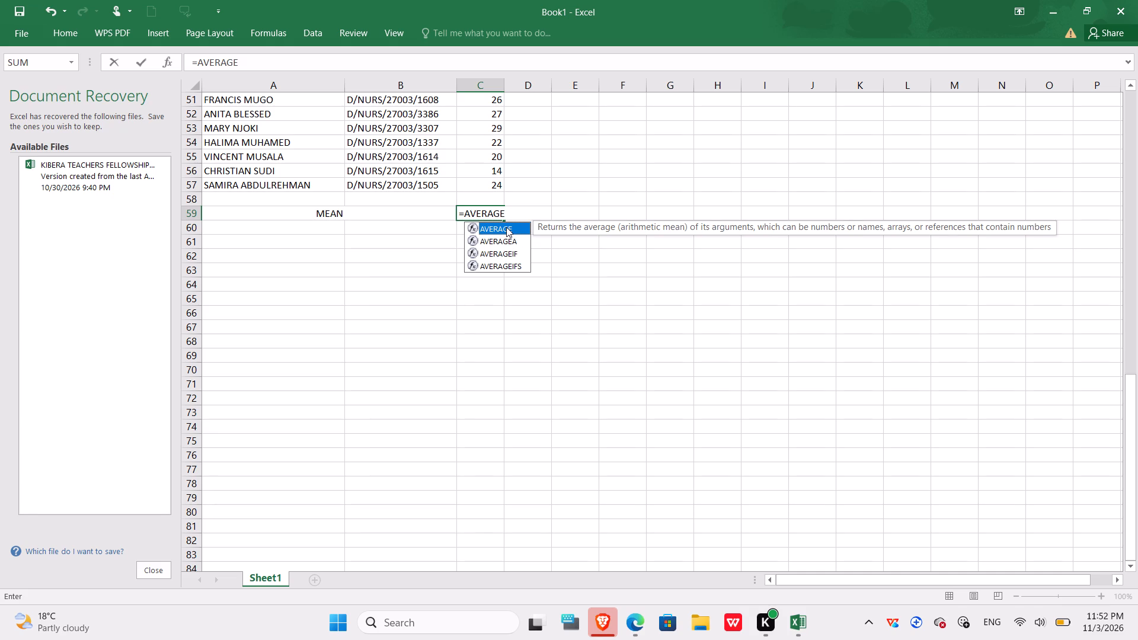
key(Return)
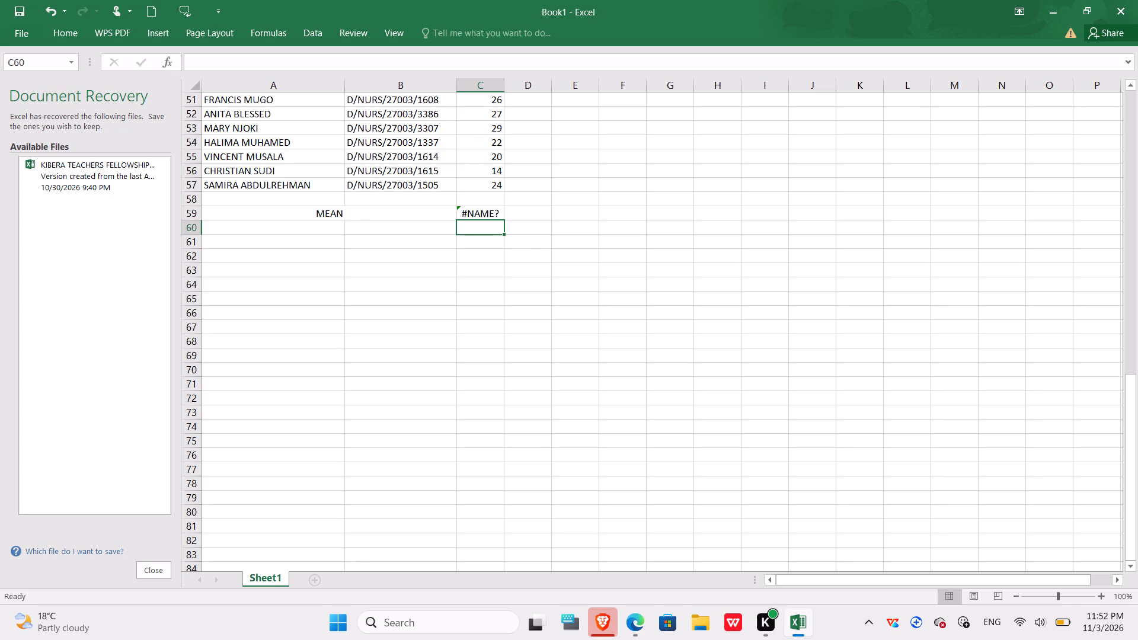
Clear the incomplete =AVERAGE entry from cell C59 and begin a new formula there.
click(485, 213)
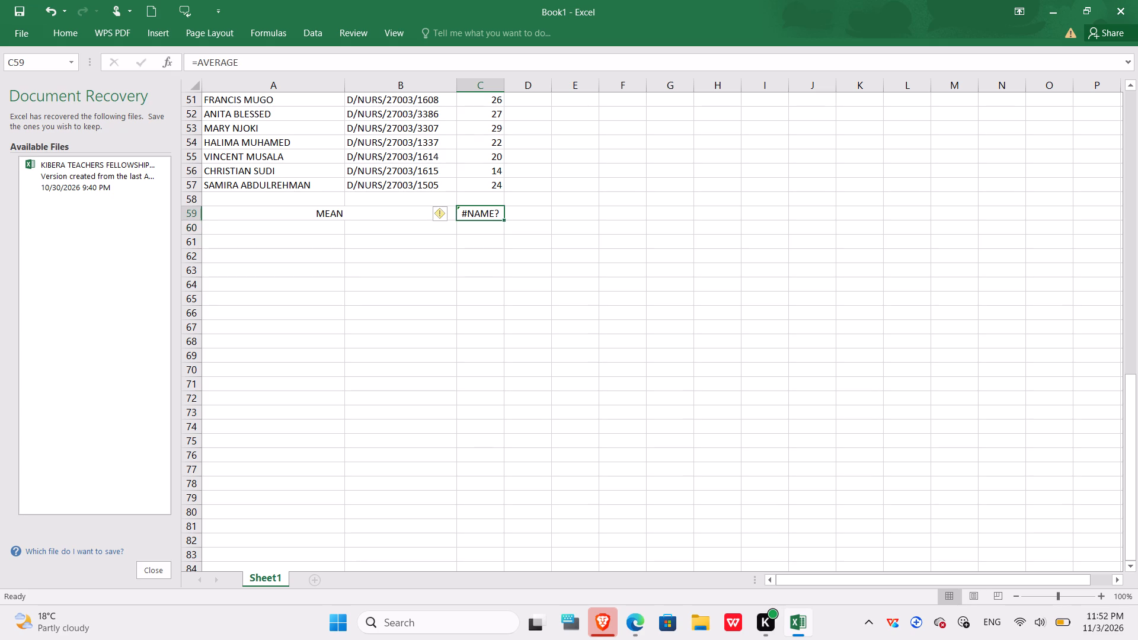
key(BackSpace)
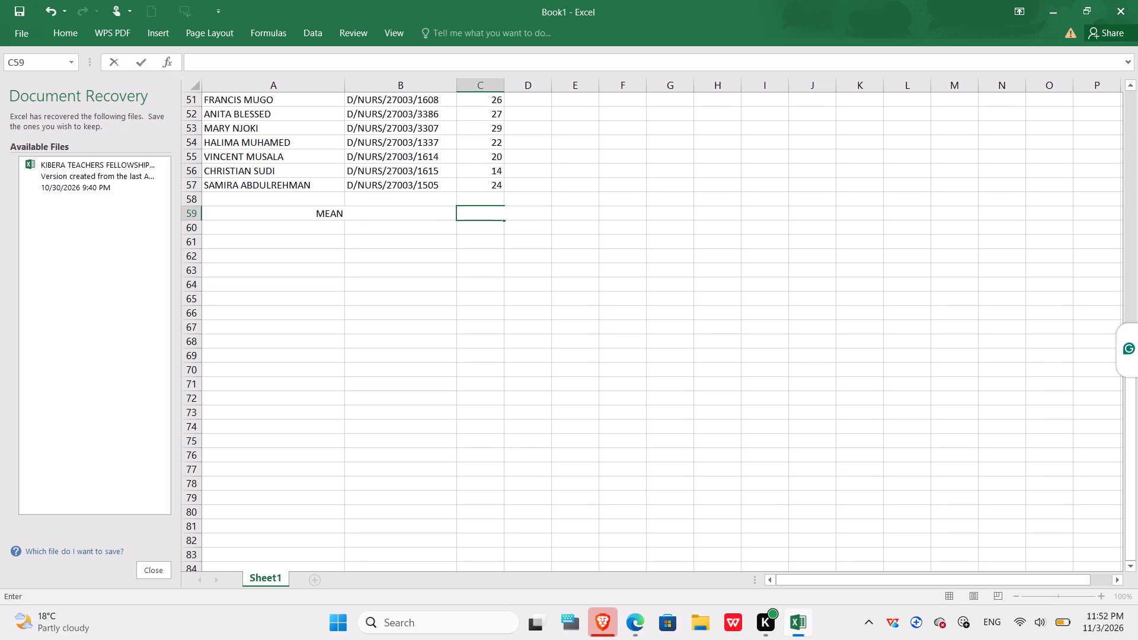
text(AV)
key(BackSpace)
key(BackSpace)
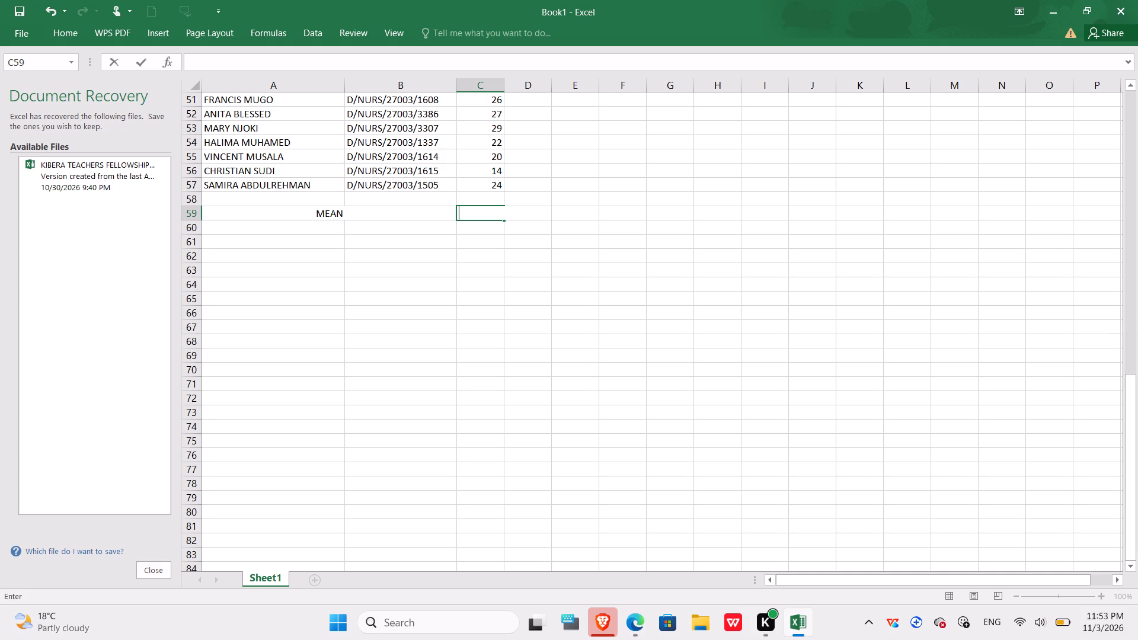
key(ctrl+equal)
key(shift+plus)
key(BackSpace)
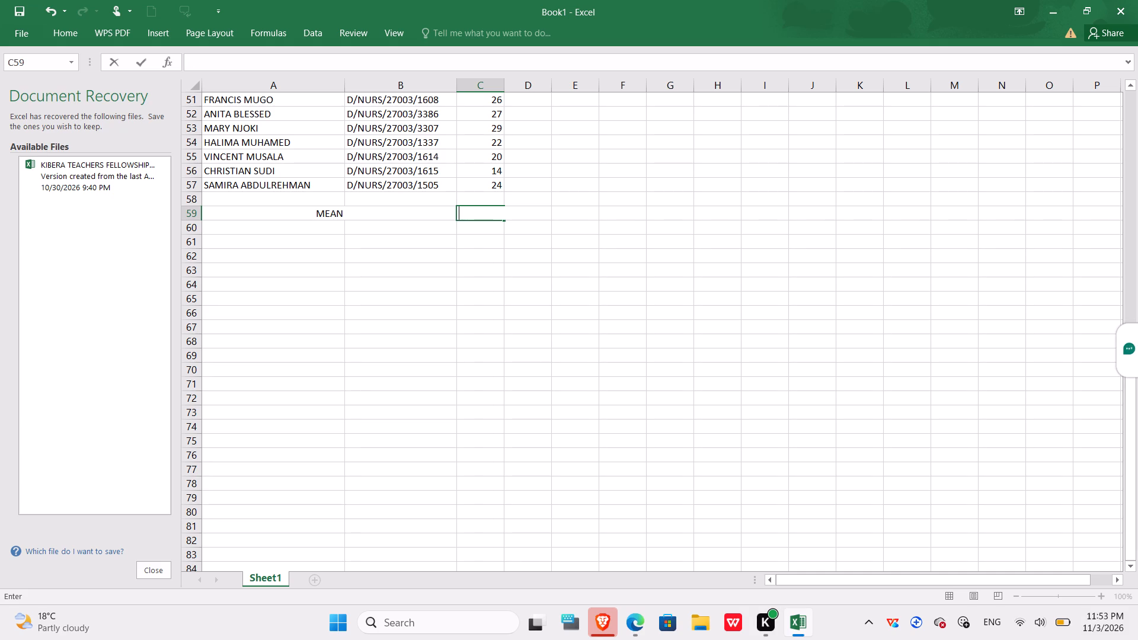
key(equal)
Switch to the Brave browser and pause the YouTube video.
key(space)
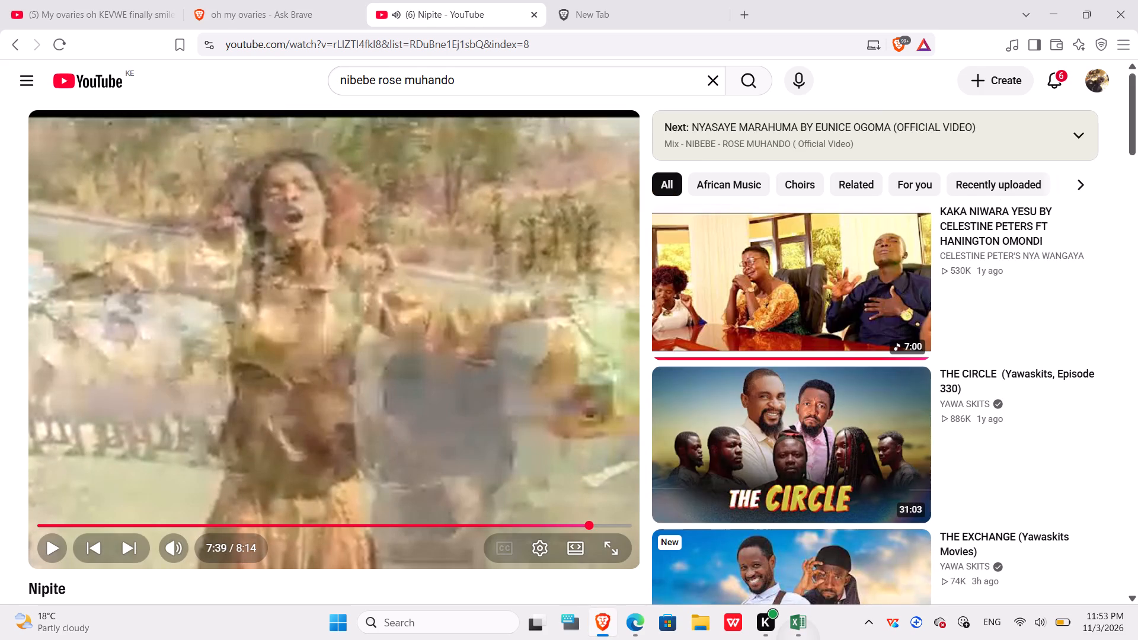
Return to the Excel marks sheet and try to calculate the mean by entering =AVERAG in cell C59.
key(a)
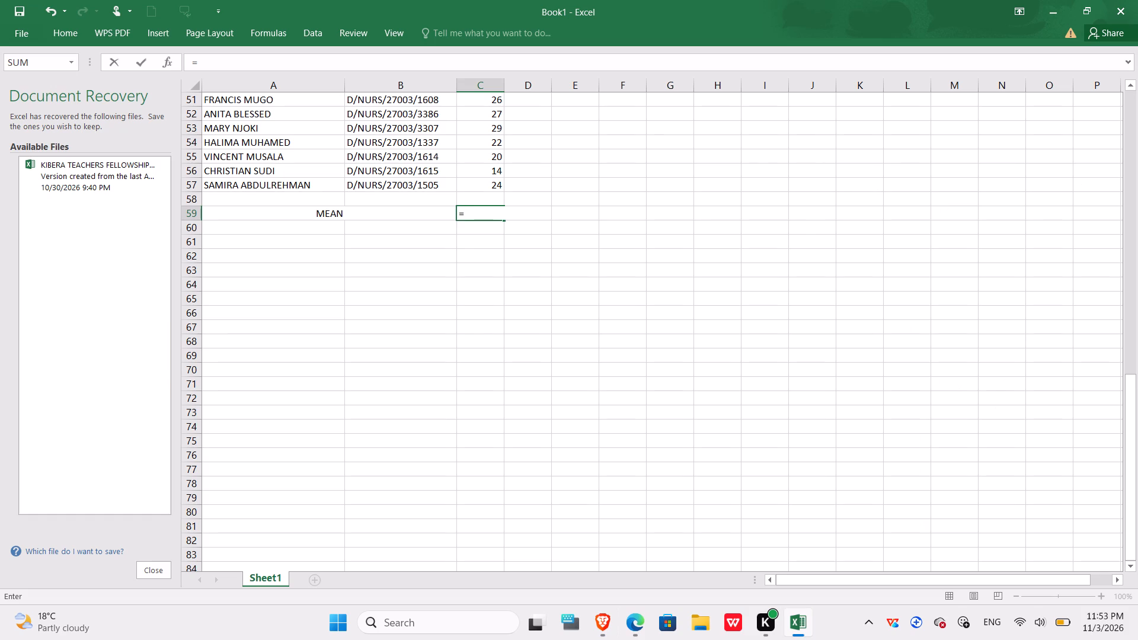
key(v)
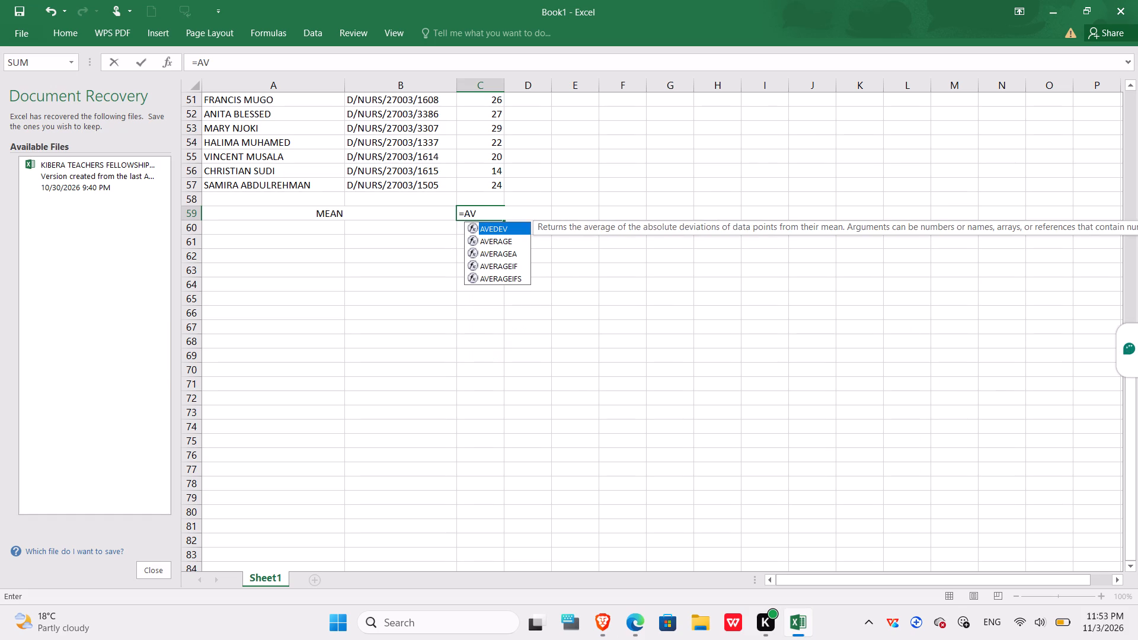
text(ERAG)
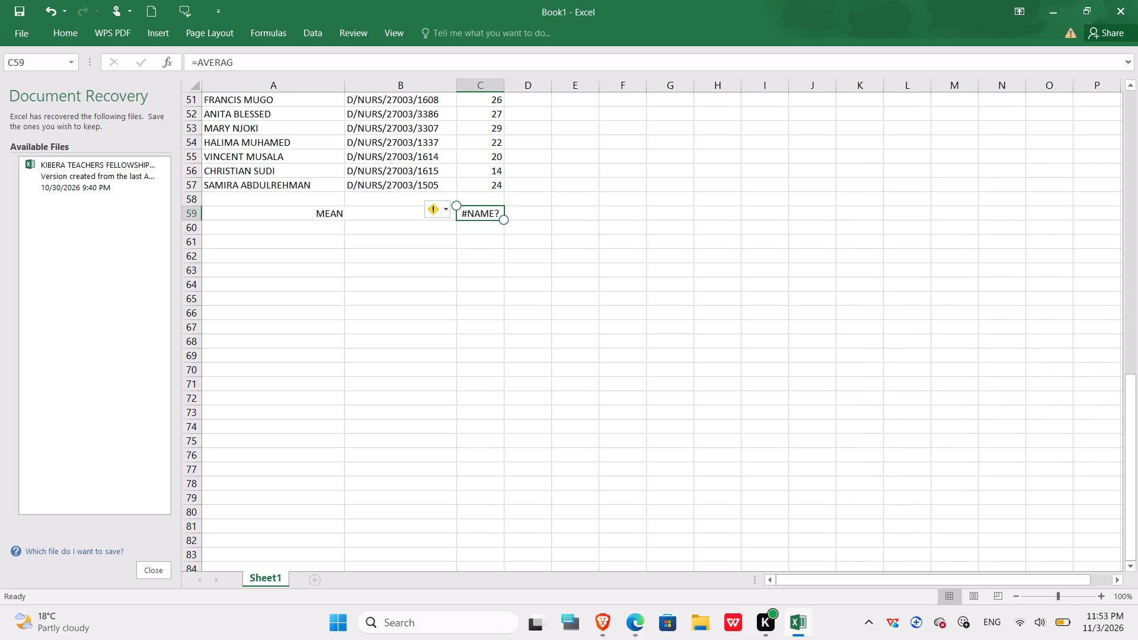
Replace the entry in cell C59 with the AVERAGE function, leaving its argument empty.
key(BackSpace)
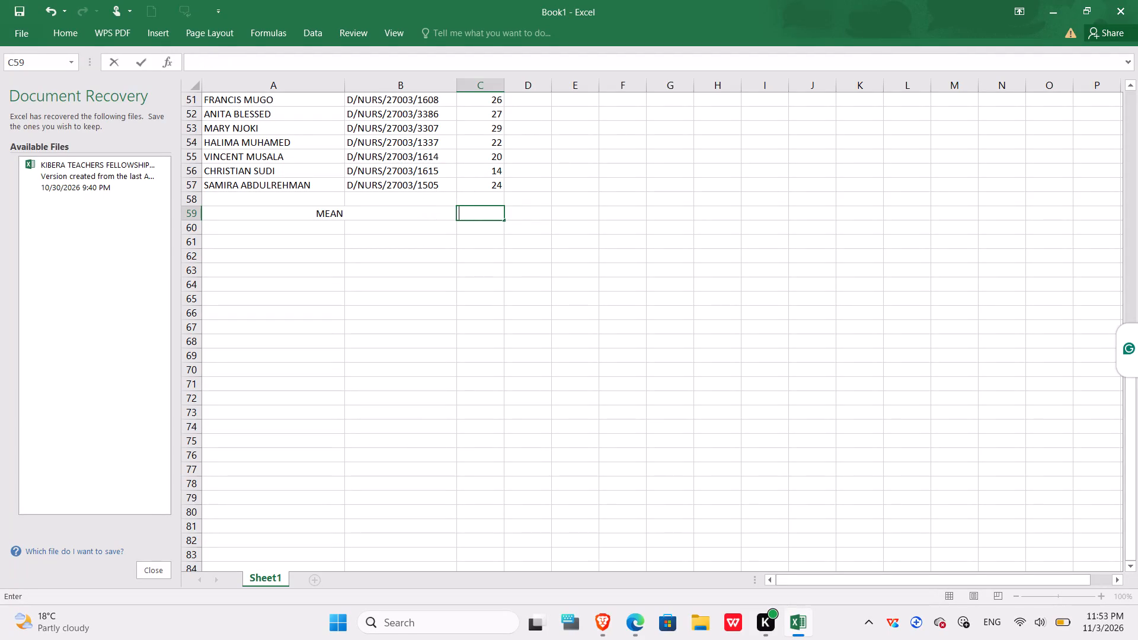
key(equal)
text(AVE)
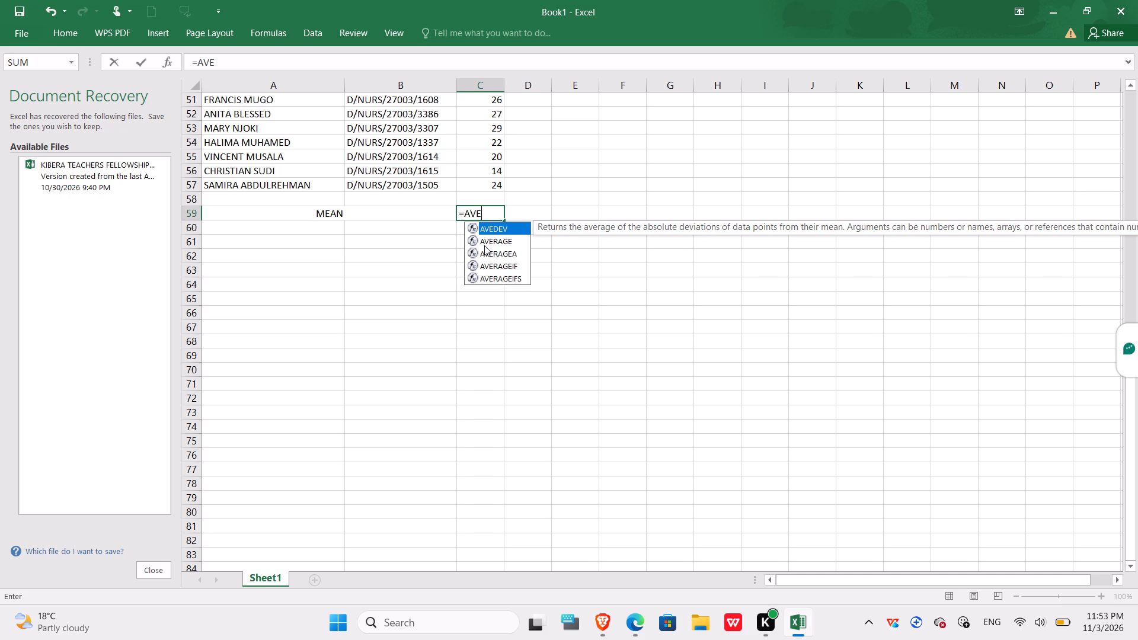
click(484, 241)
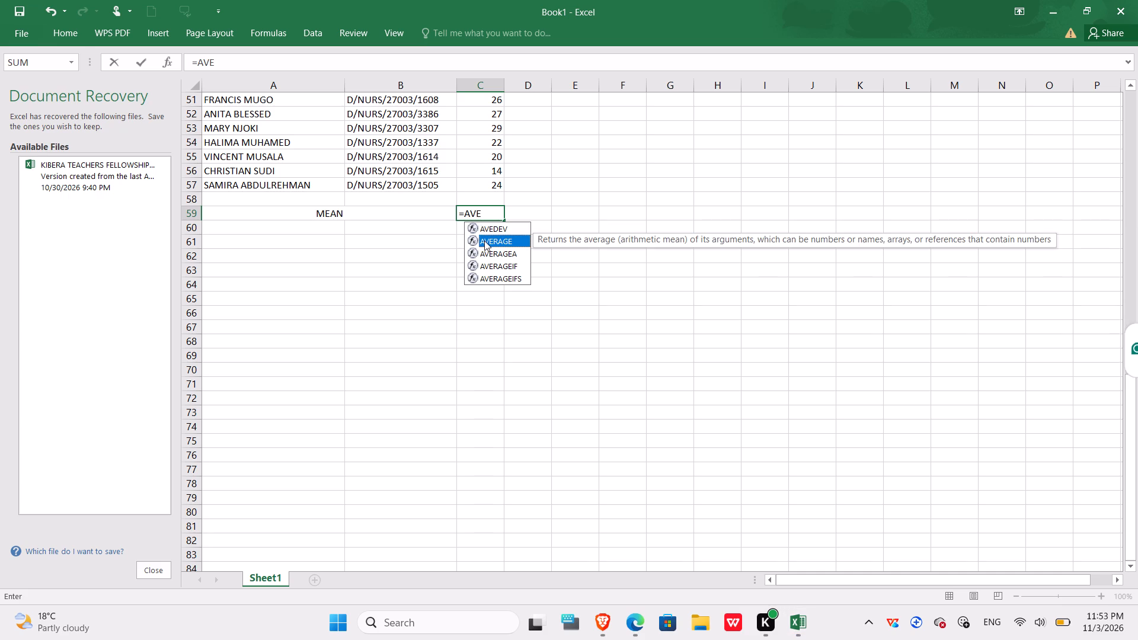
click(484, 241)
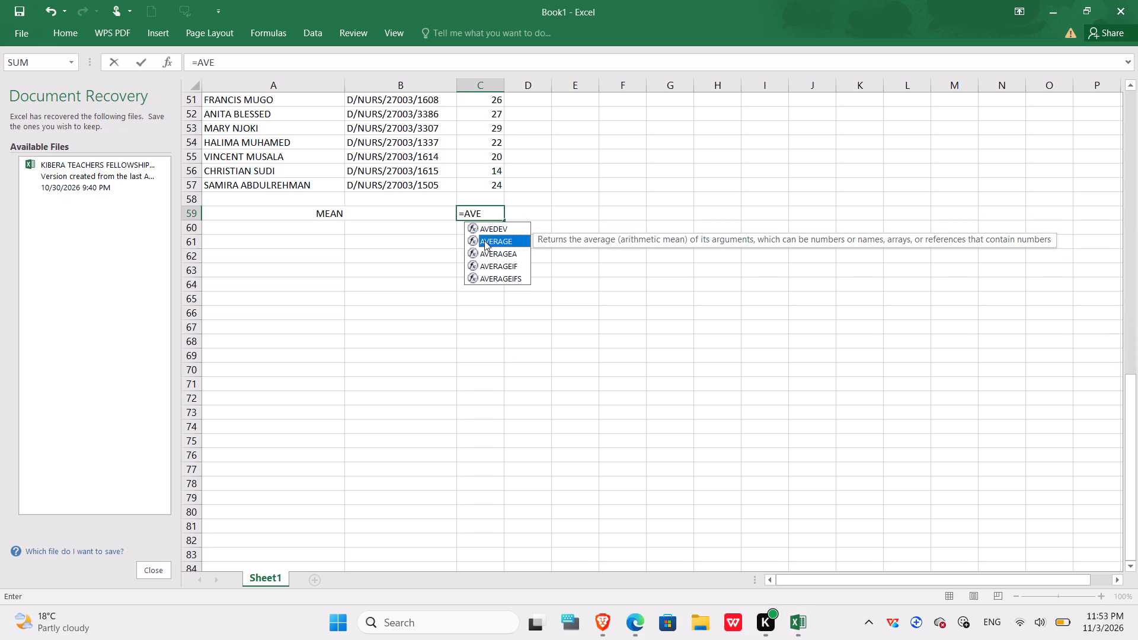
click(484, 241)
double_click(484, 241)
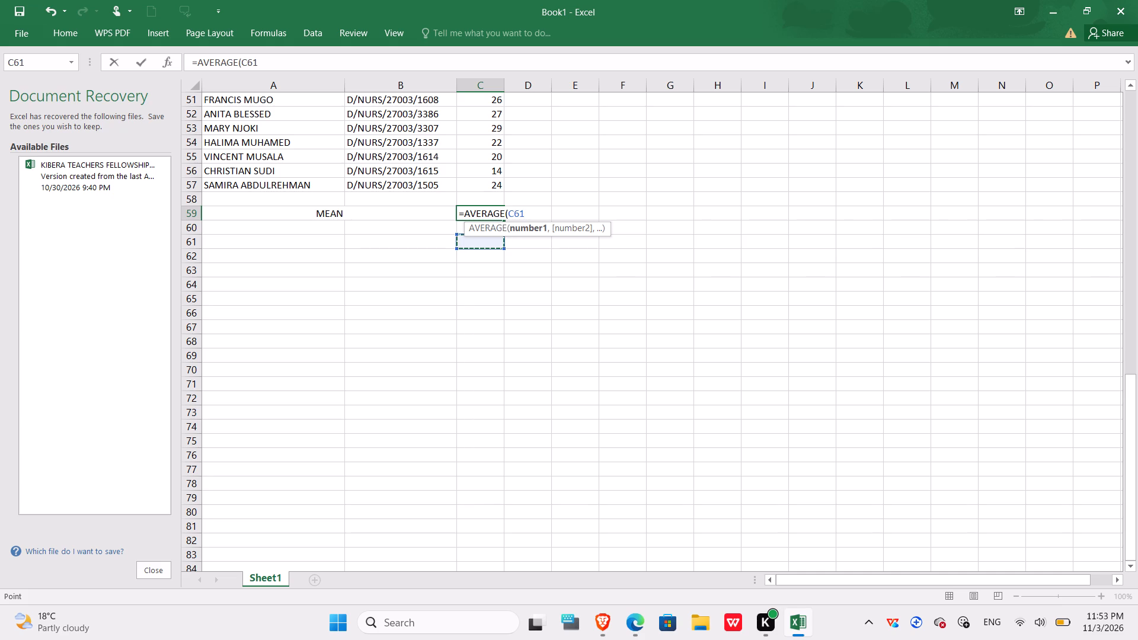
click(528, 213)
key(BackSpace)
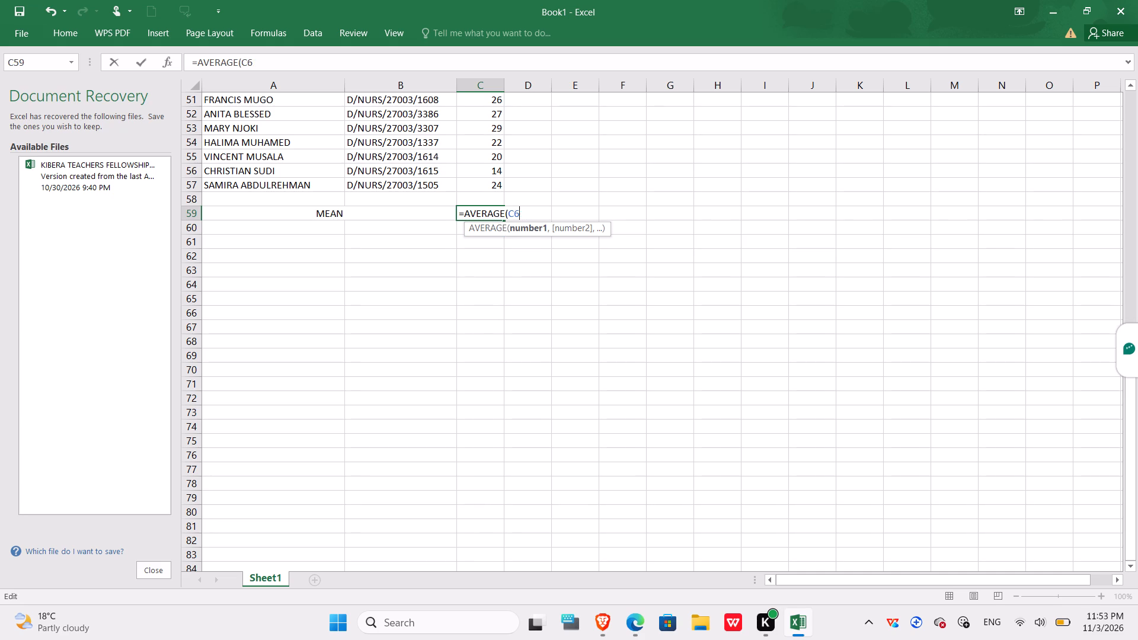
key(BackSpace)
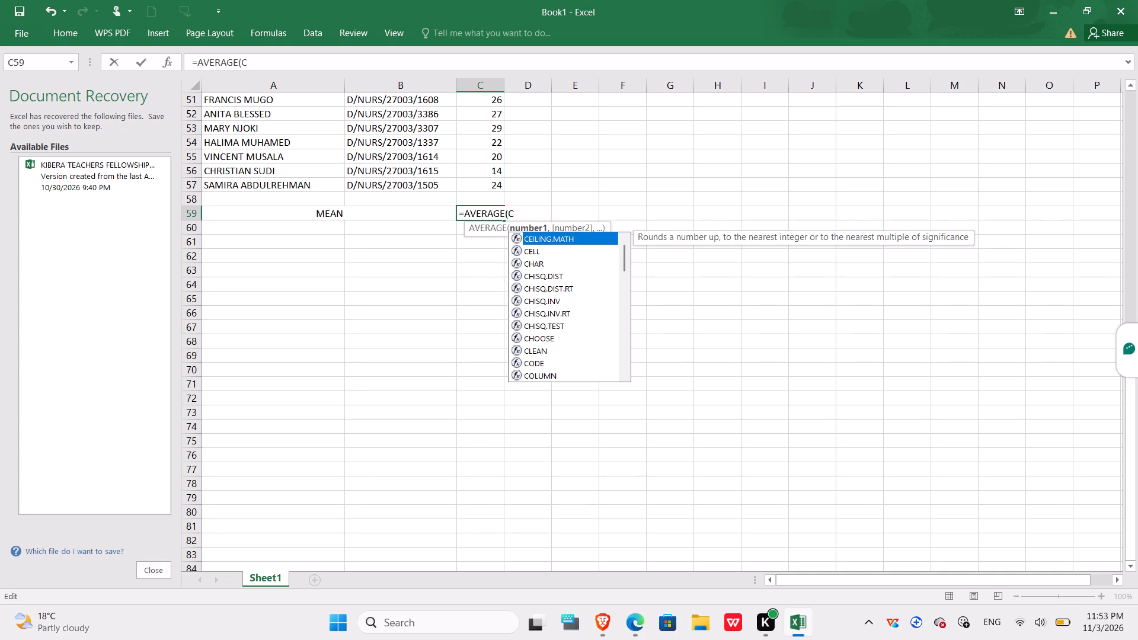
key(BackSpace)
Complete the mean formula in C59 with all students' marks, C3:C57, as the AVERAGE range.
scroll(528, 213, up, 2)
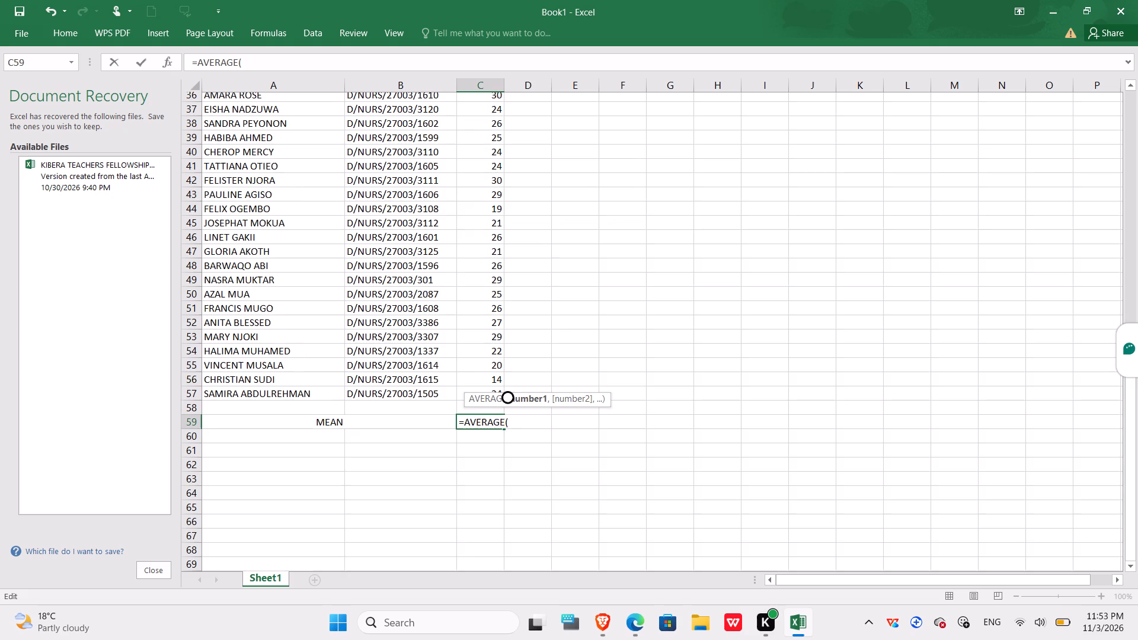
scroll(528, 210, up, 4)
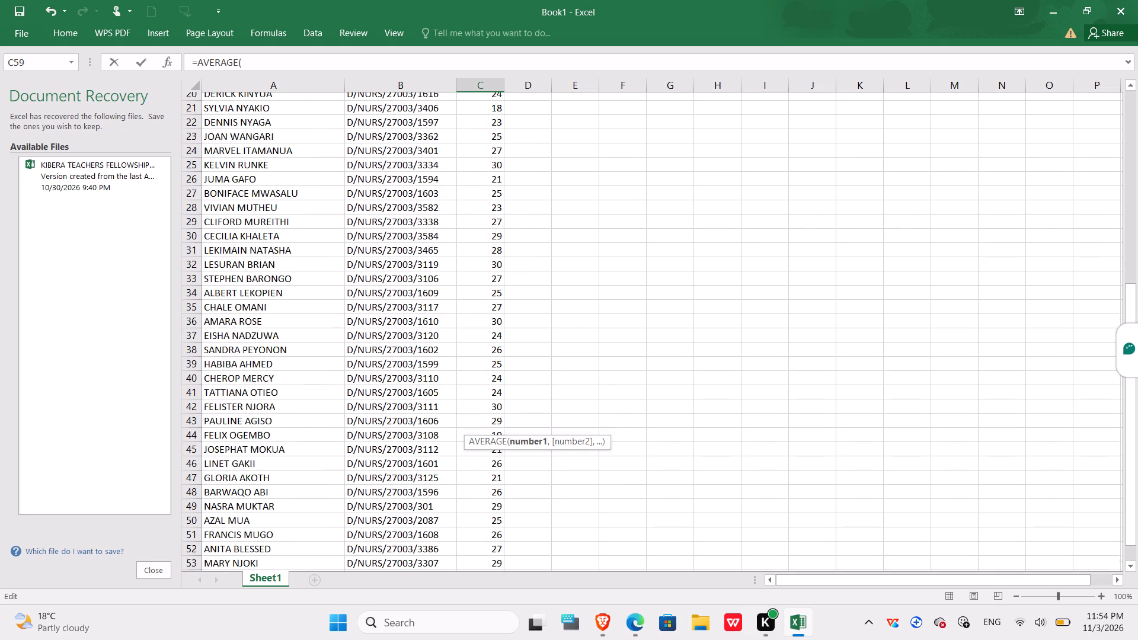
scroll(528, 210, up, 7)
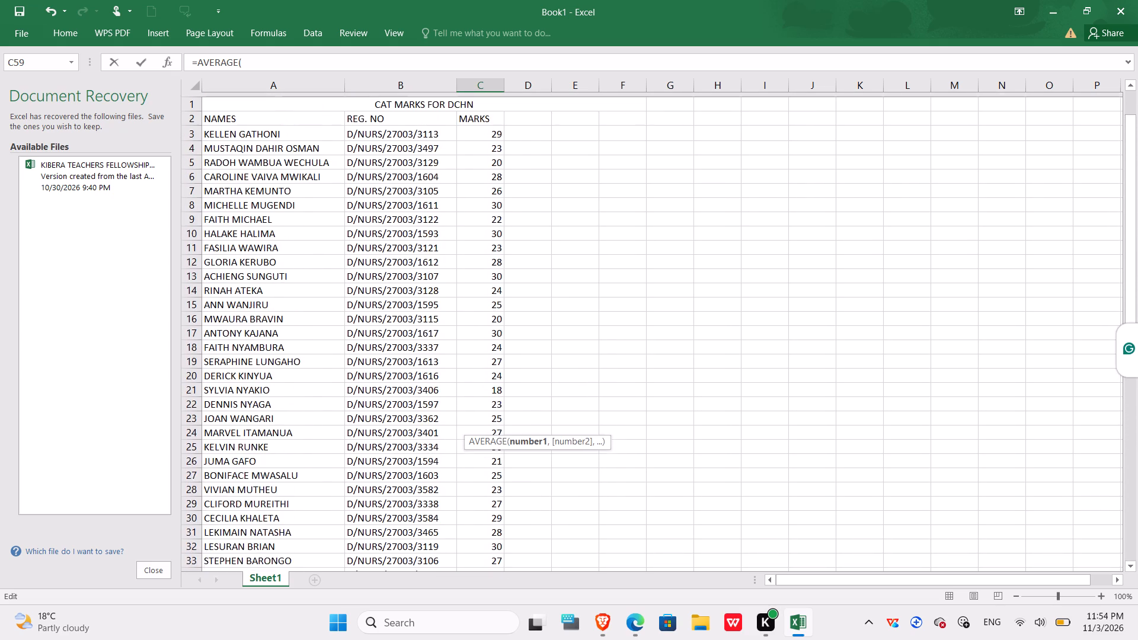
scroll(528, 210, up, 1)
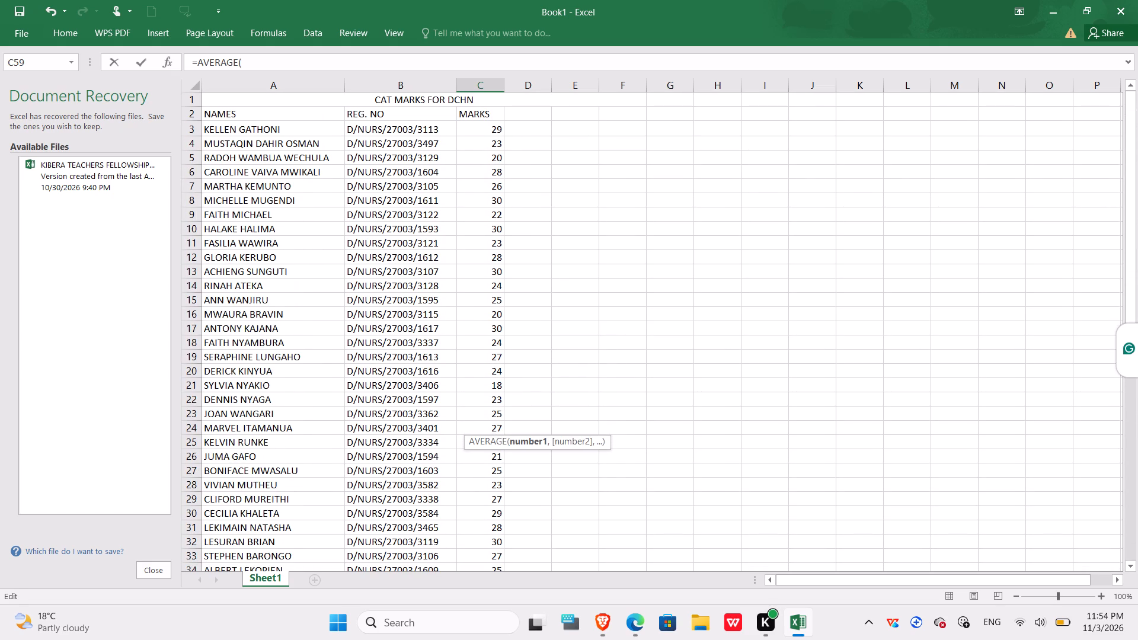
click(500, 129)
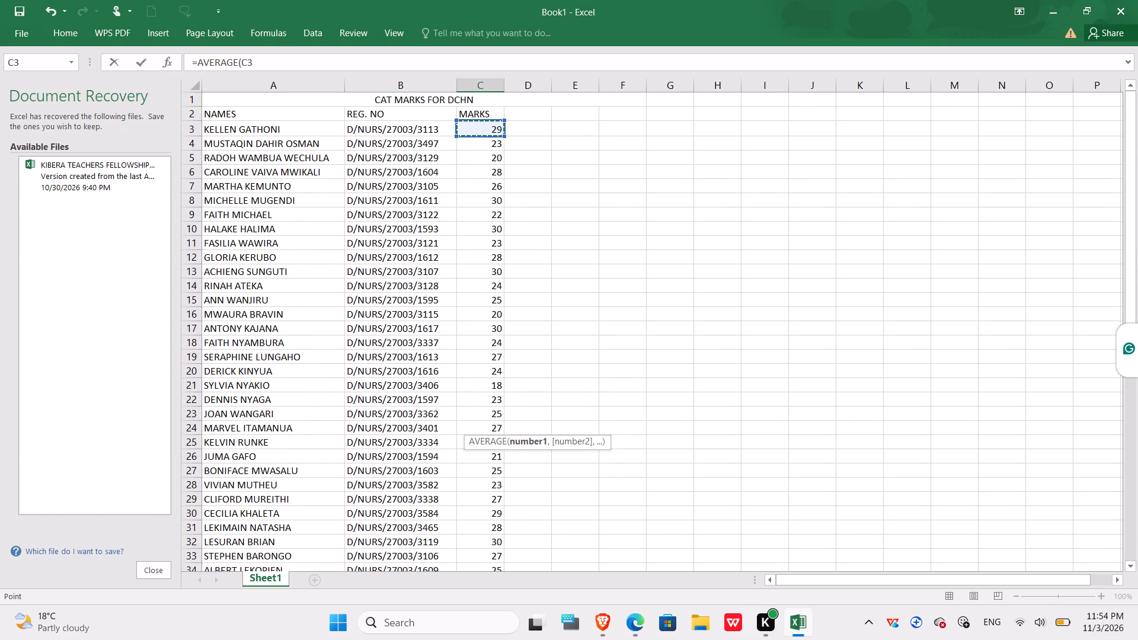
drag(504, 139, 499, 173)
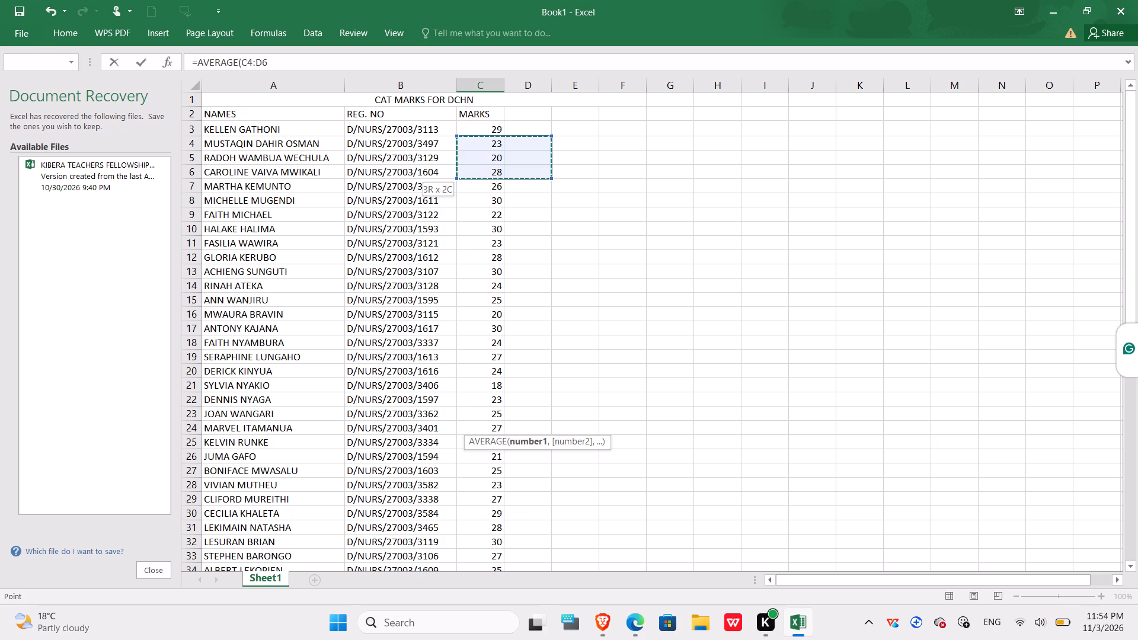
drag(499, 173, 495, 142)
click(492, 124)
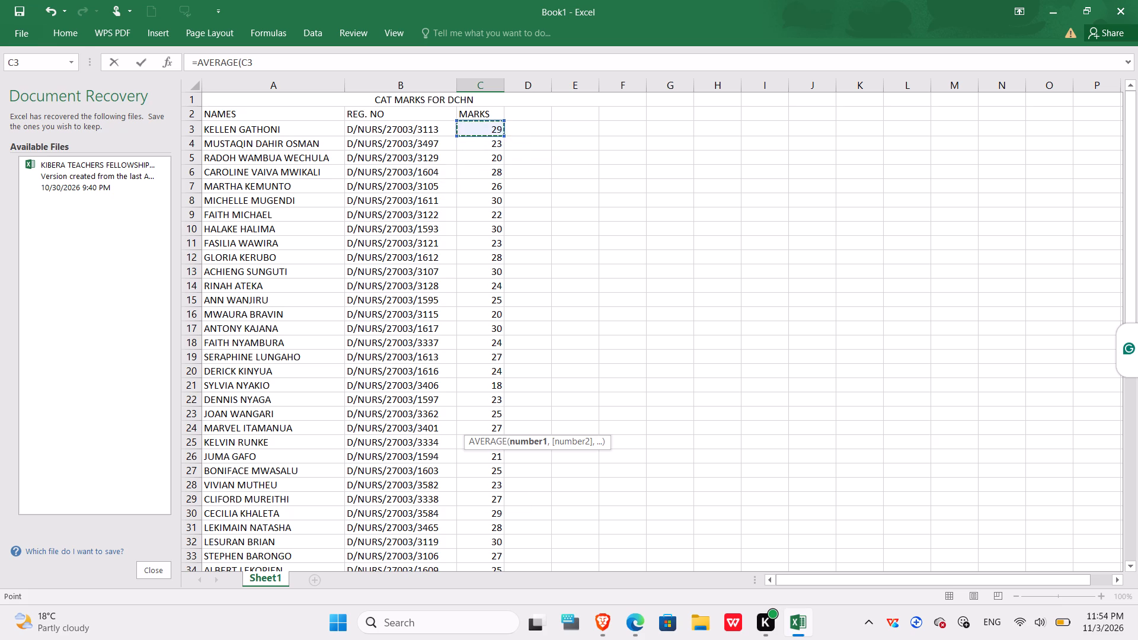
drag(503, 137, 500, 222)
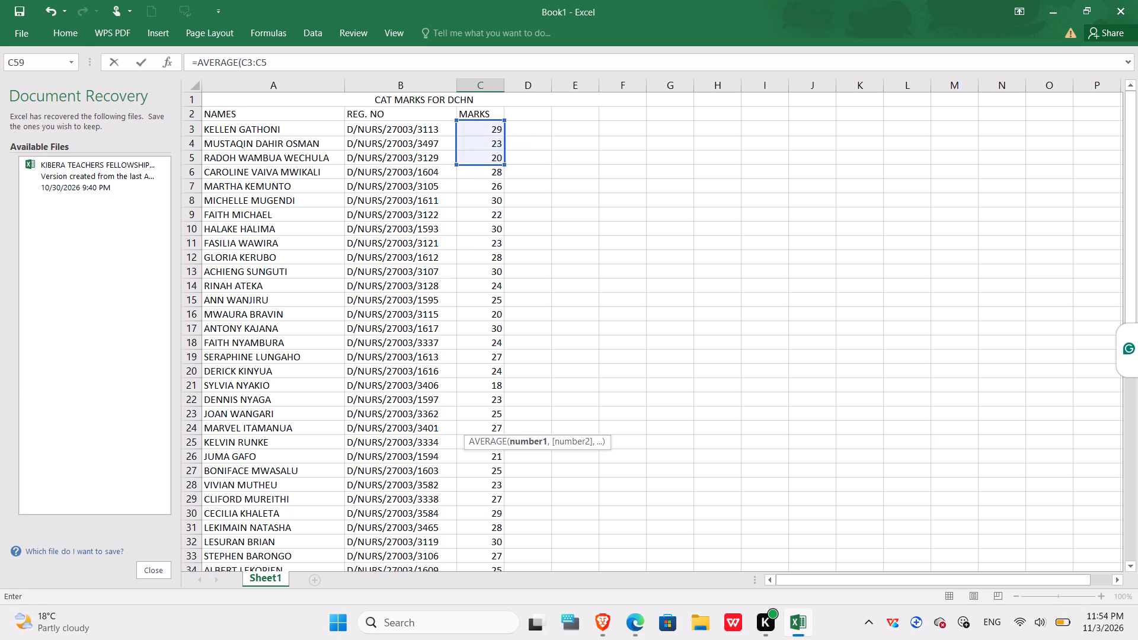
drag(500, 222, 506, 577)
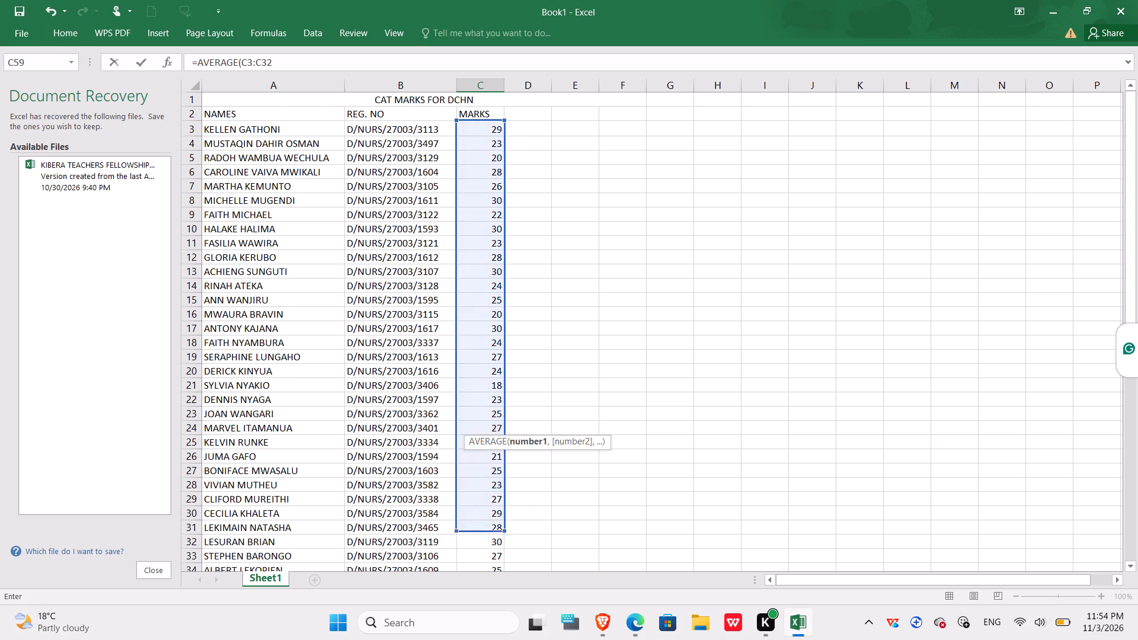
drag(506, 577, 522, 357)
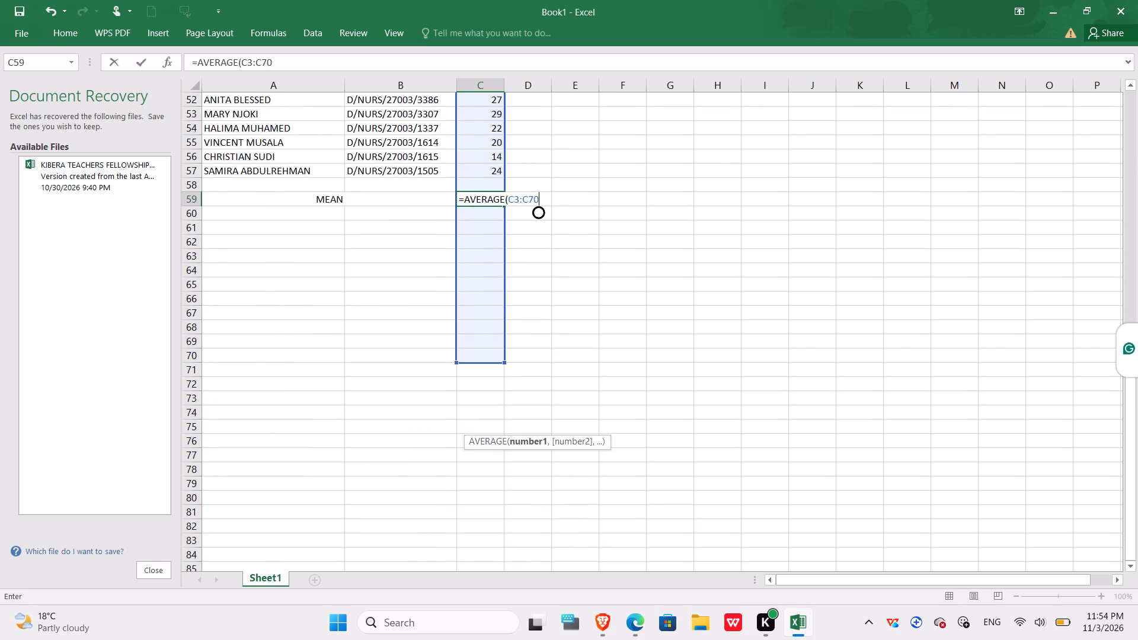
drag(522, 357, 506, 177)
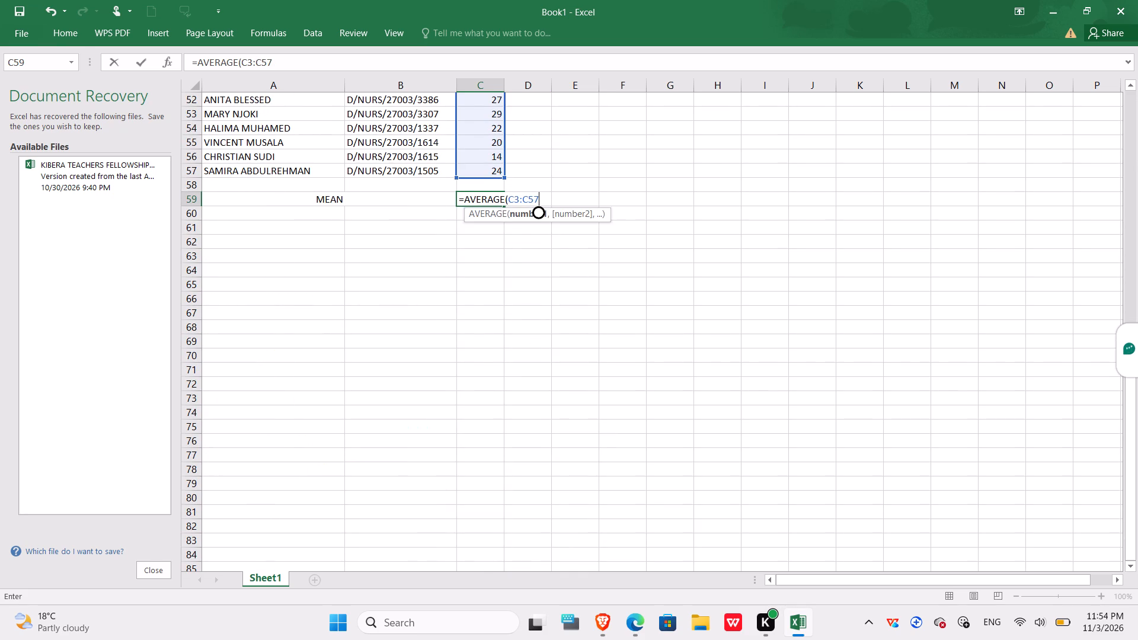
key(0)
key(BackSpace)
key(Return)
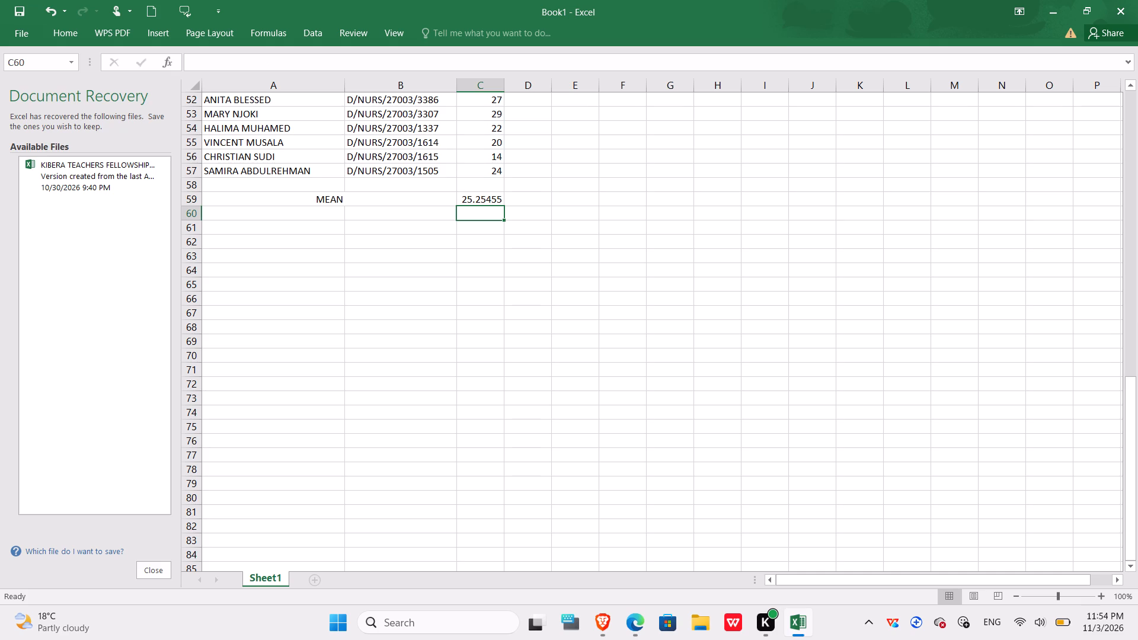
Enter the label MAX in cell A60, below MEAN, and merge and center it across A60:B60.
click(314, 214)
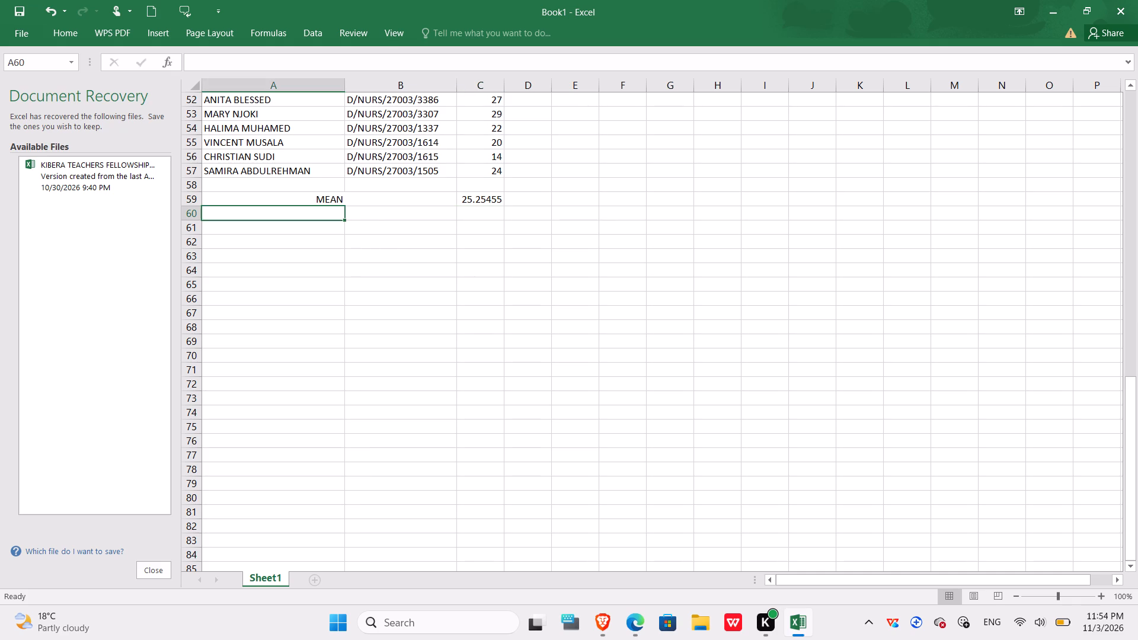
key(m)
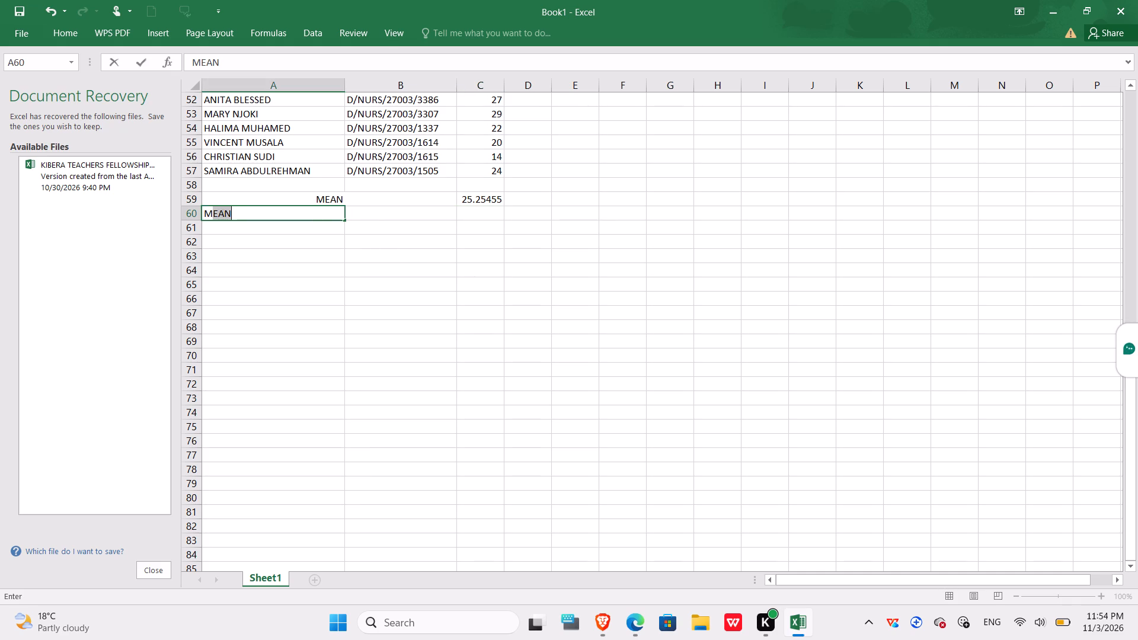
key(a)
key(x)
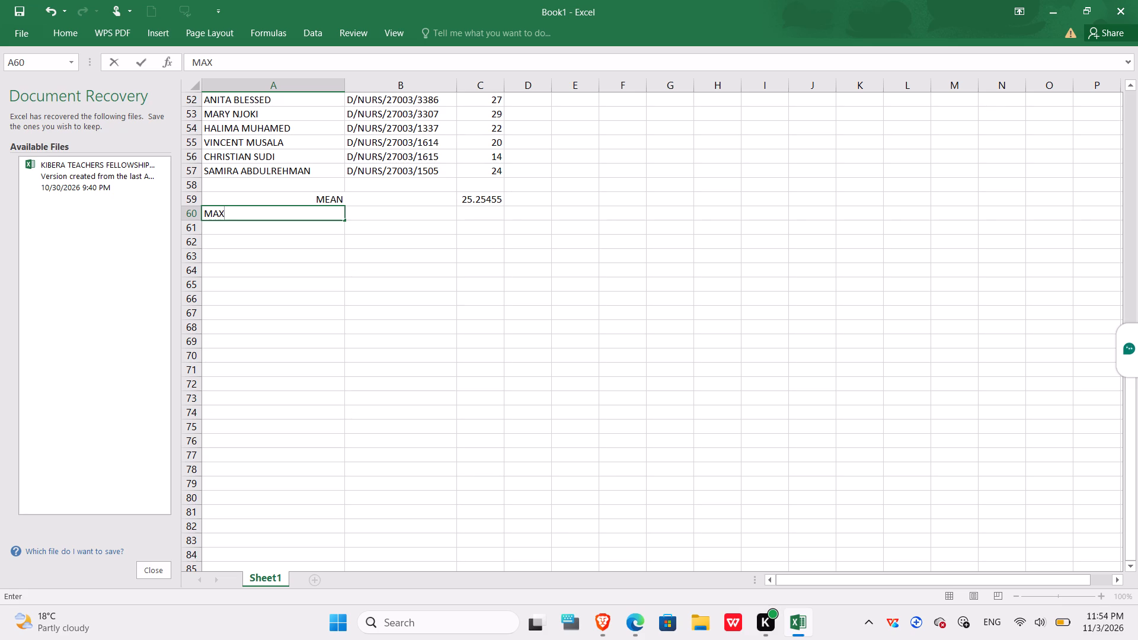
click(338, 214)
click(322, 214)
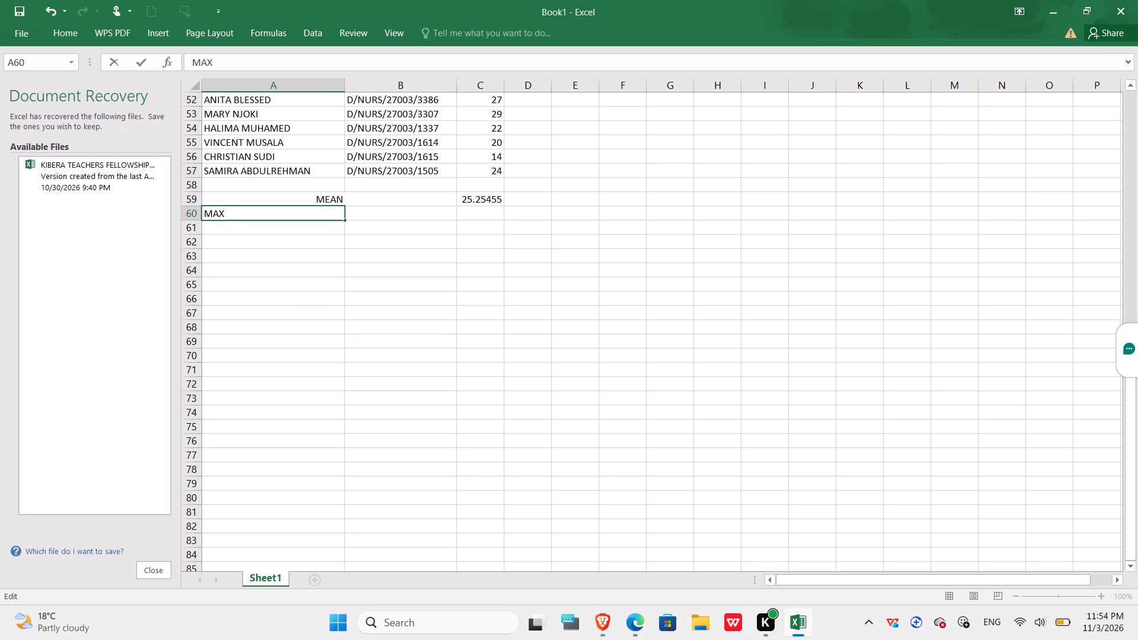
click(360, 217)
click(330, 216)
drag(330, 216, 354, 219)
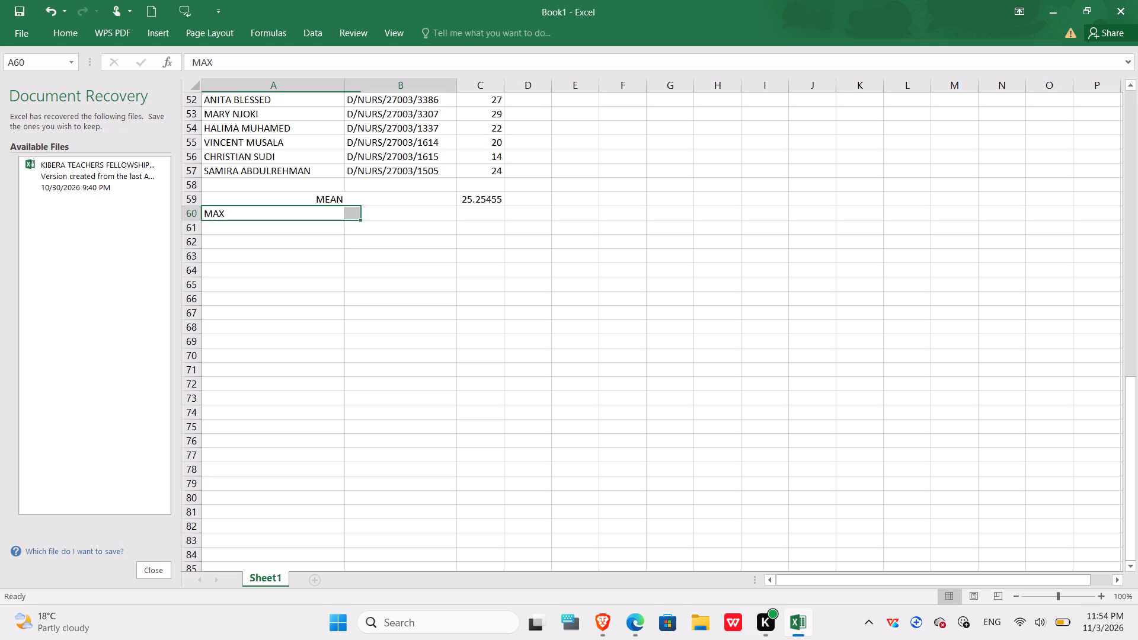
drag(354, 219, 373, 208)
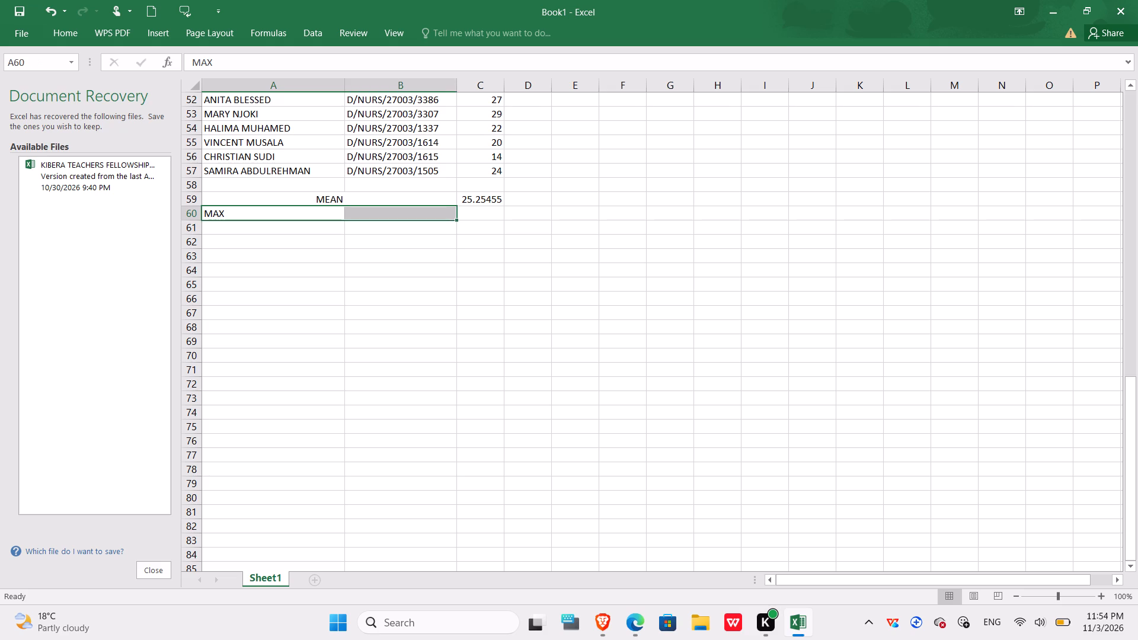
click(68, 27)
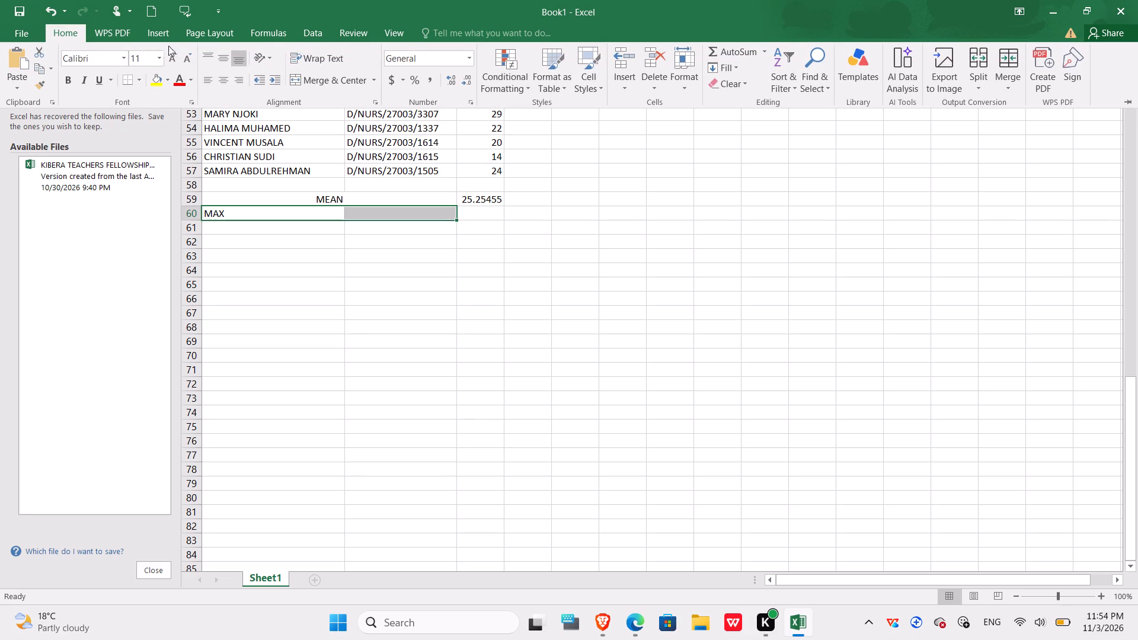
click(296, 79)
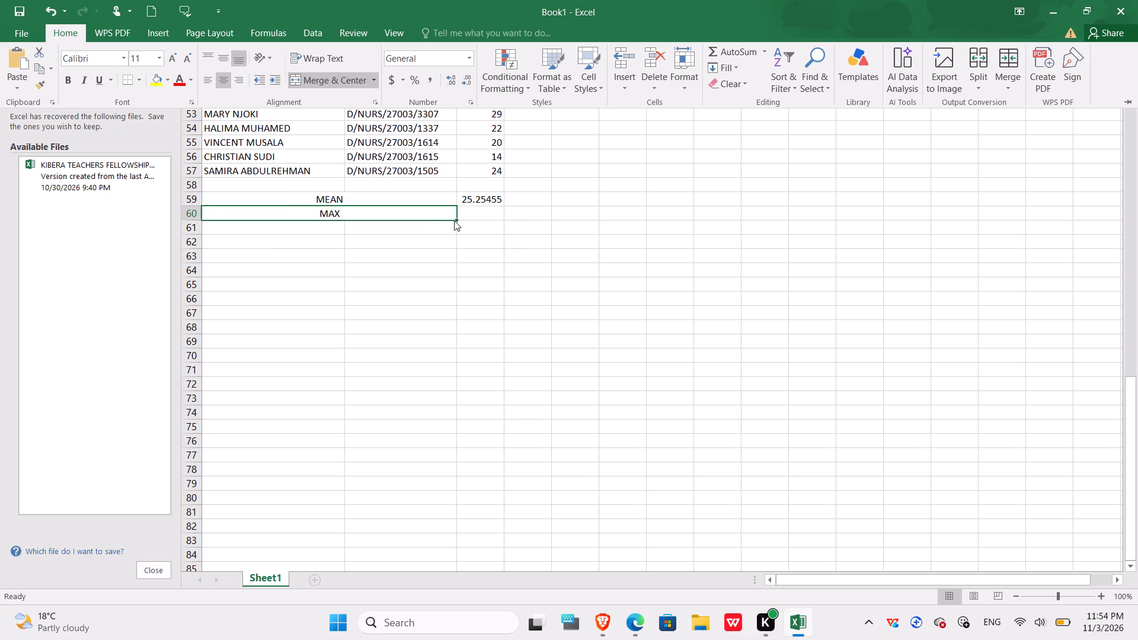
Calculate the maximum in cell C60 using the MAX function over all students' marks, C3:C57.
click(467, 206)
click(475, 214)
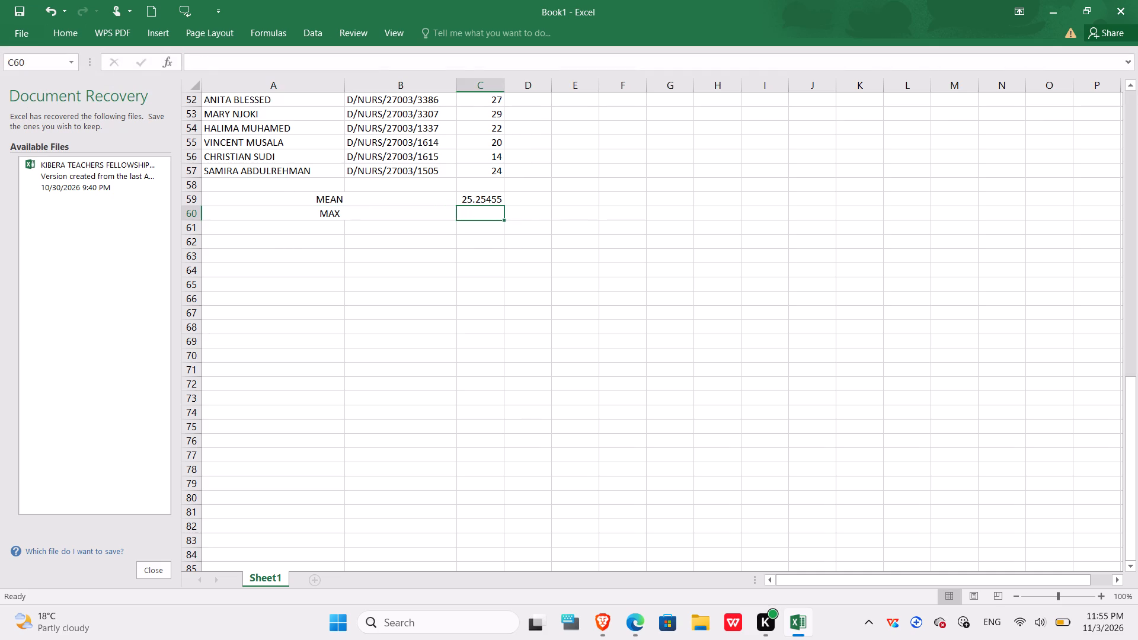
key(equal)
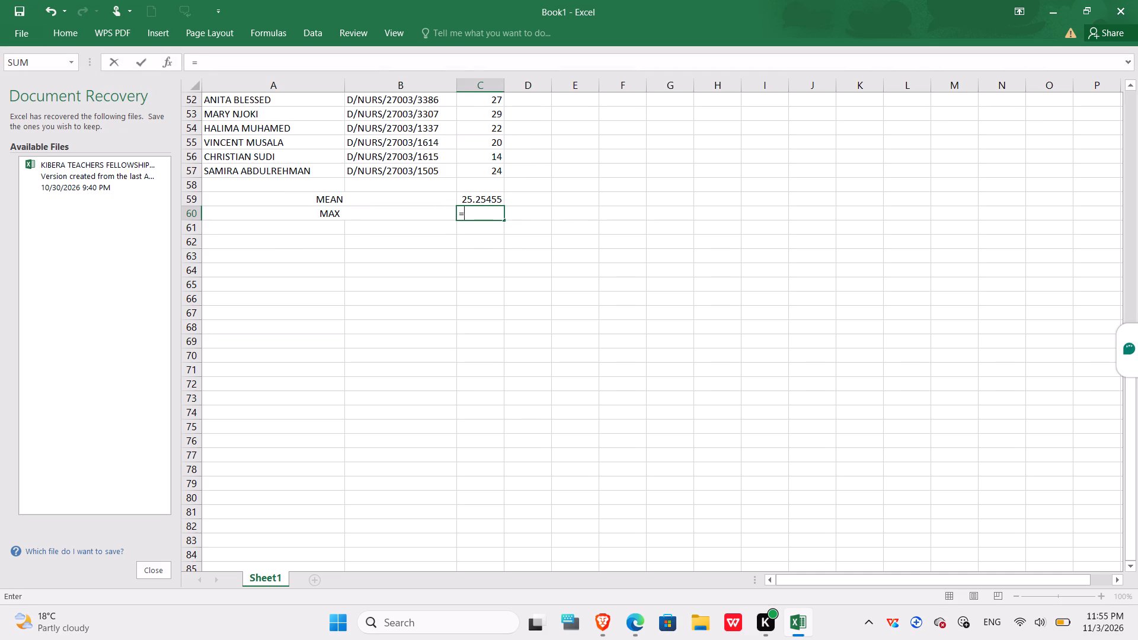
text(MA)
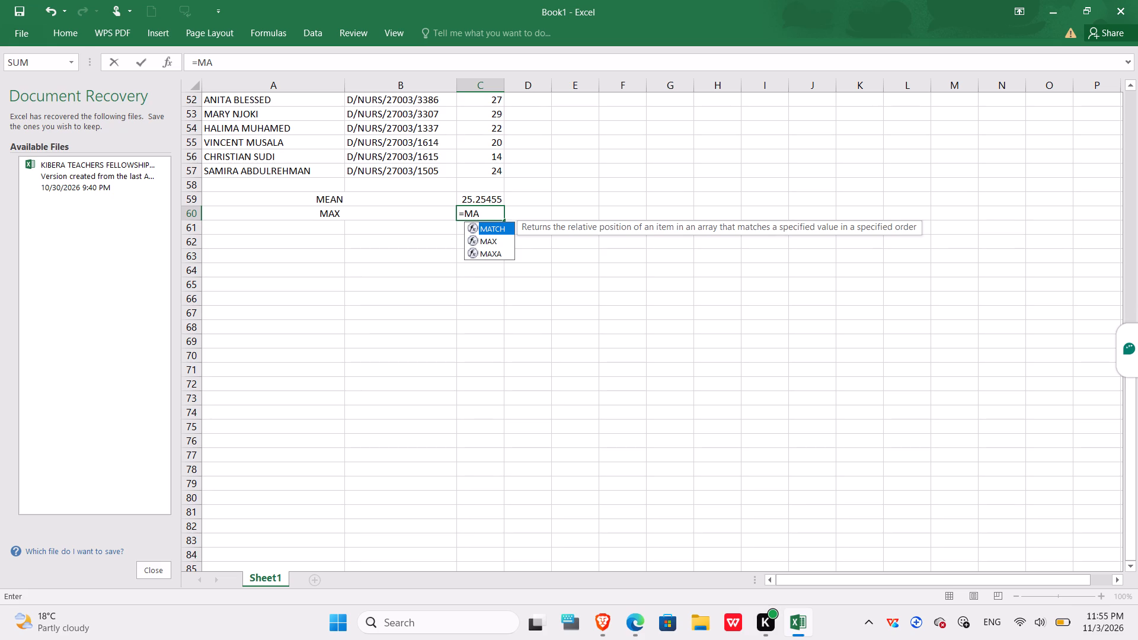
key(x)
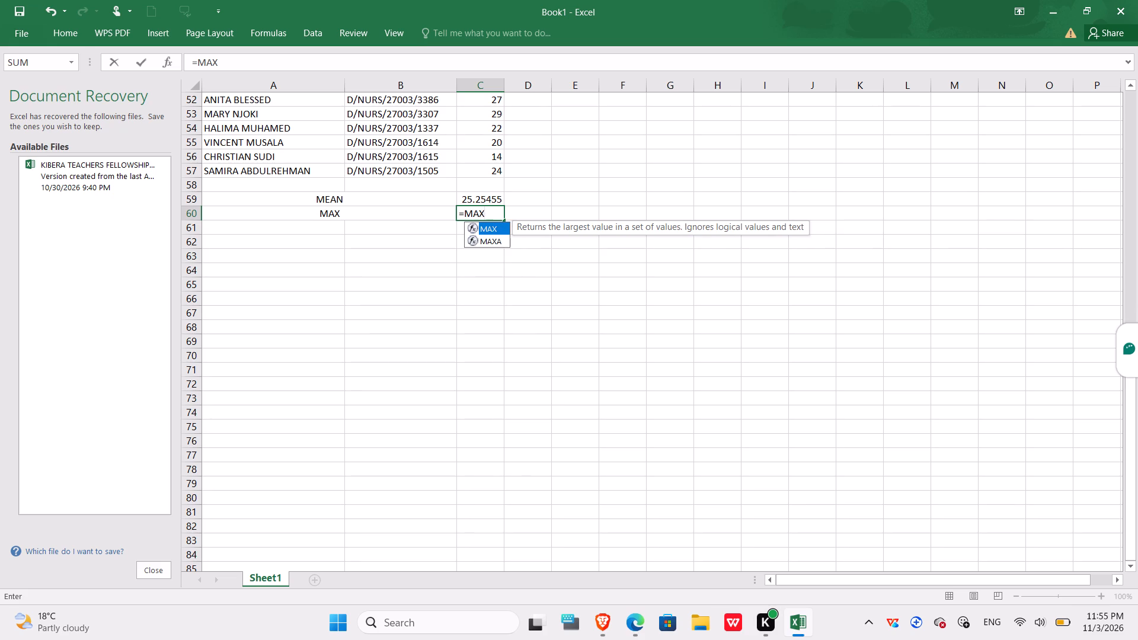
scroll(475, 214, up, 1)
key(shift+parenleft)
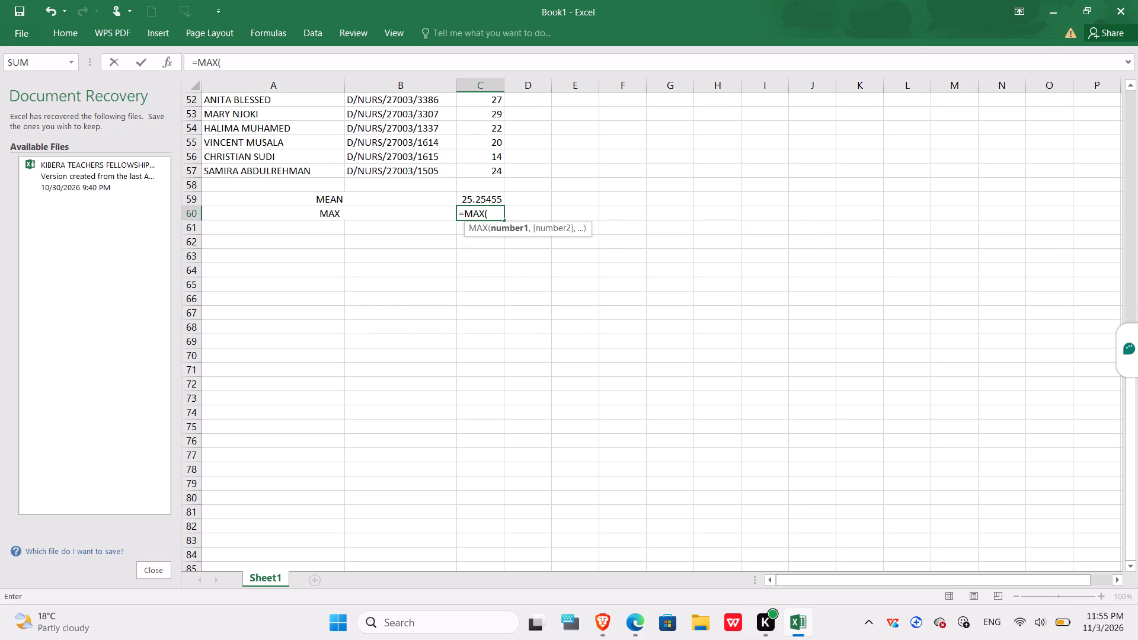
scroll(475, 214, up, 5)
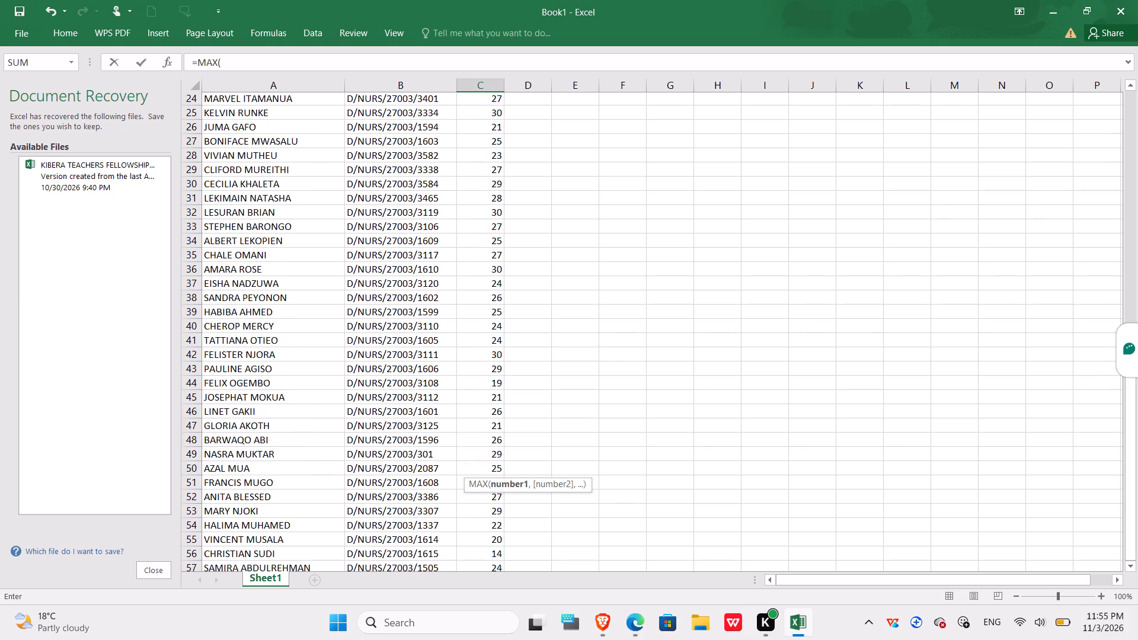
scroll(475, 214, up, 5)
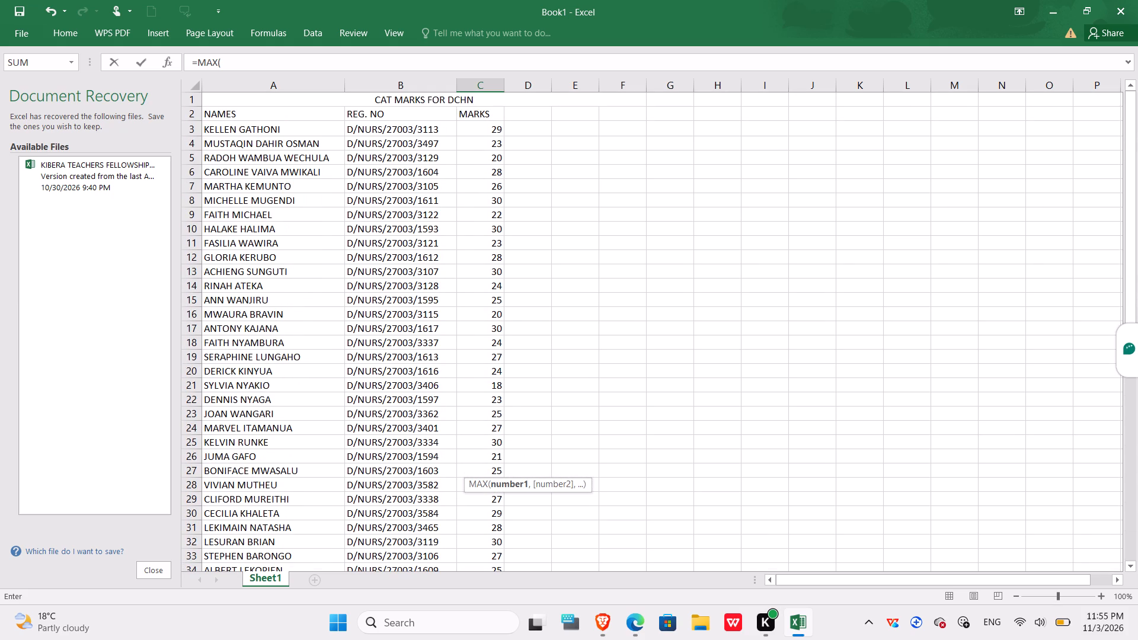
click(490, 130)
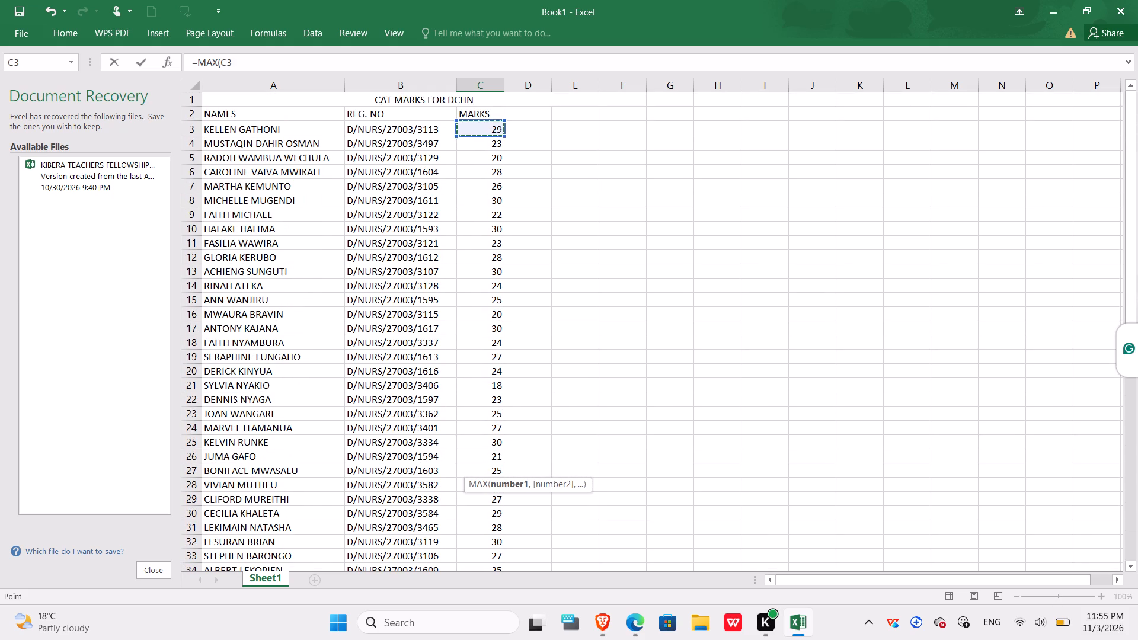
drag(504, 137, 489, 481)
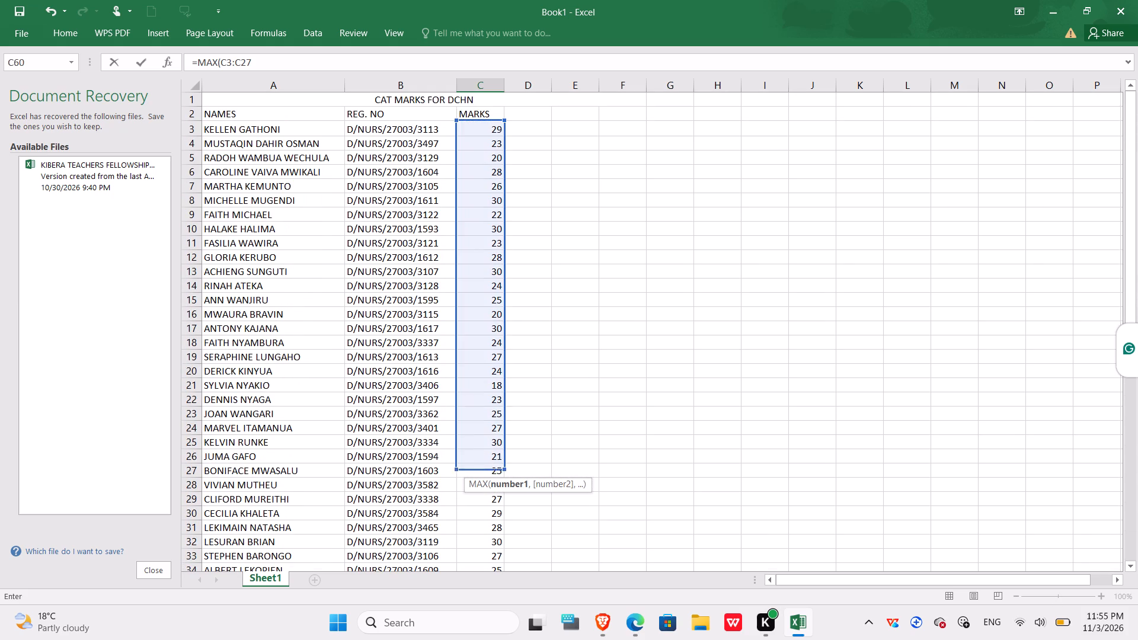
drag(489, 481, 499, 385)
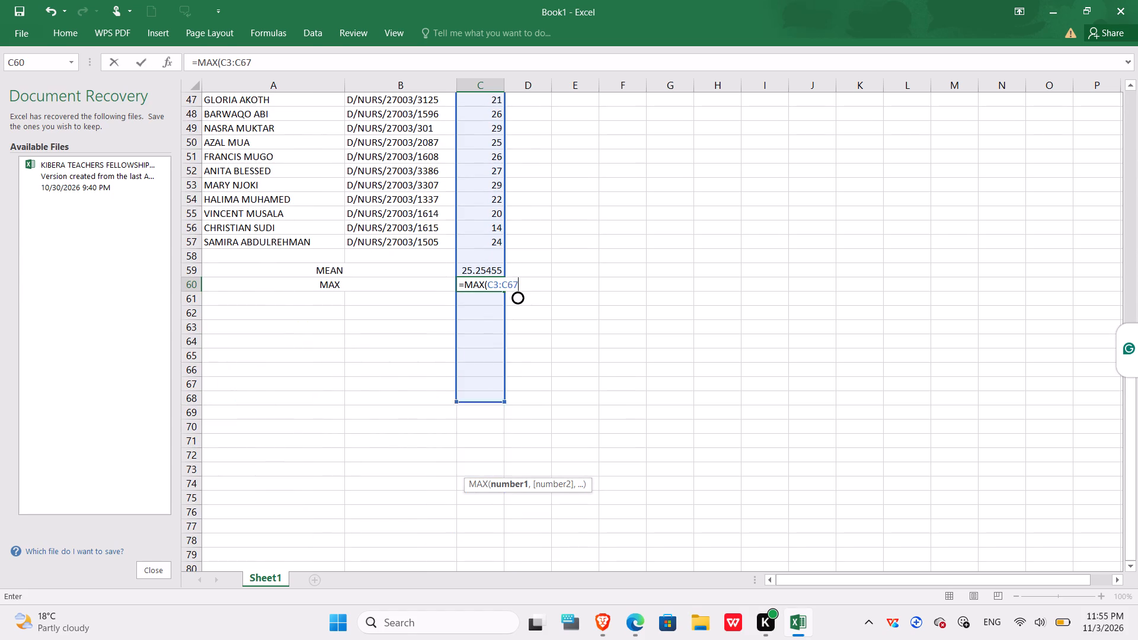
drag(499, 385, 500, 245)
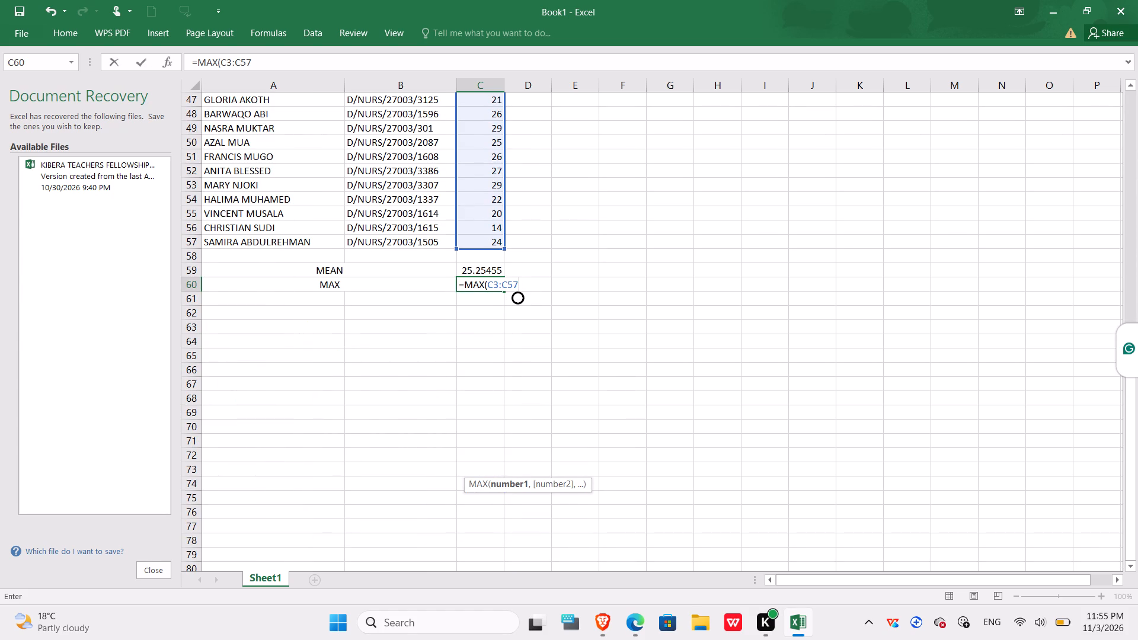
drag(500, 245, 500, 243)
key(Return)
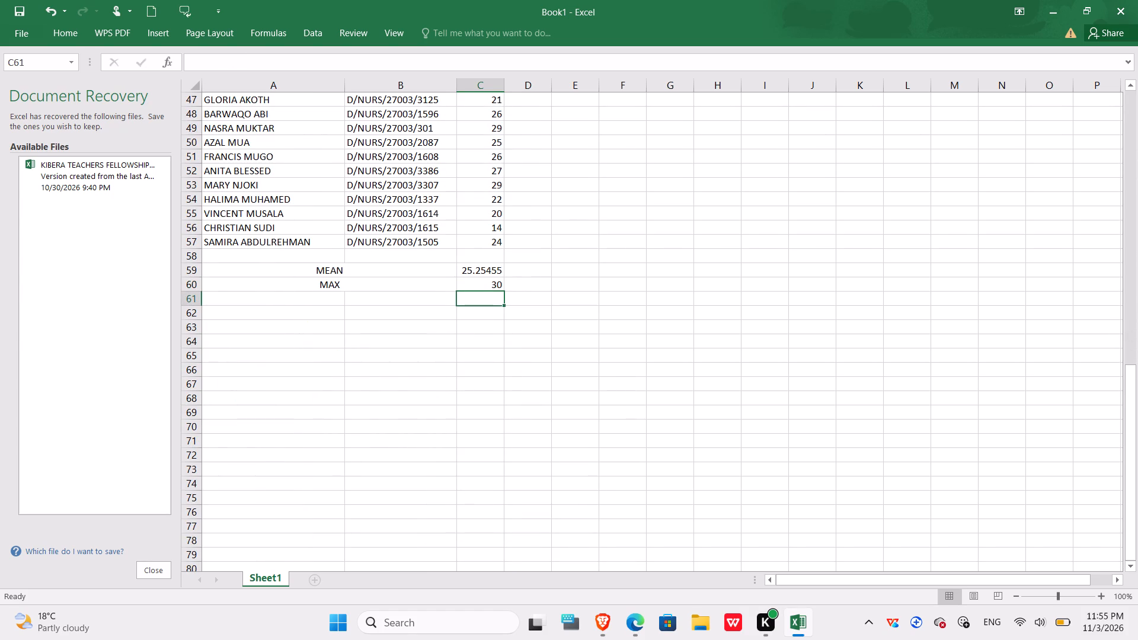
Enter the label MIN in cell A61, below MAX, and merge and center it across A61:B61.
click(335, 300)
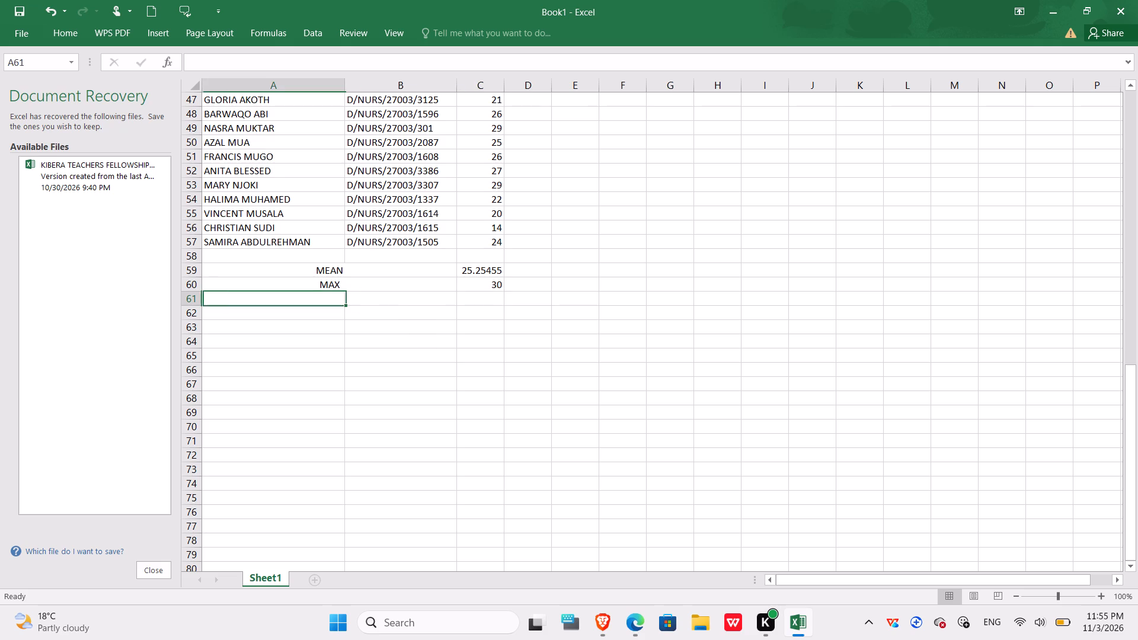
text(MIN)
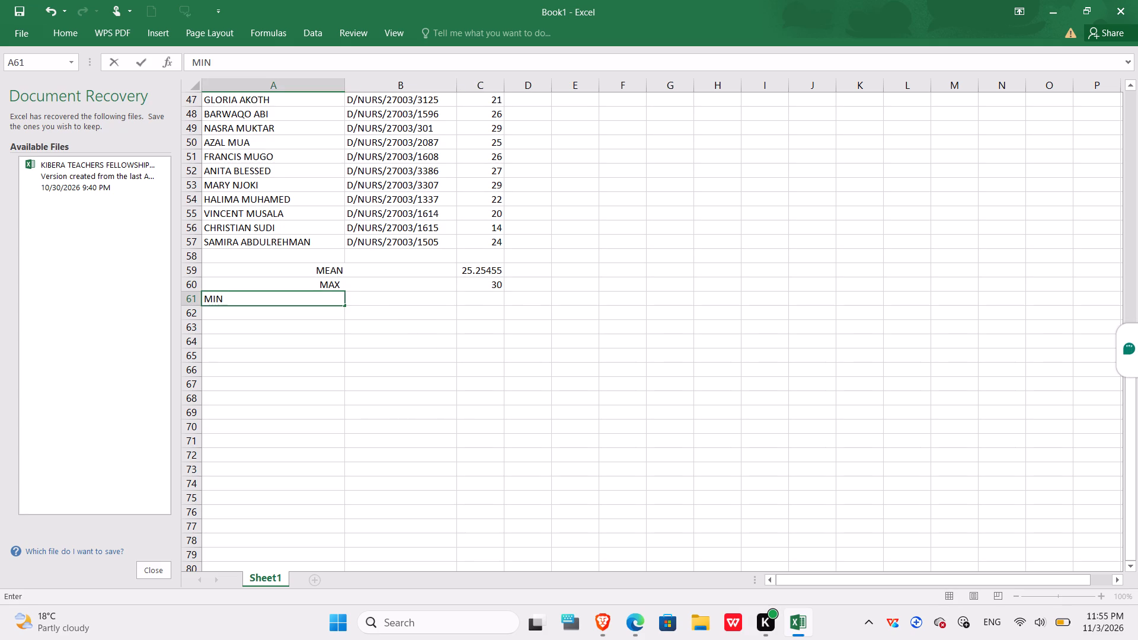
click(349, 295)
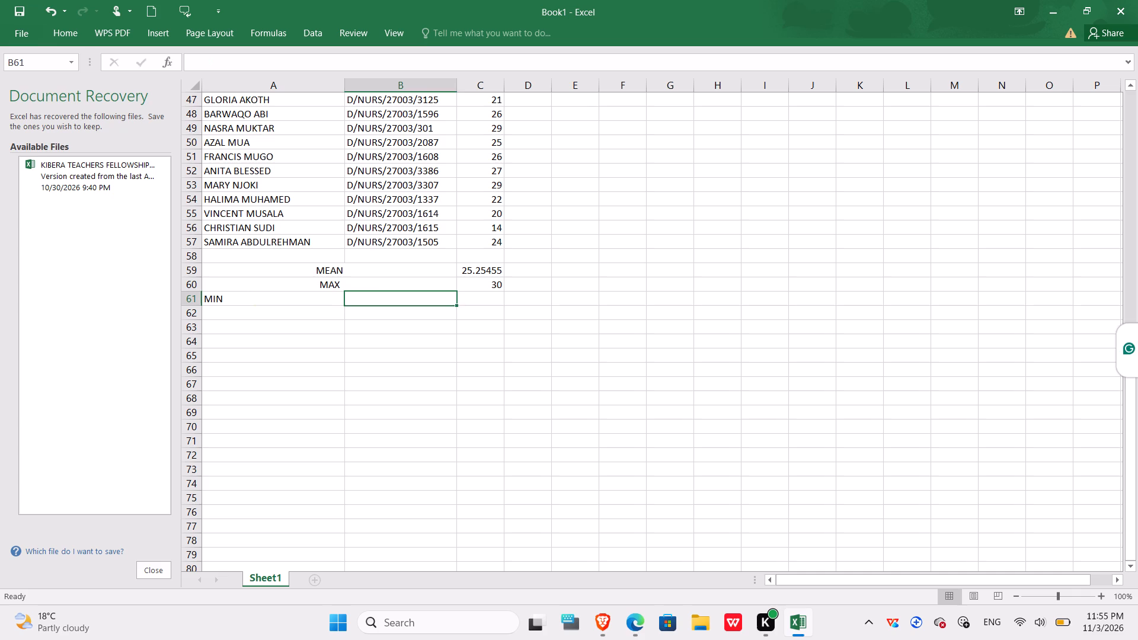
click(328, 298)
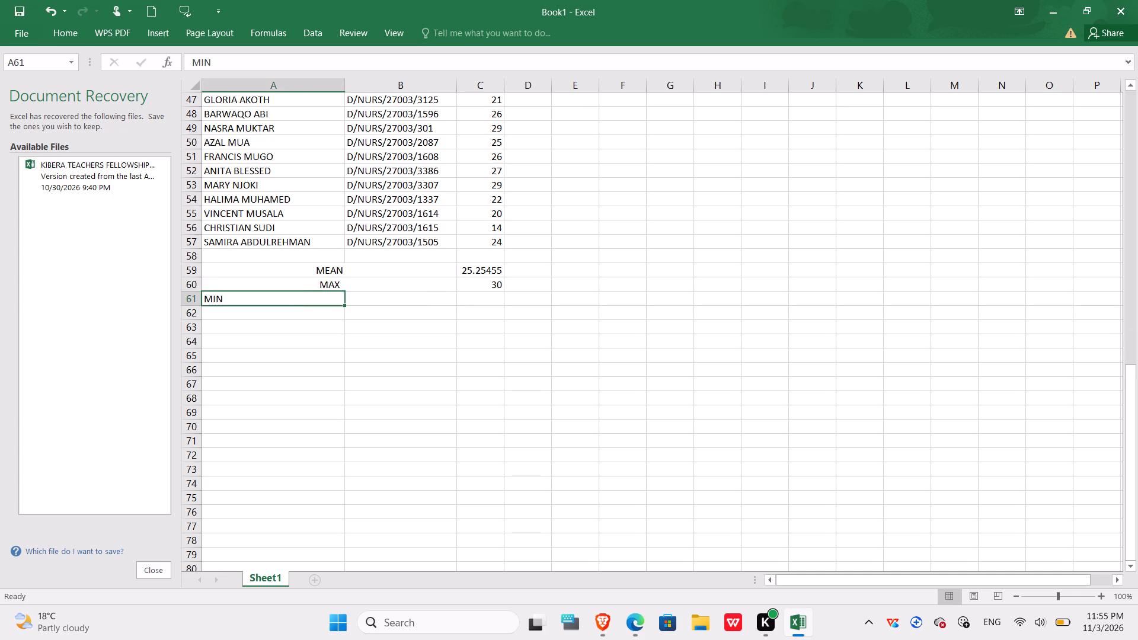
drag(337, 296, 373, 296)
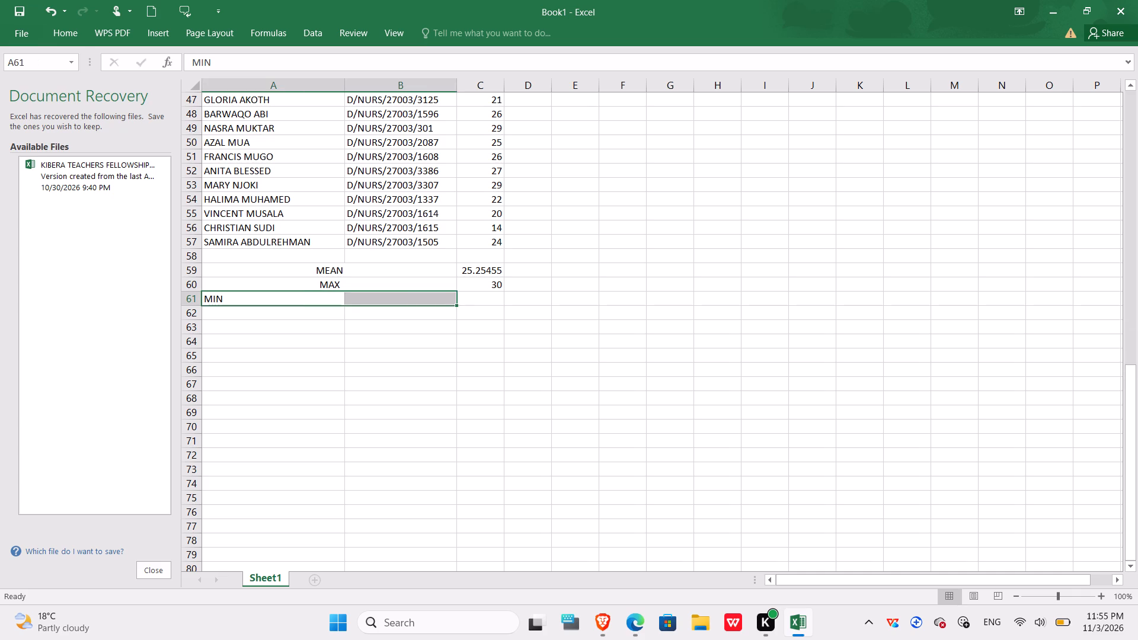
click(63, 30)
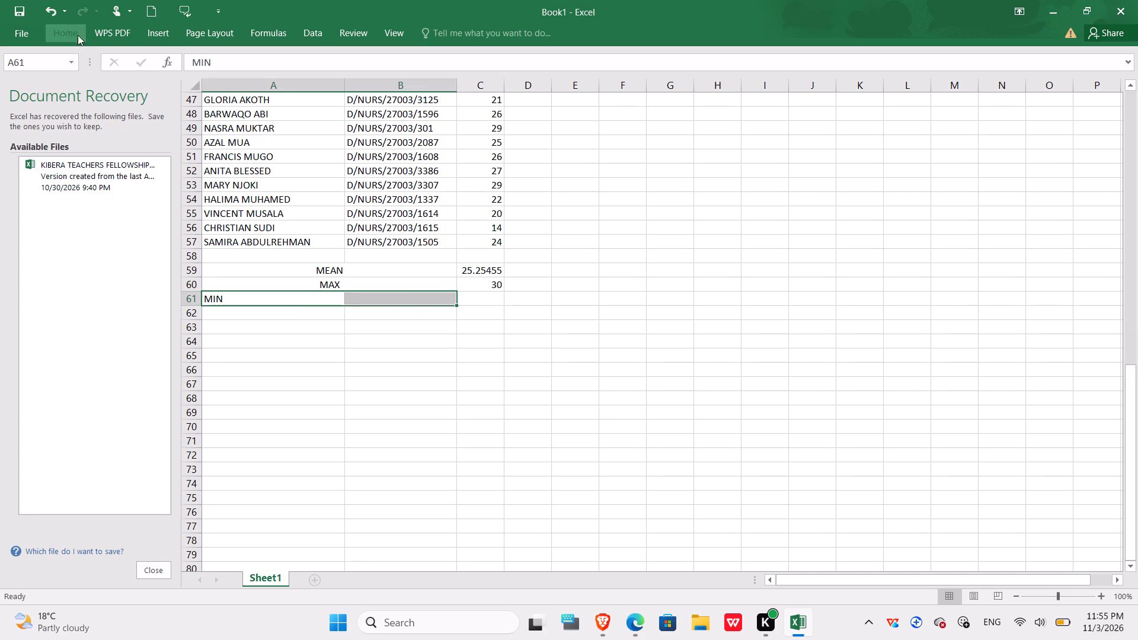
click(330, 81)
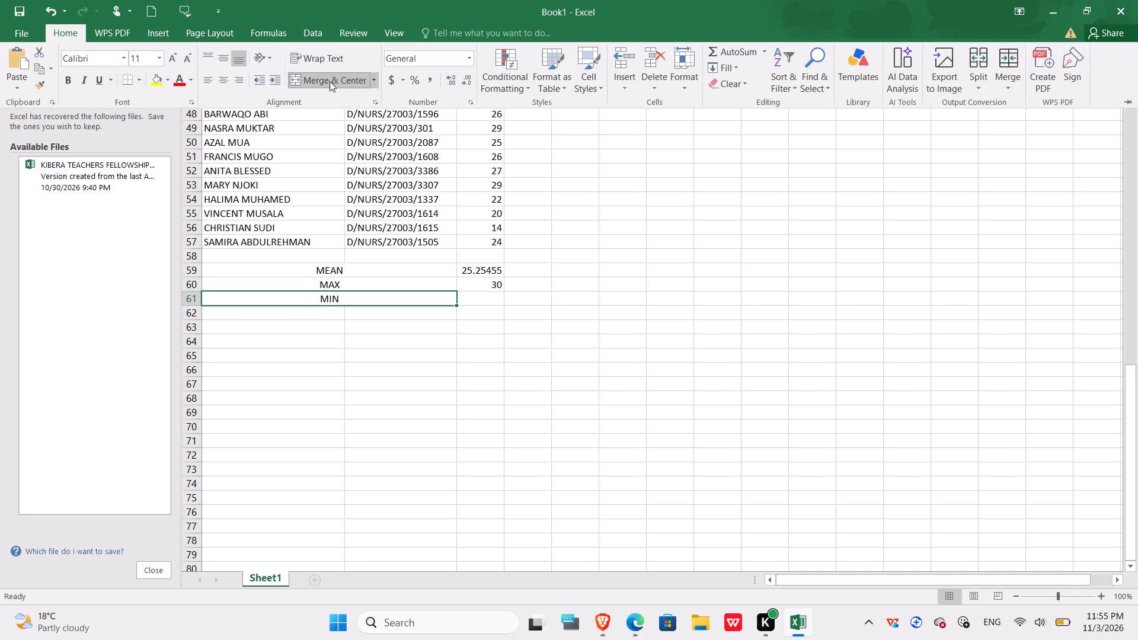
Enter 14 as the minimum mark in cell C61, beside the MIN label.
scroll(330, 81, up, 2)
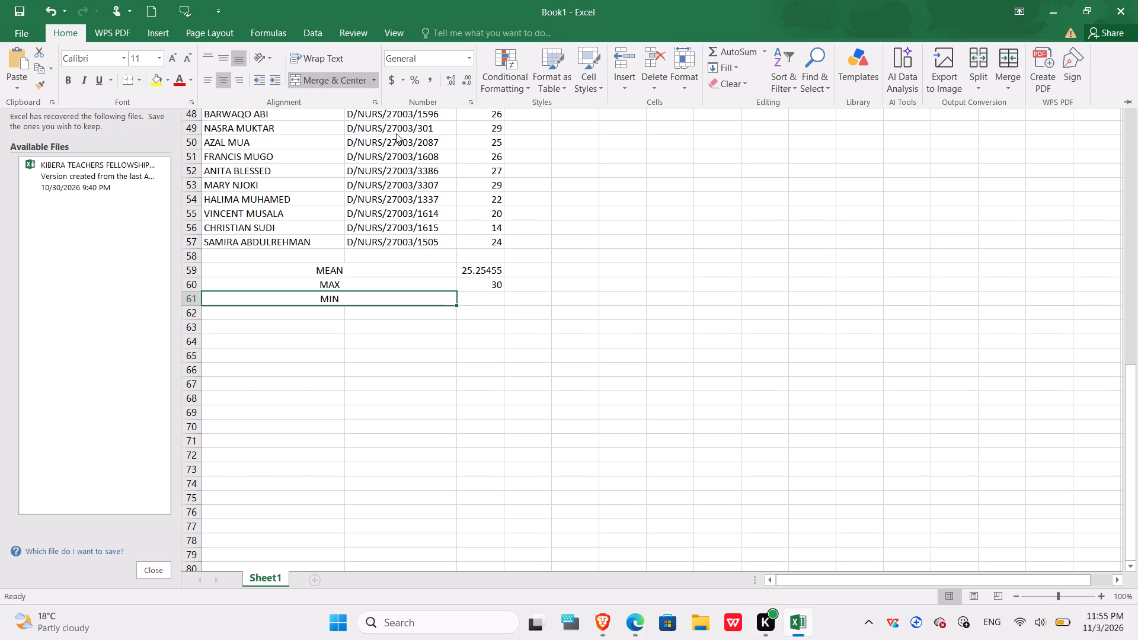
click(484, 295)
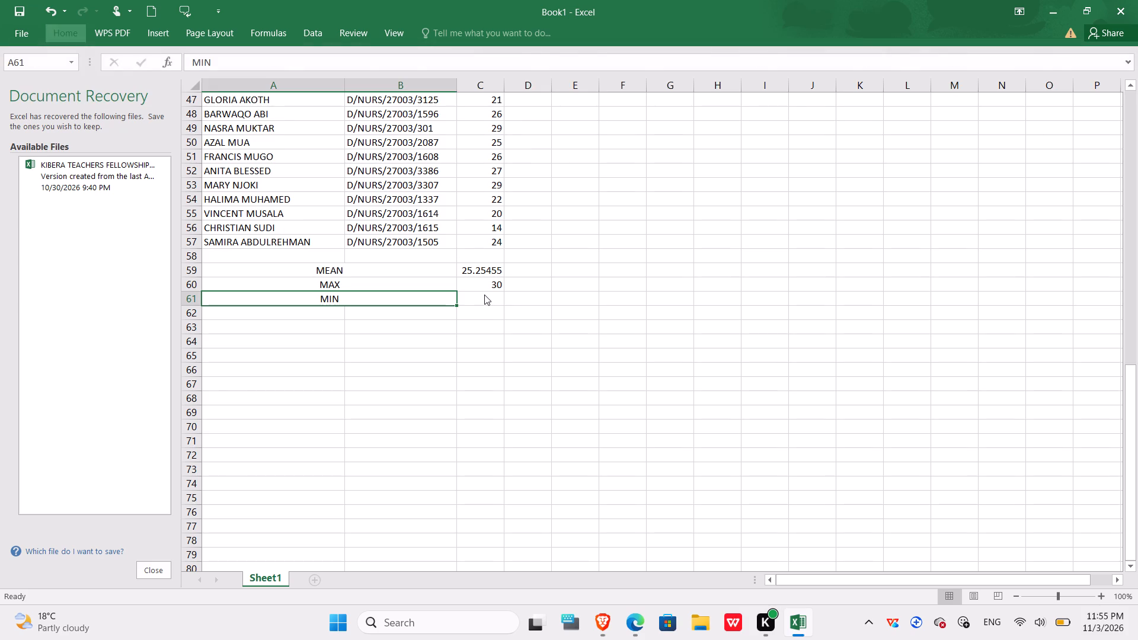
click(482, 307)
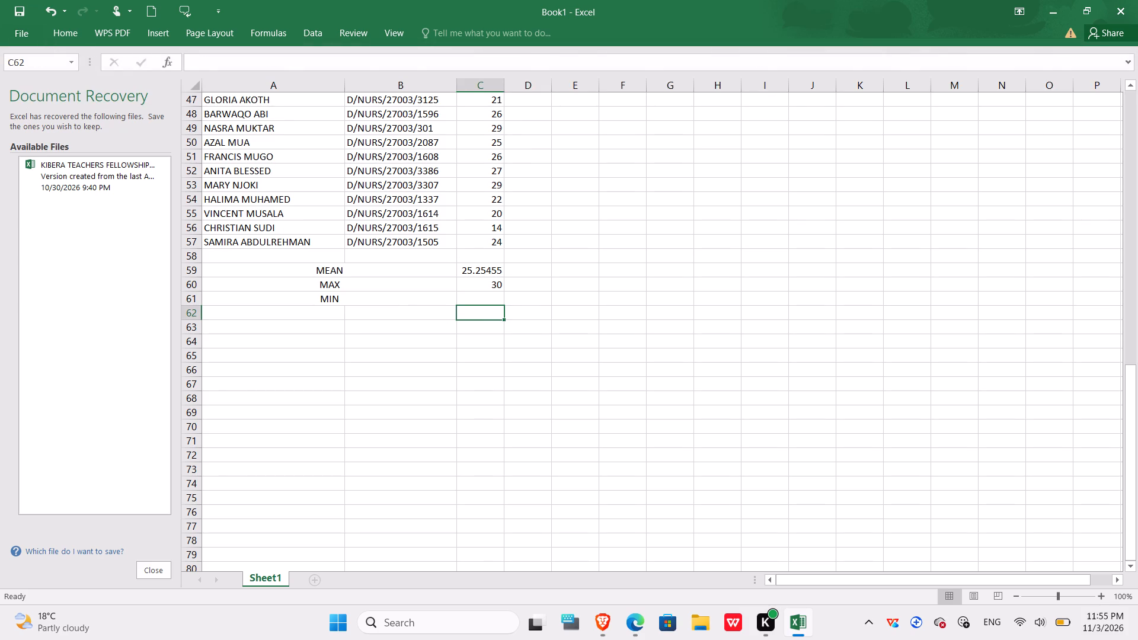
click(481, 298)
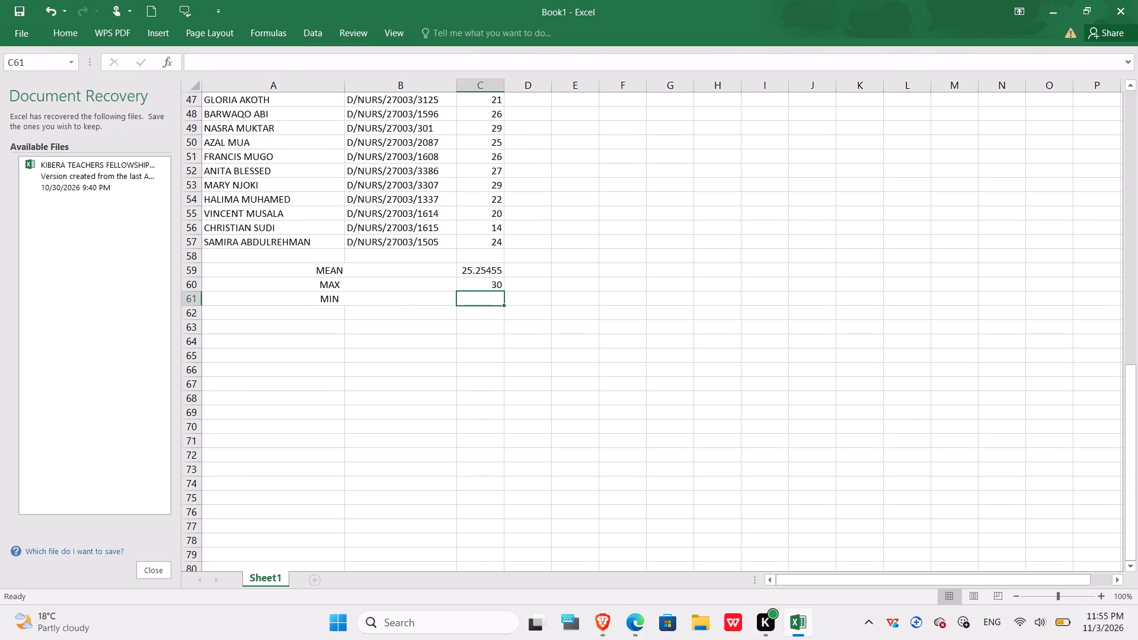
text(14)
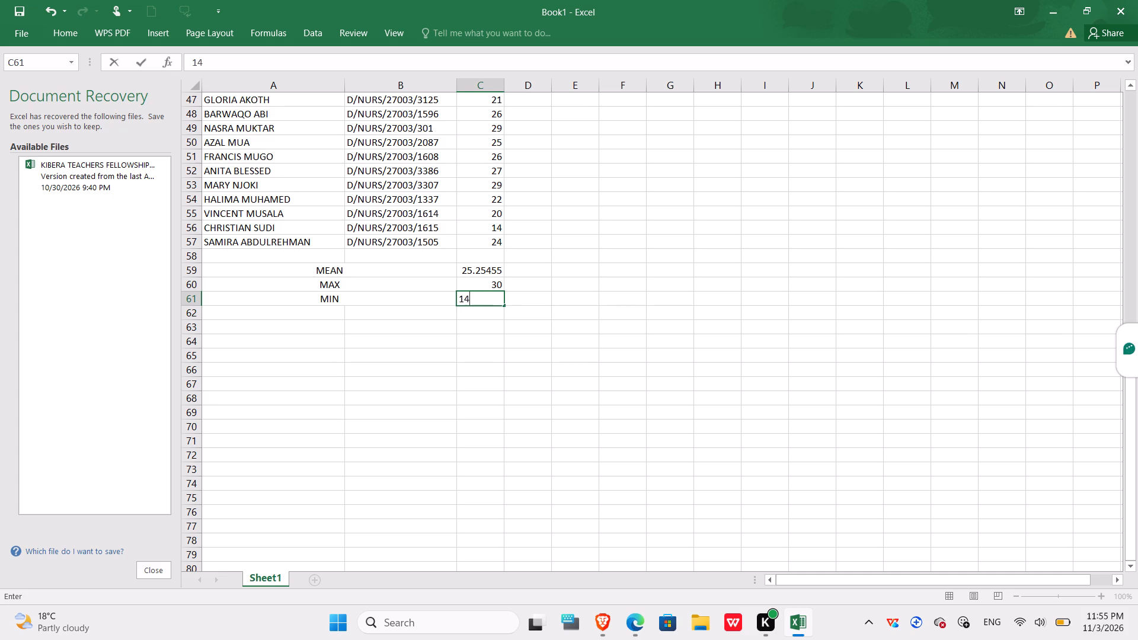
key(Return)
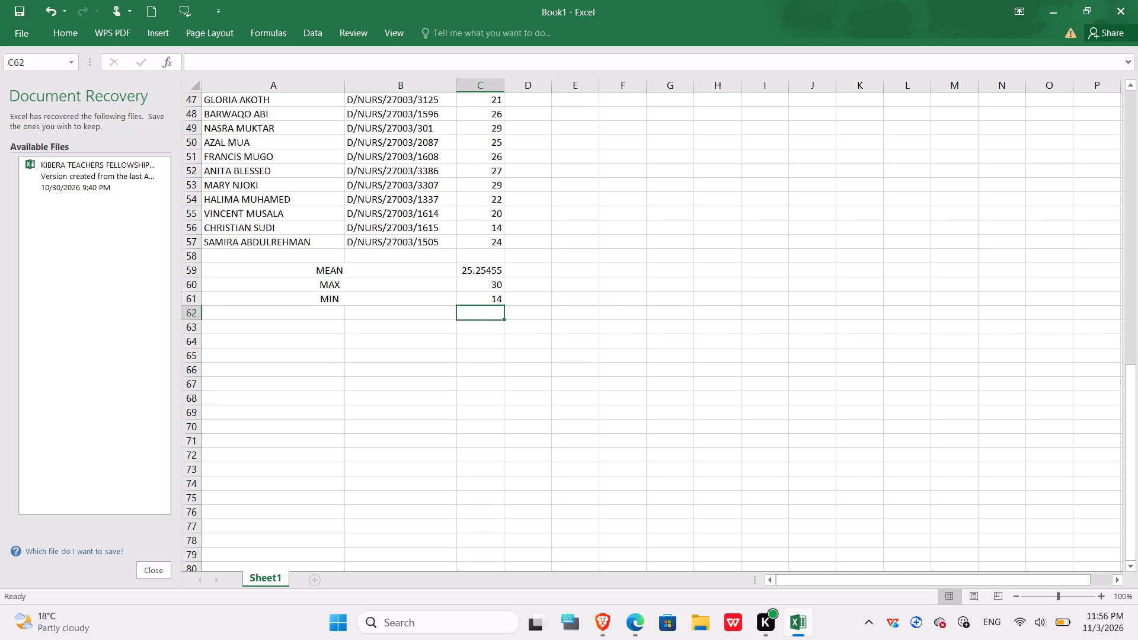
Switch to Google Chrome, search Google for "how to find mode in excel" and read the expanded AI Overview.
click(464, 622)
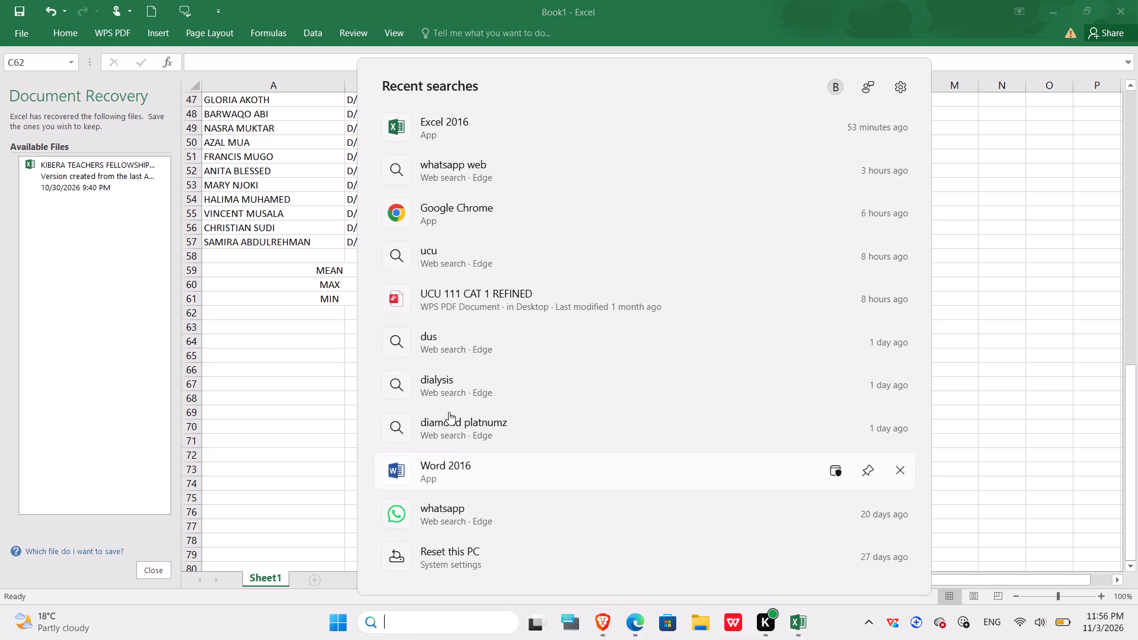
double_click(446, 212)
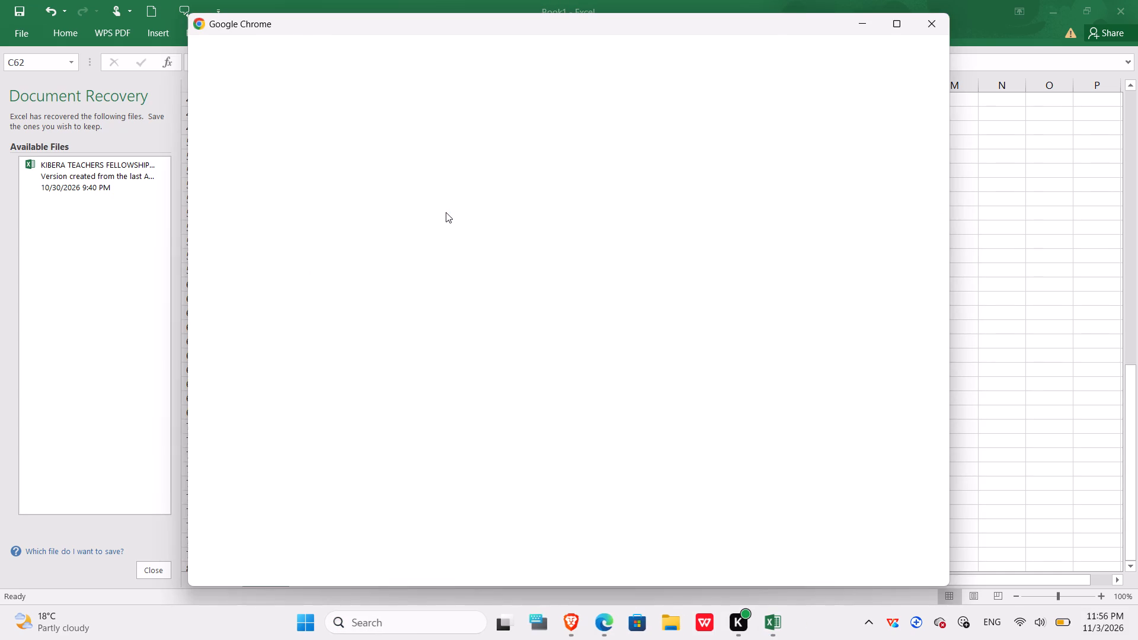
double_click(371, 316)
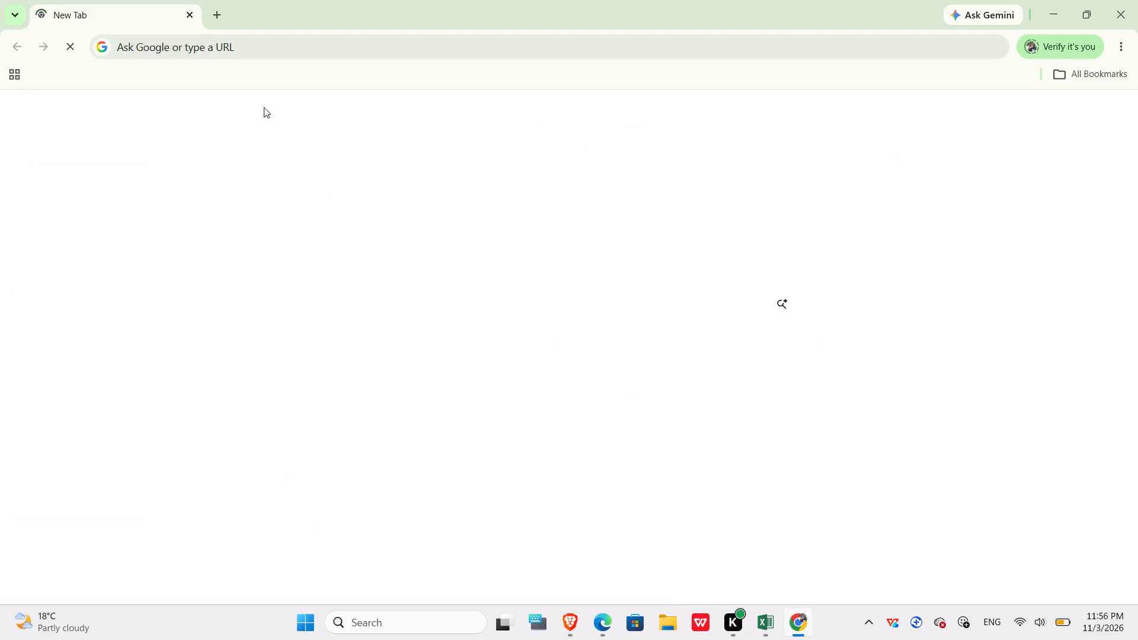
click(347, 313)
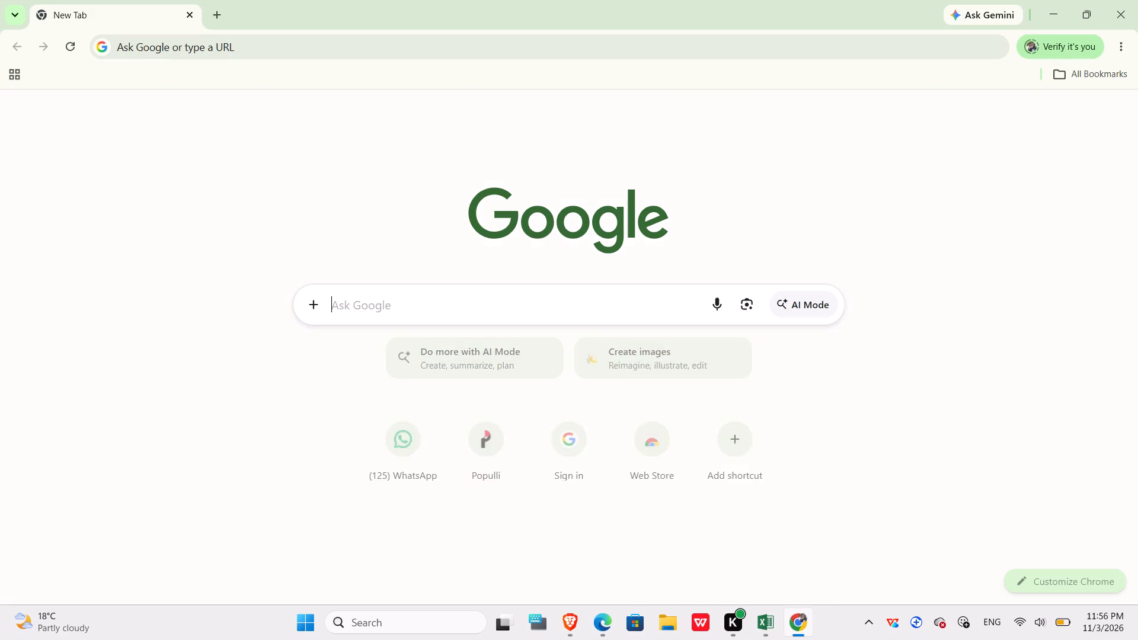
text(HOW TO FIND MODE)
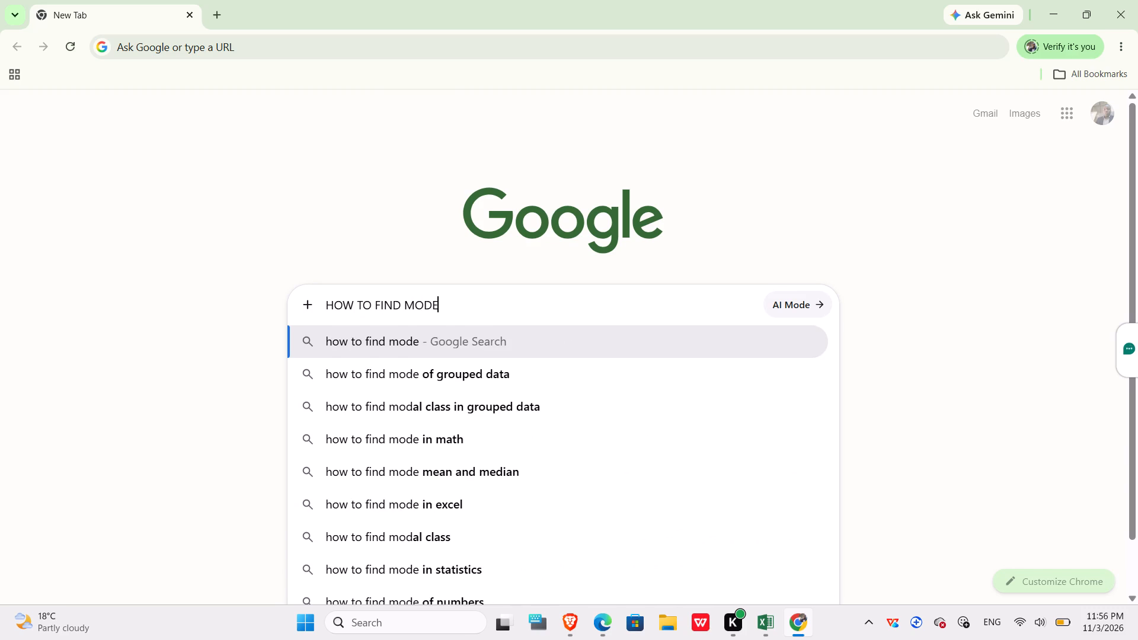
key(space)
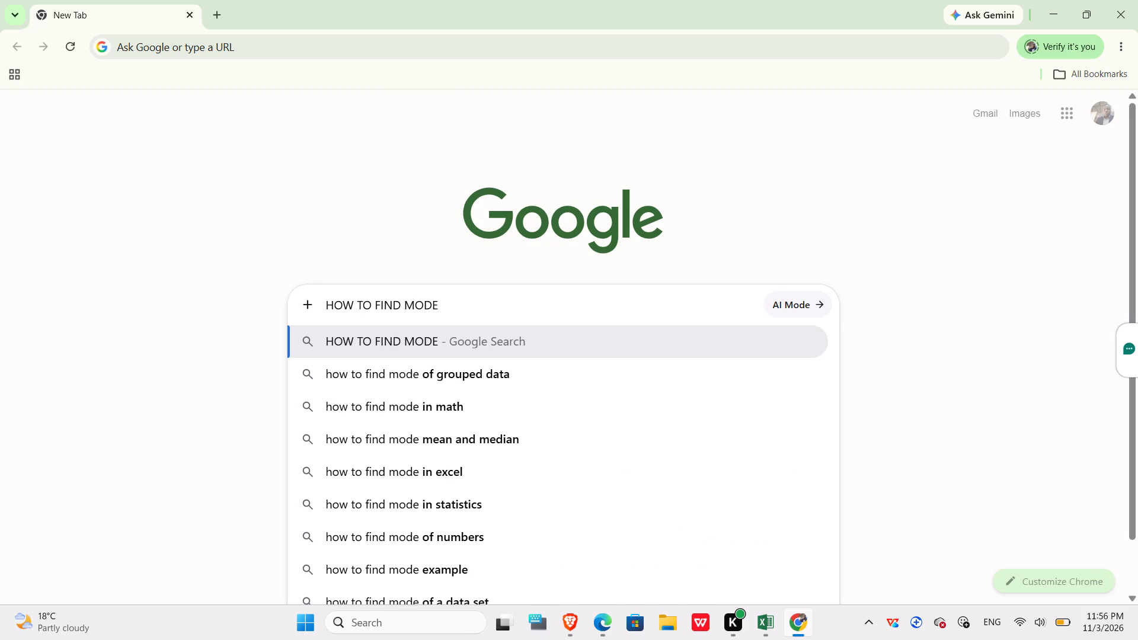
text(IN EX)
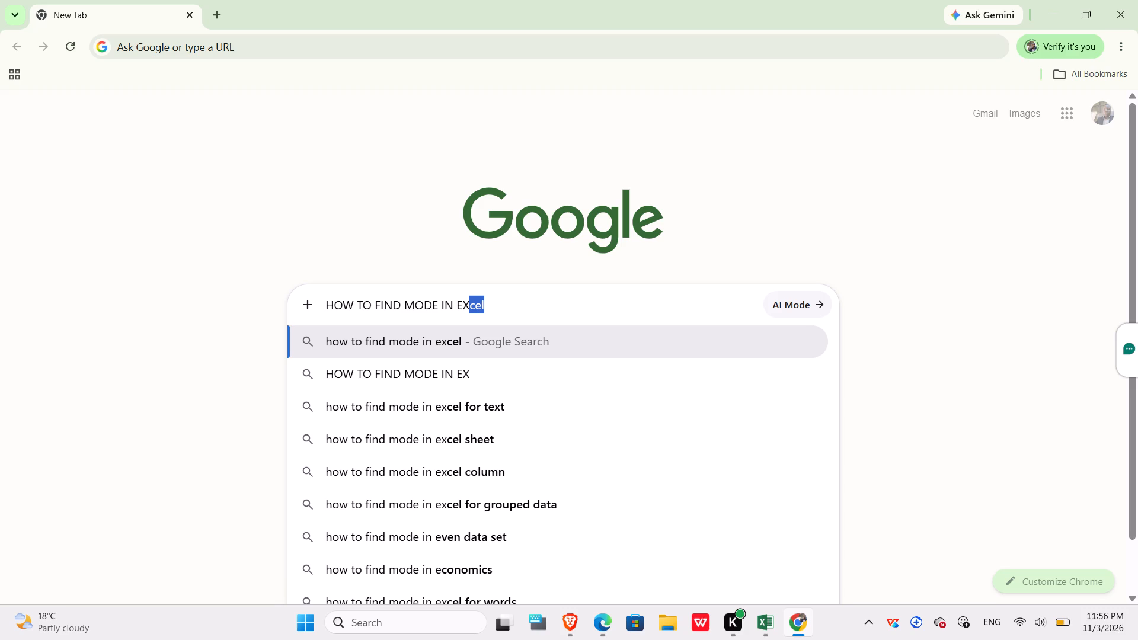
key(Return)
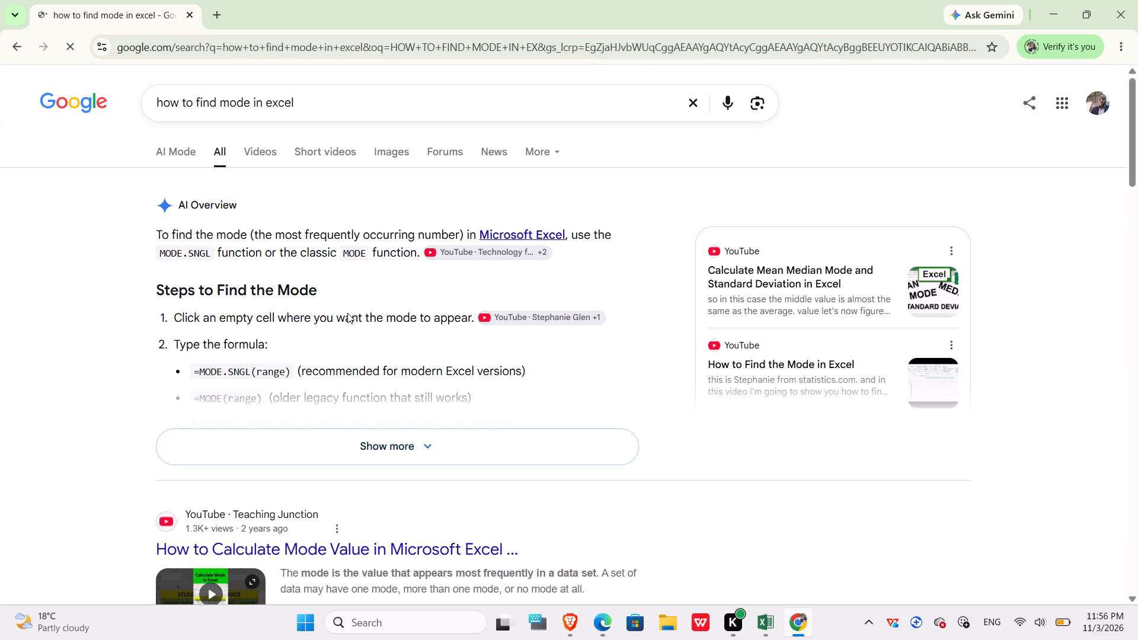
click(383, 440)
scroll(383, 440, down, 1)
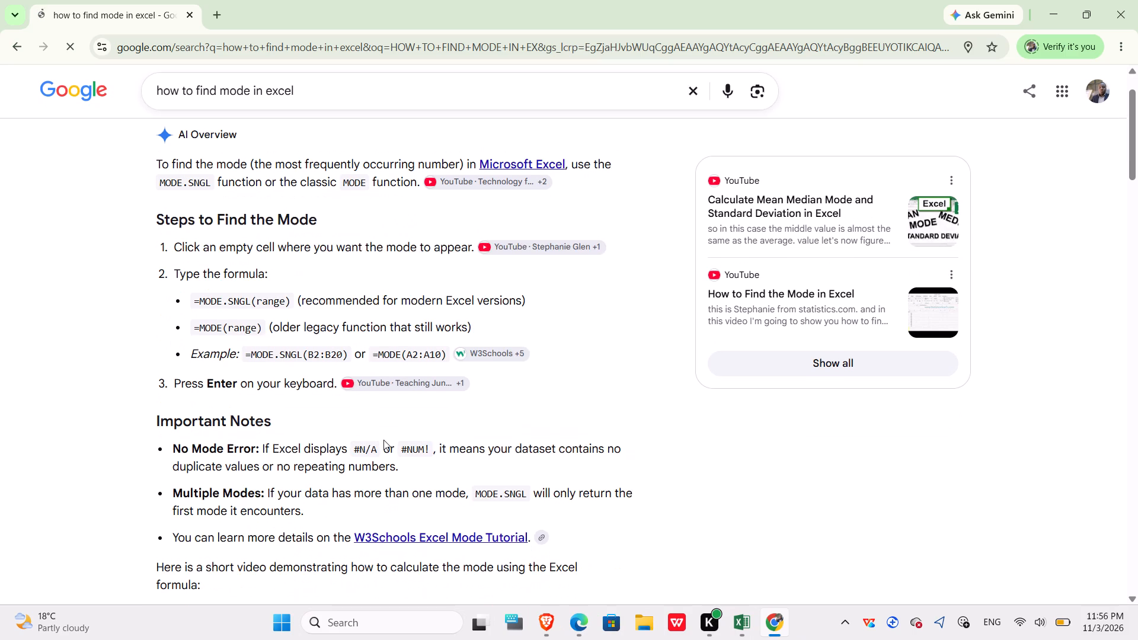
scroll(383, 440, down, 1)
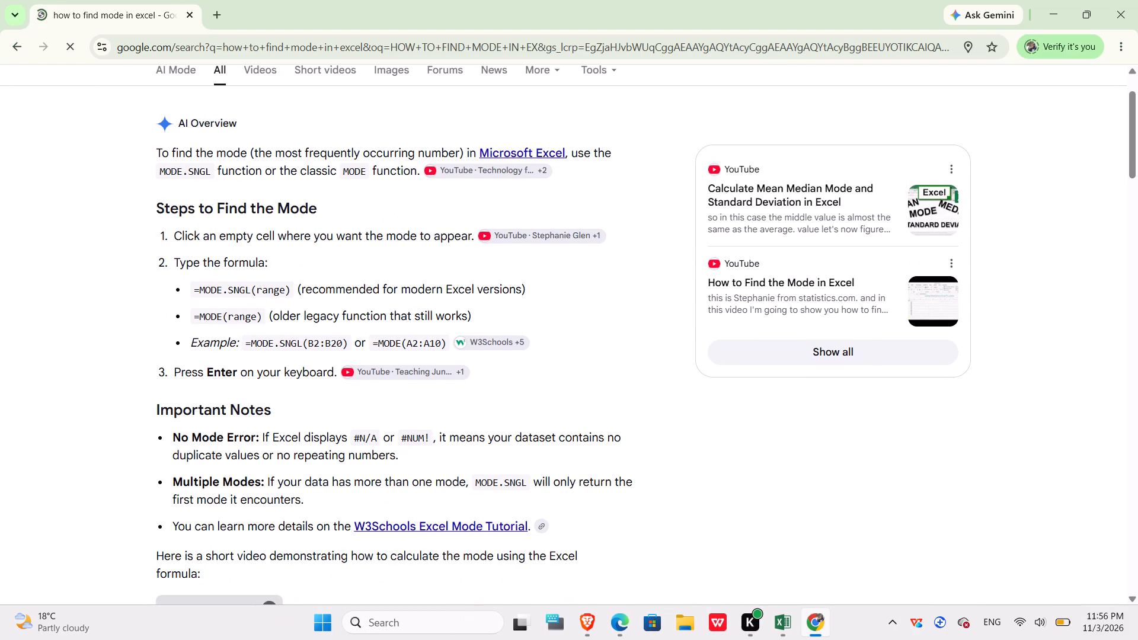
Back in Excel, enter the label MODE in cell A62, below MIN, and merge and center it across A62:B62.
click(779, 616)
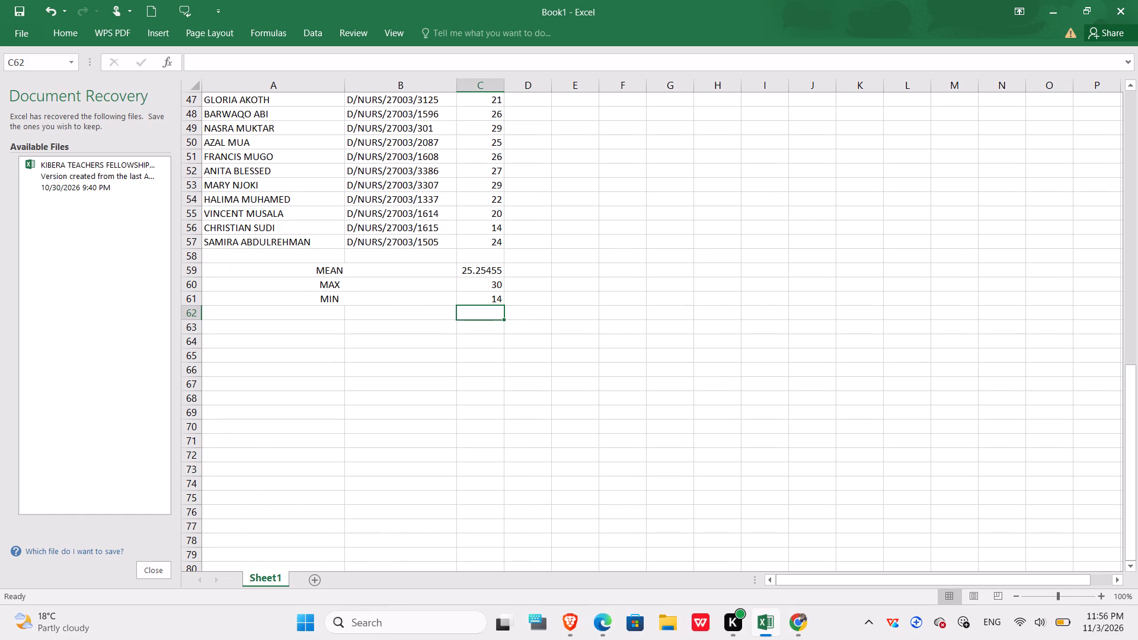
click(328, 308)
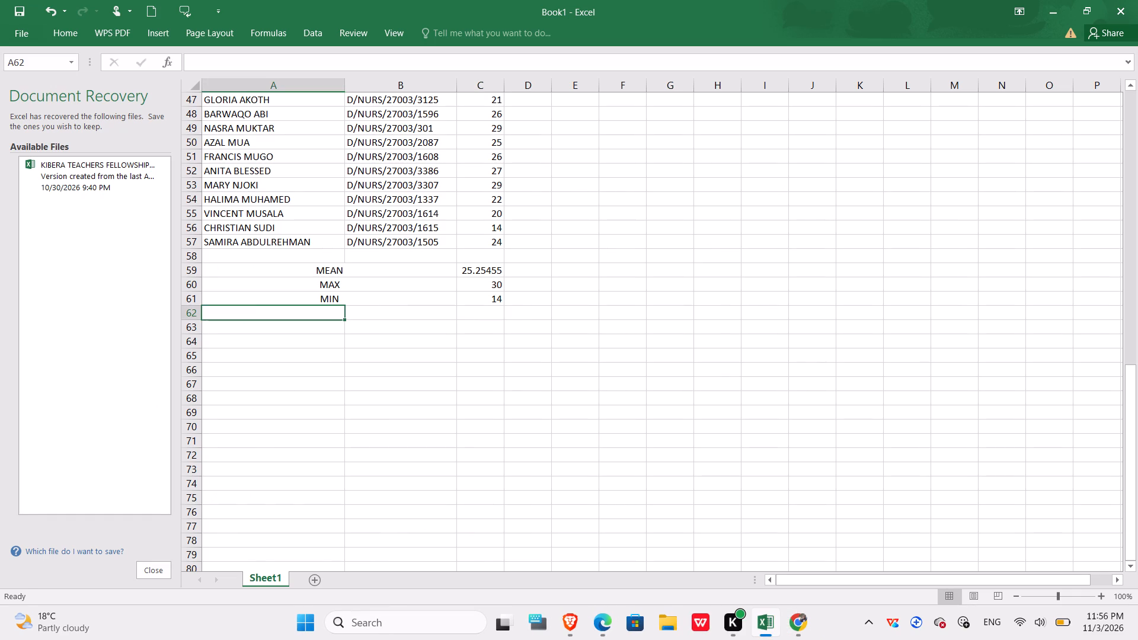
key(m)
text(OD)
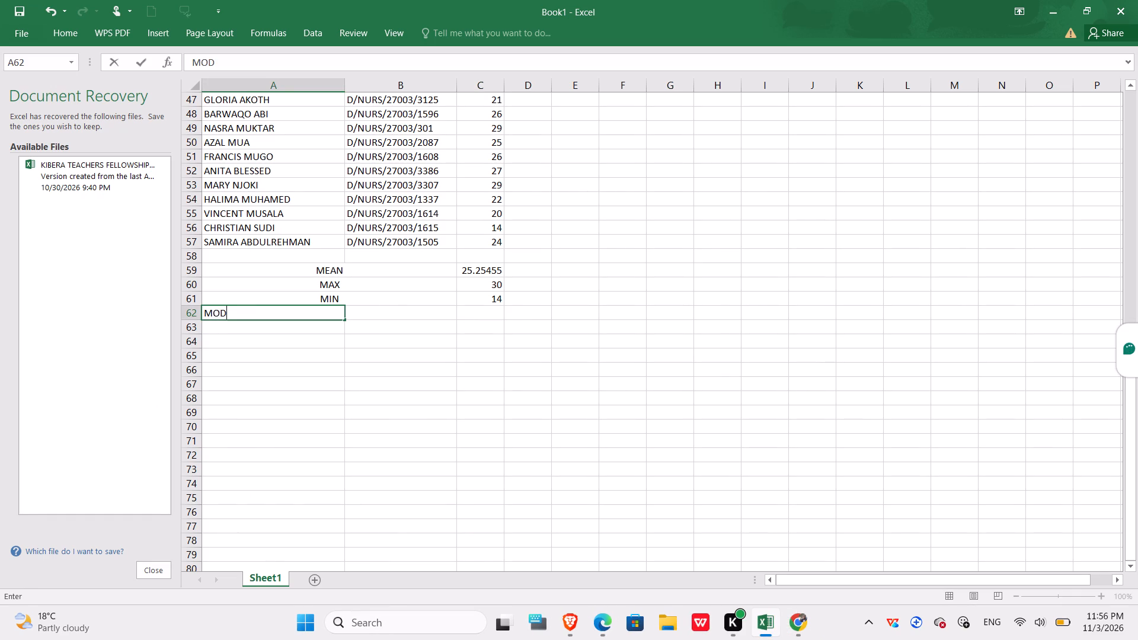
key(e)
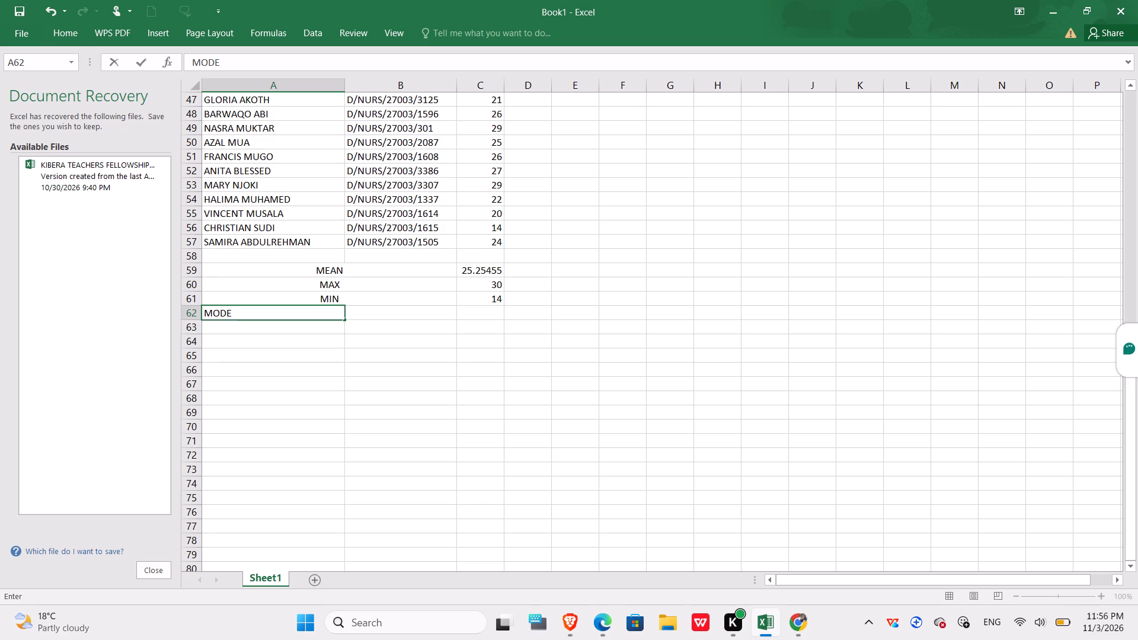
click(340, 315)
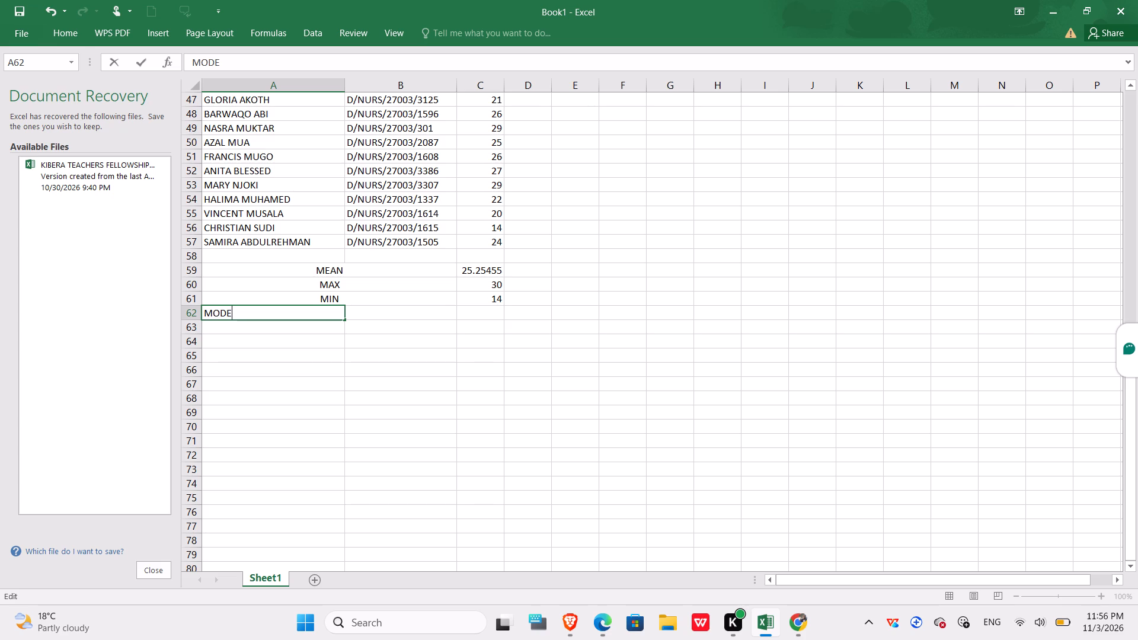
click(358, 319)
click(332, 315)
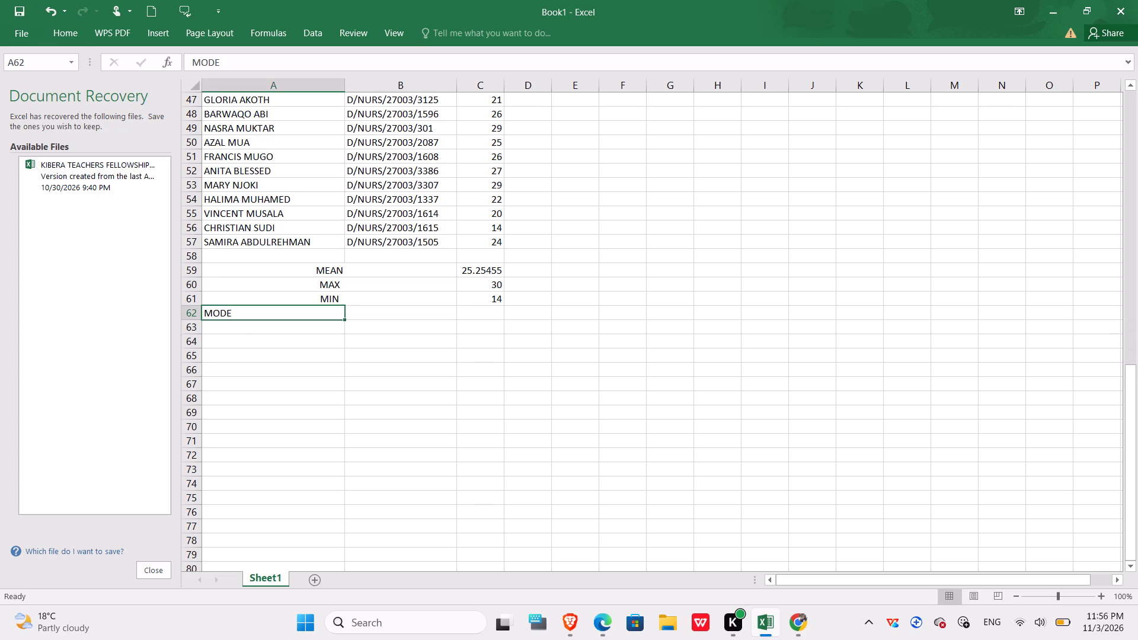
drag(336, 312, 379, 318)
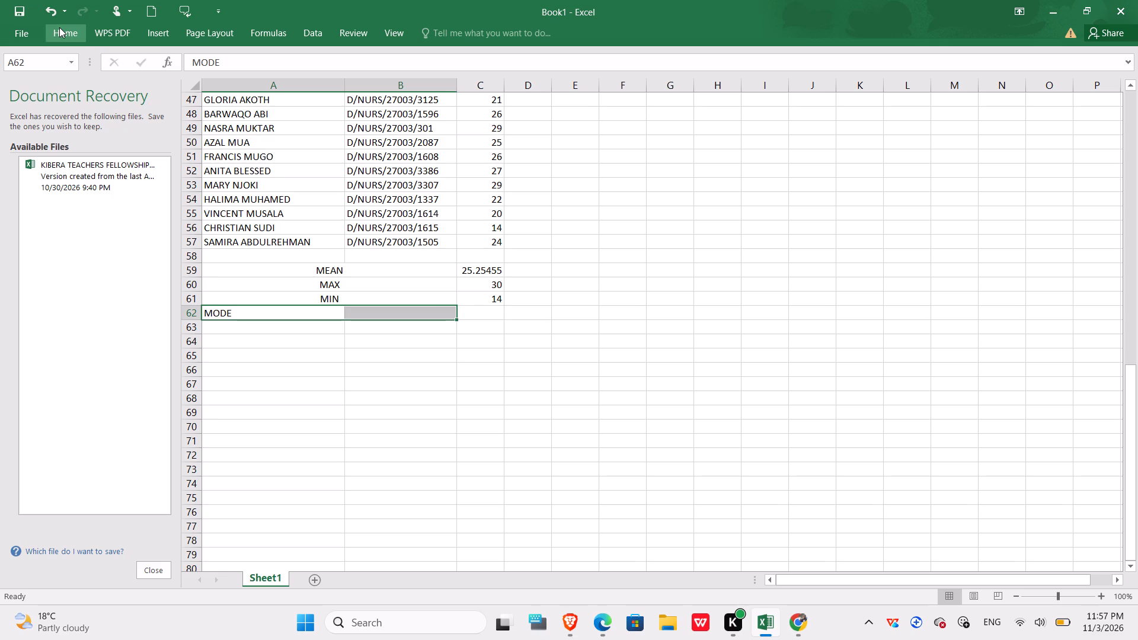
click(59, 27)
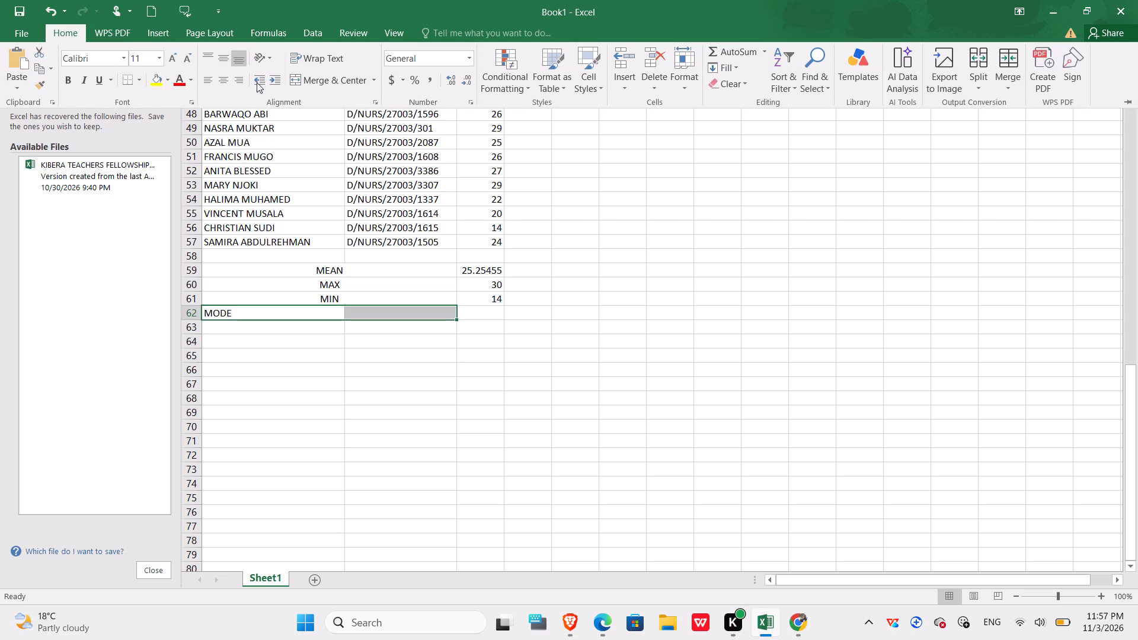
click(317, 84)
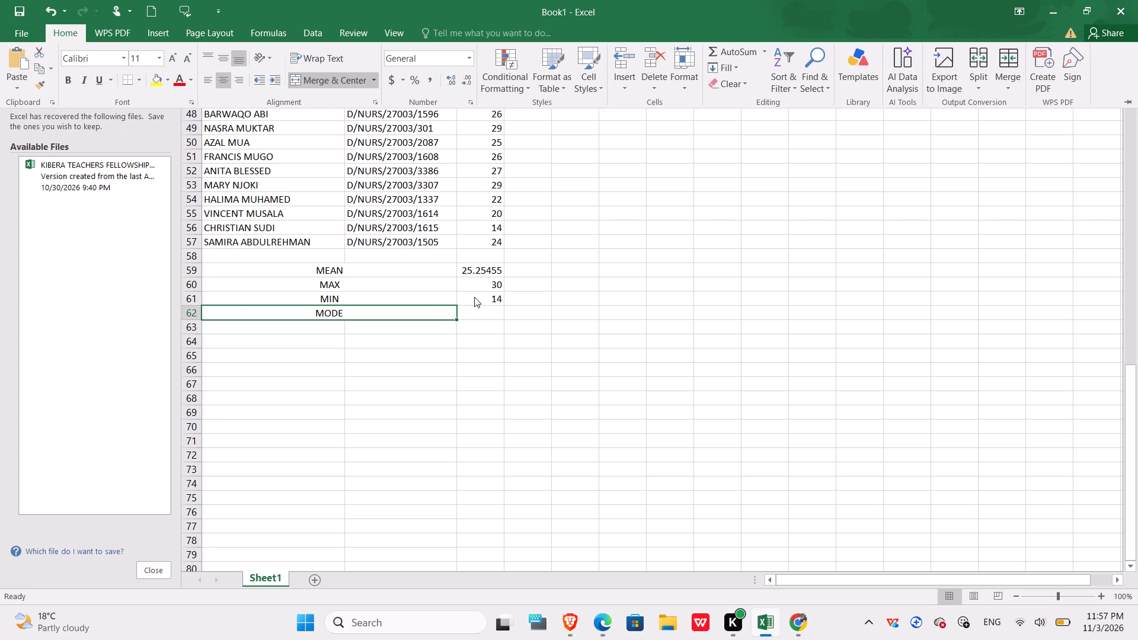
Calculate the mode in cell C62 using the MODE function over all students' marks, C3:C57.
click(483, 312)
click(483, 312)
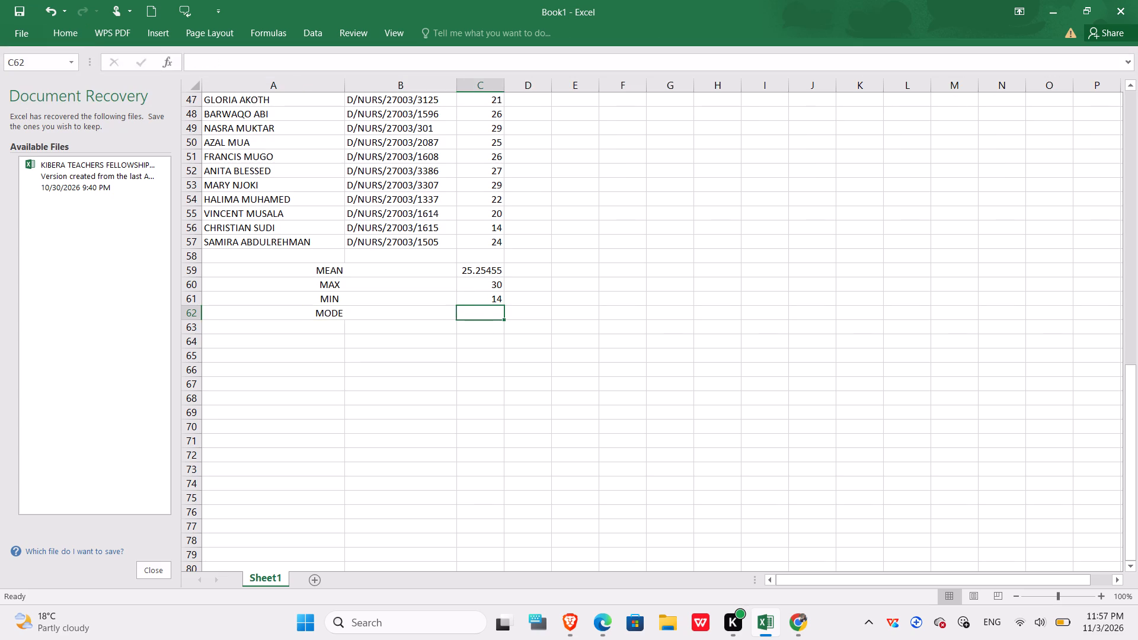
key(equal)
text(MO)
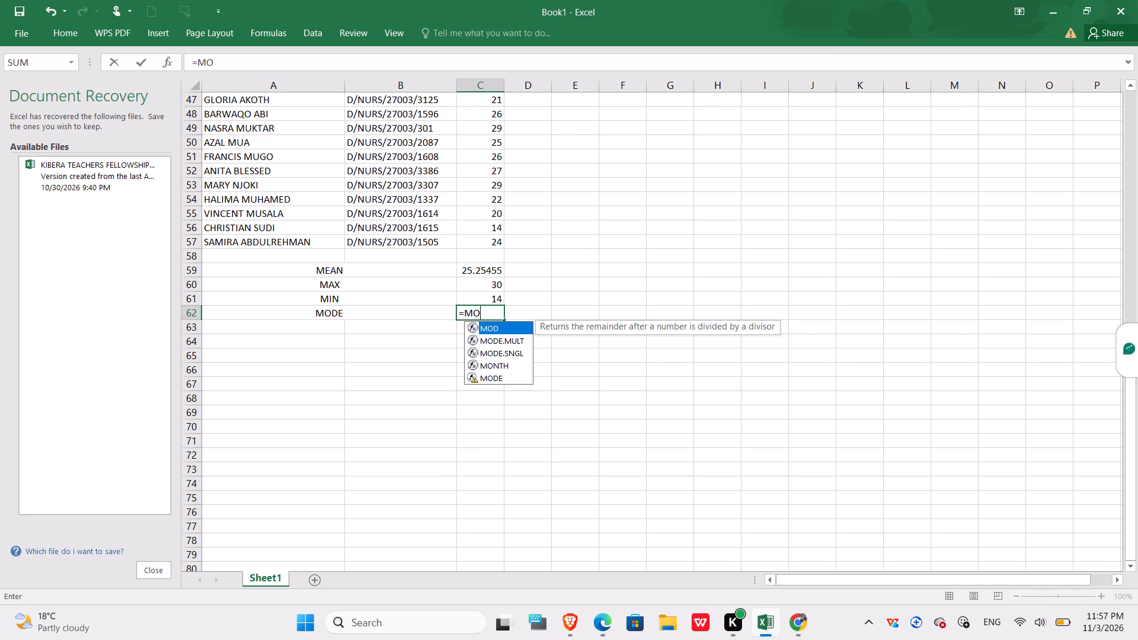
text(DE)
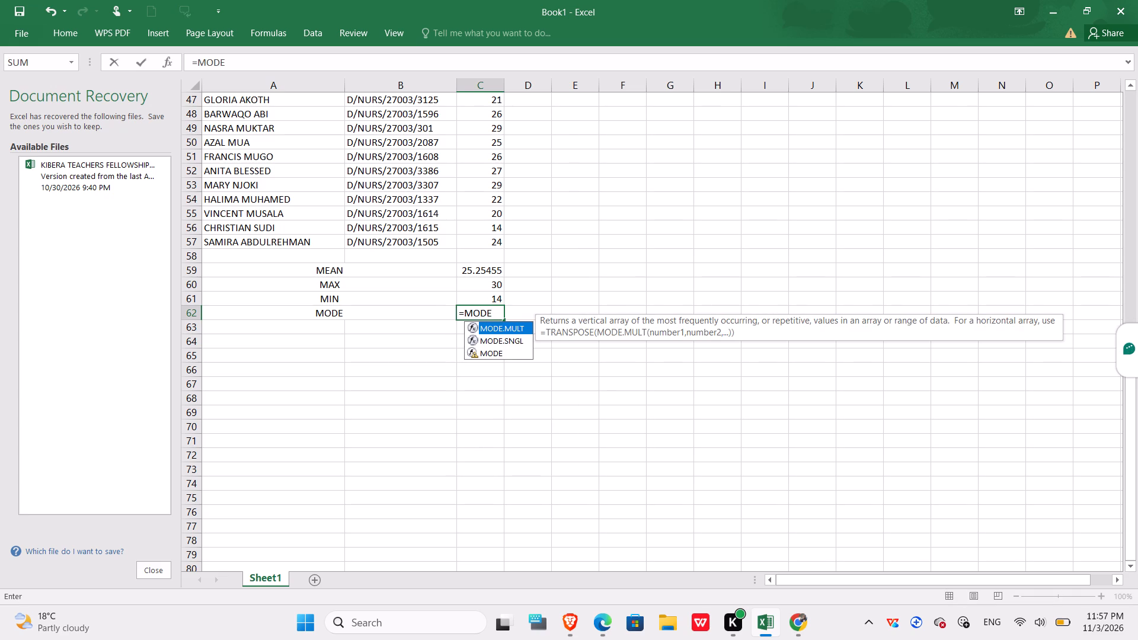
key(shift+parenleft)
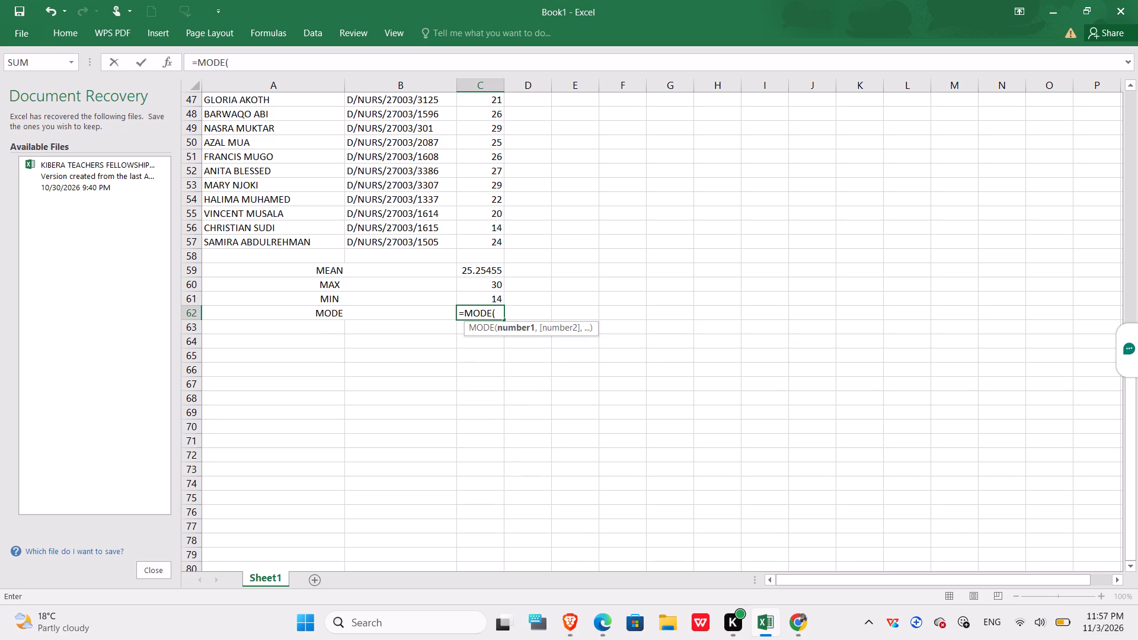
scroll(473, 351, up, 2)
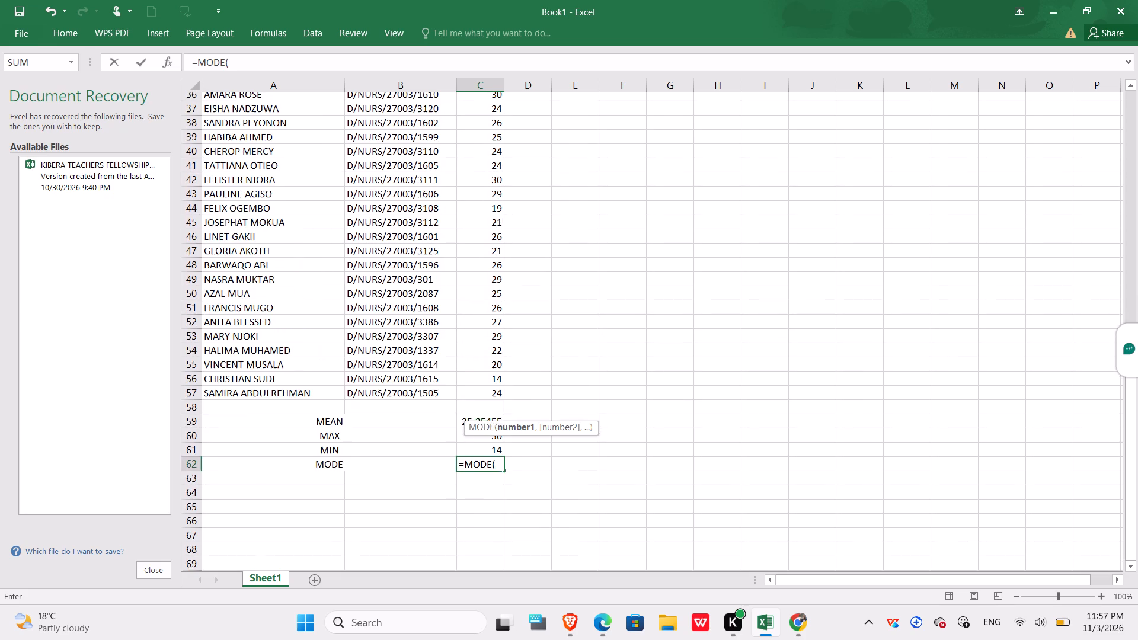
scroll(473, 351, up, 8)
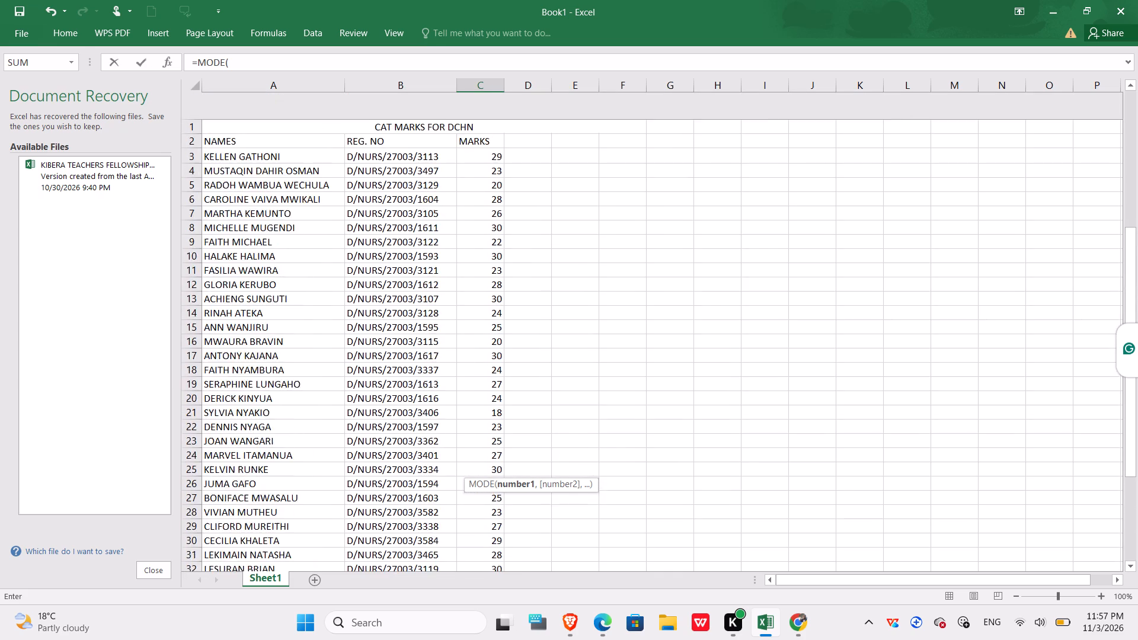
scroll(473, 351, up, 1)
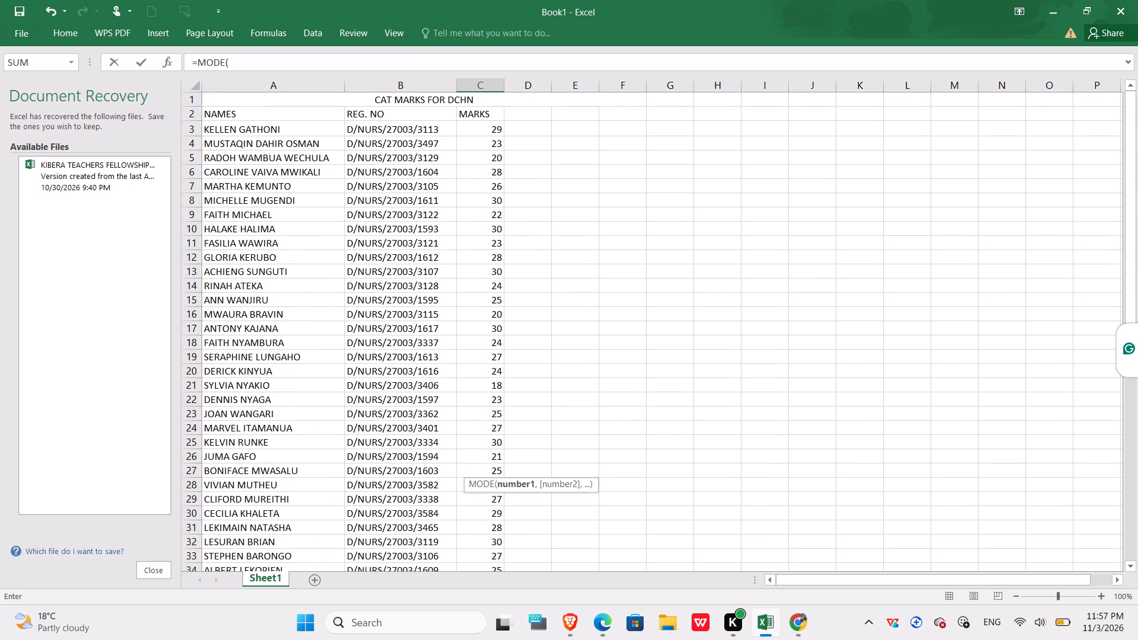
click(485, 130)
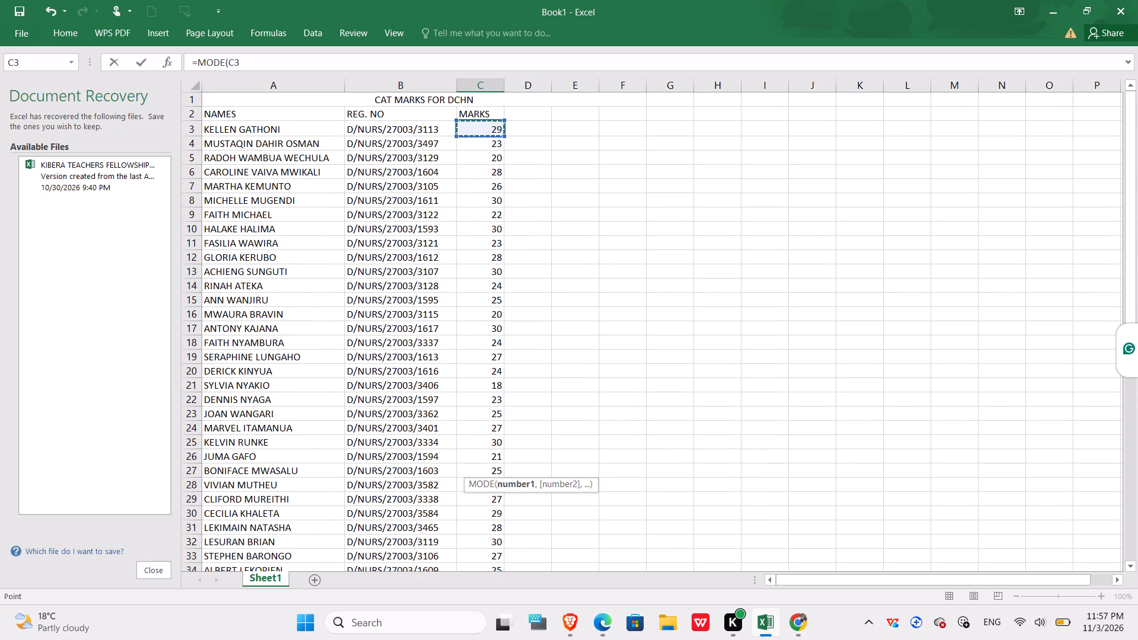
drag(505, 136, 501, 151)
drag(501, 151, 523, 455)
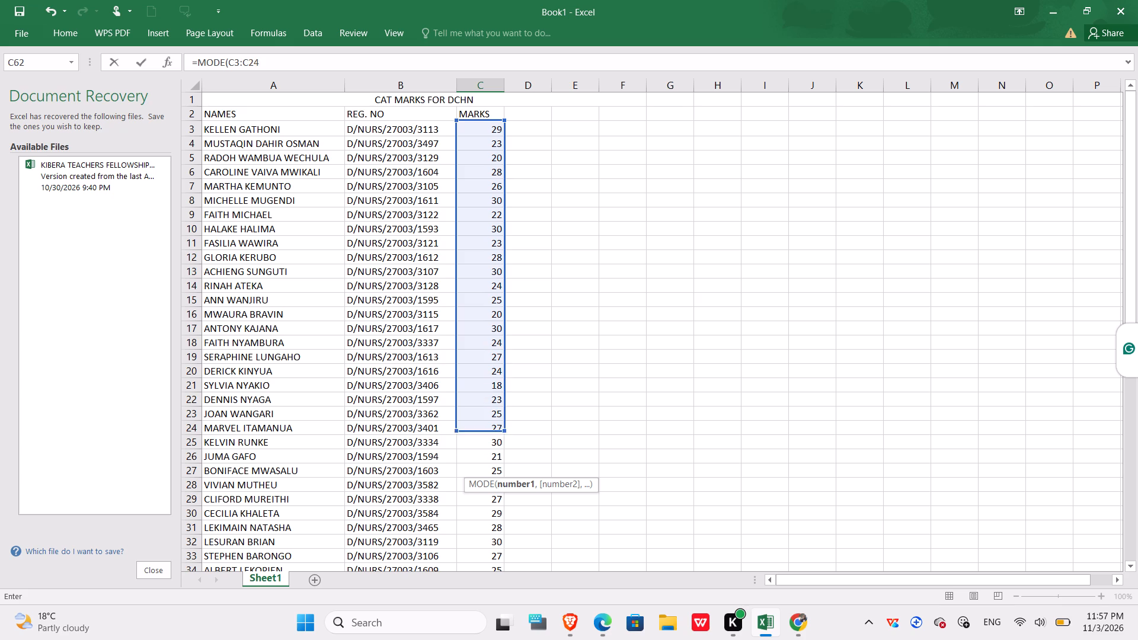
drag(523, 455, 507, 591)
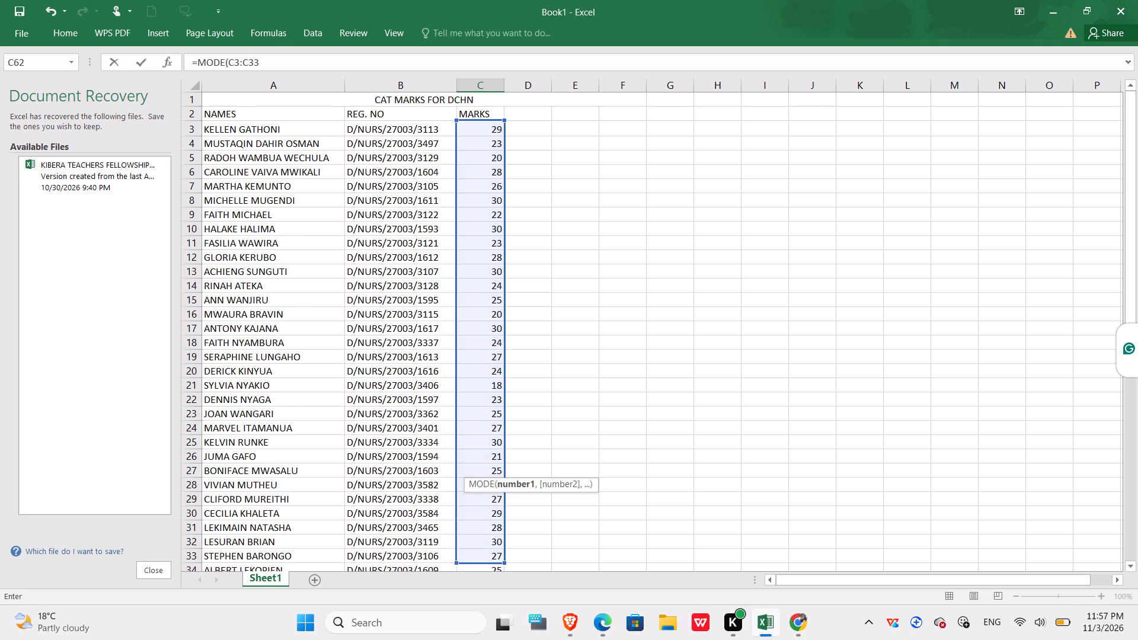
drag(507, 591, 497, 383)
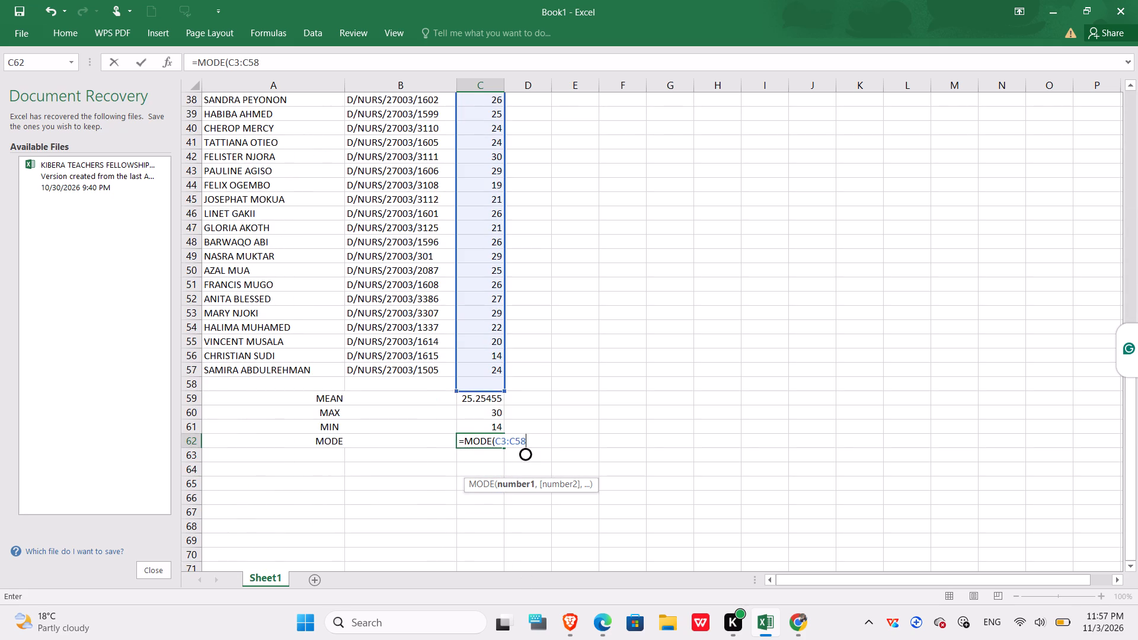
drag(497, 383, 497, 373)
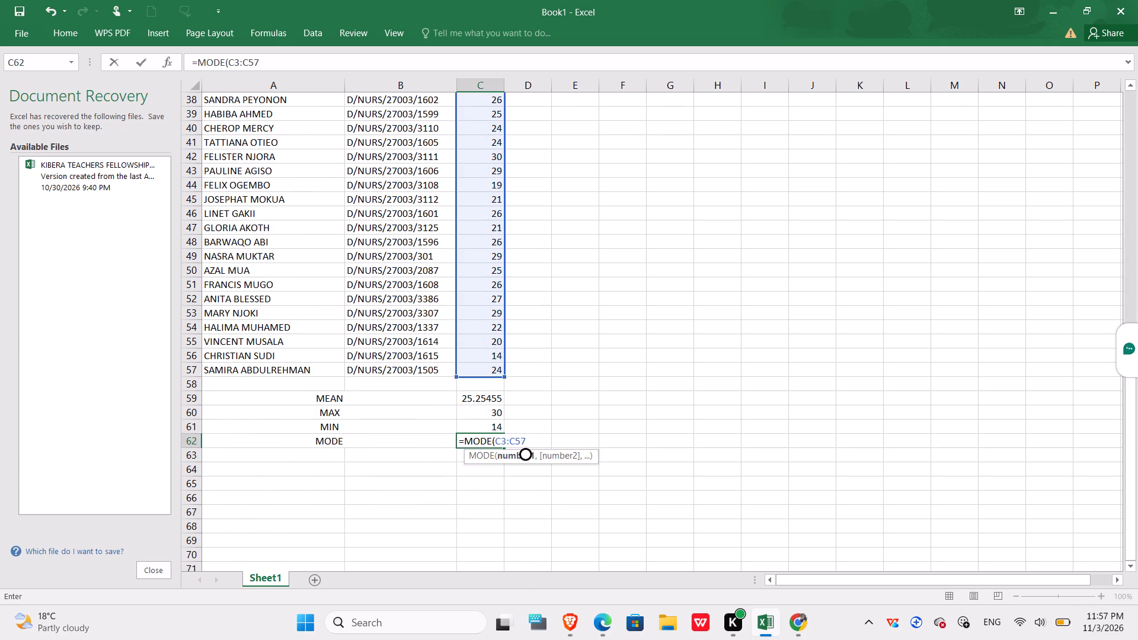
key(Return)
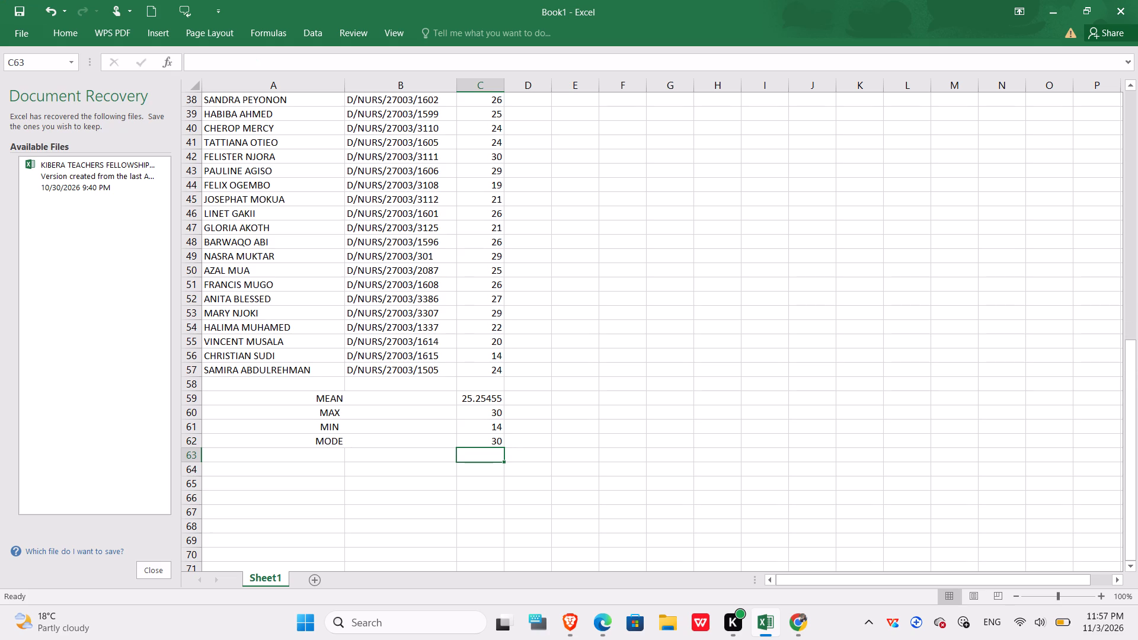
Look back over the student list and marks, from the summary rows up to the sheet's title row.
scroll(497, 373, up, 8)
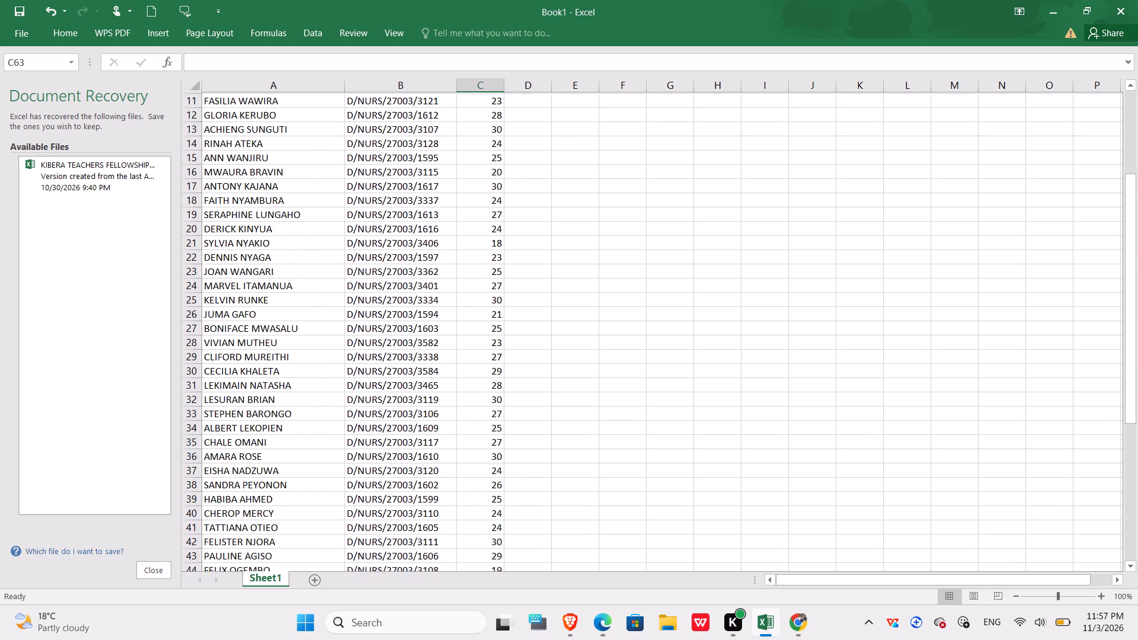
scroll(497, 373, up, 3)
scroll(497, 373, down, 6)
scroll(497, 373, up, 7)
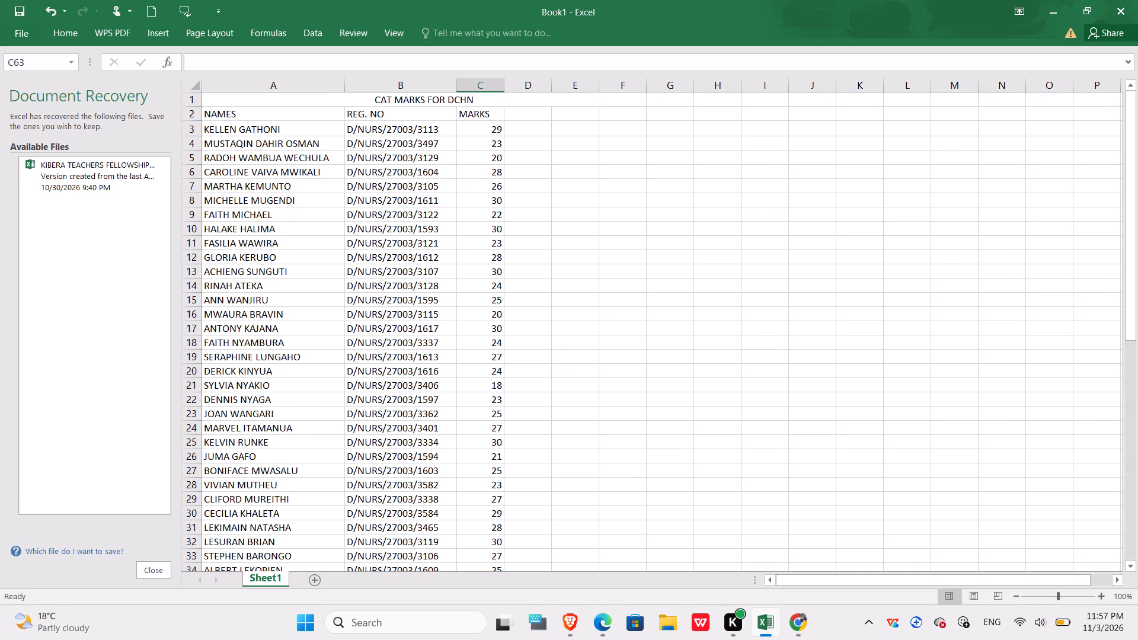
Switch to Google Chrome and, in a new tab, search Google for "how to draw distribution curve in excel".
click(791, 628)
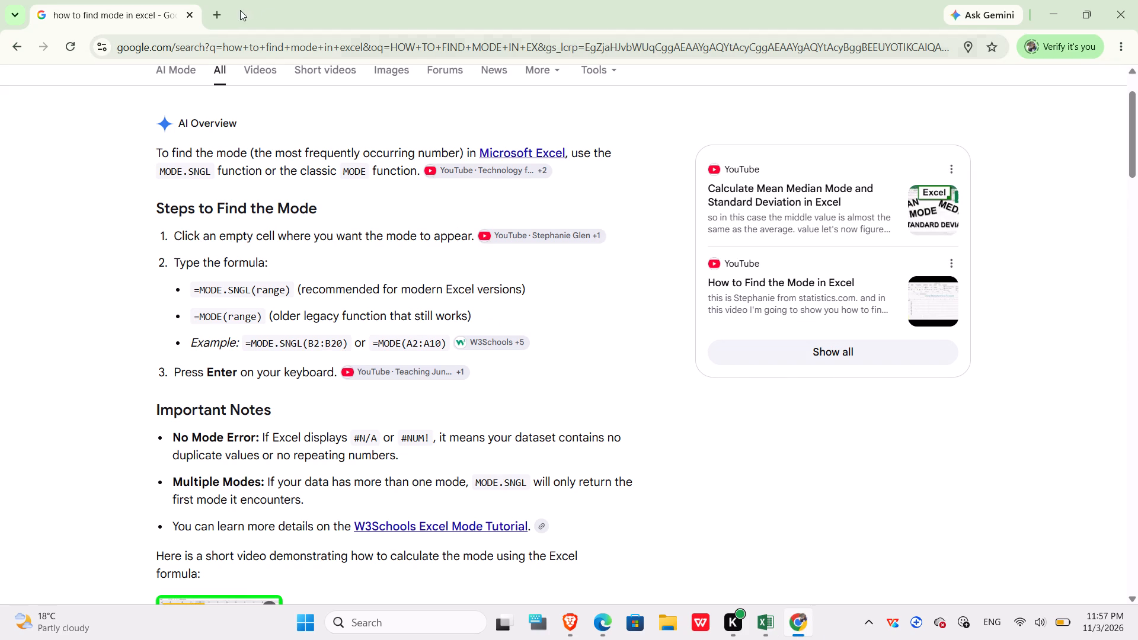
click(216, 16)
text(HOW)
key(space)
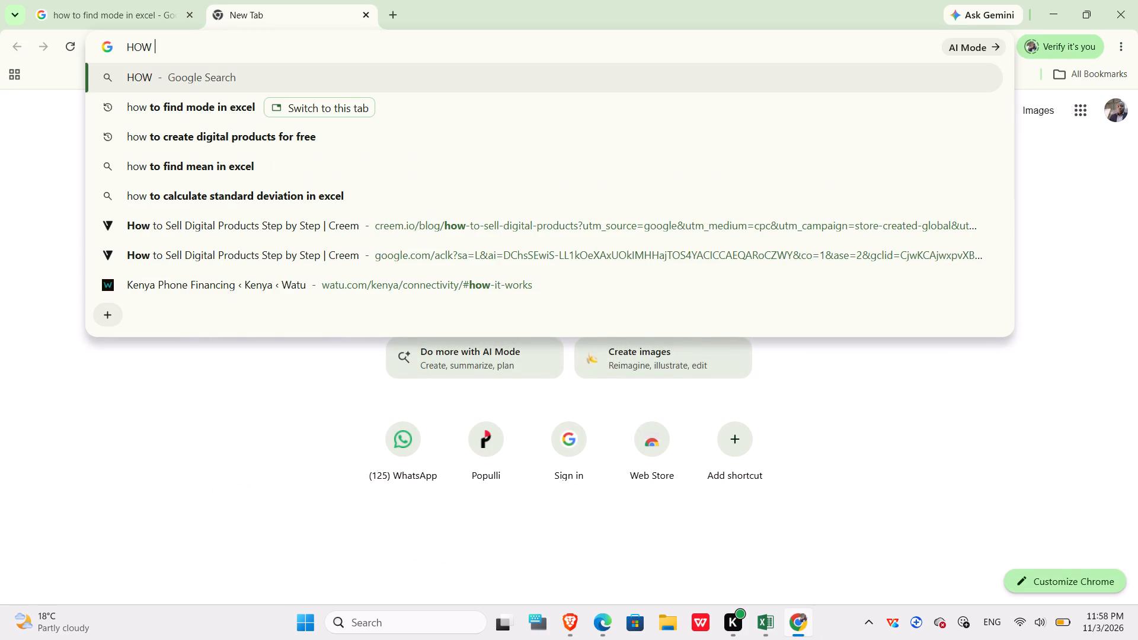
text(TO DRAW)
key(space)
text(DISR)
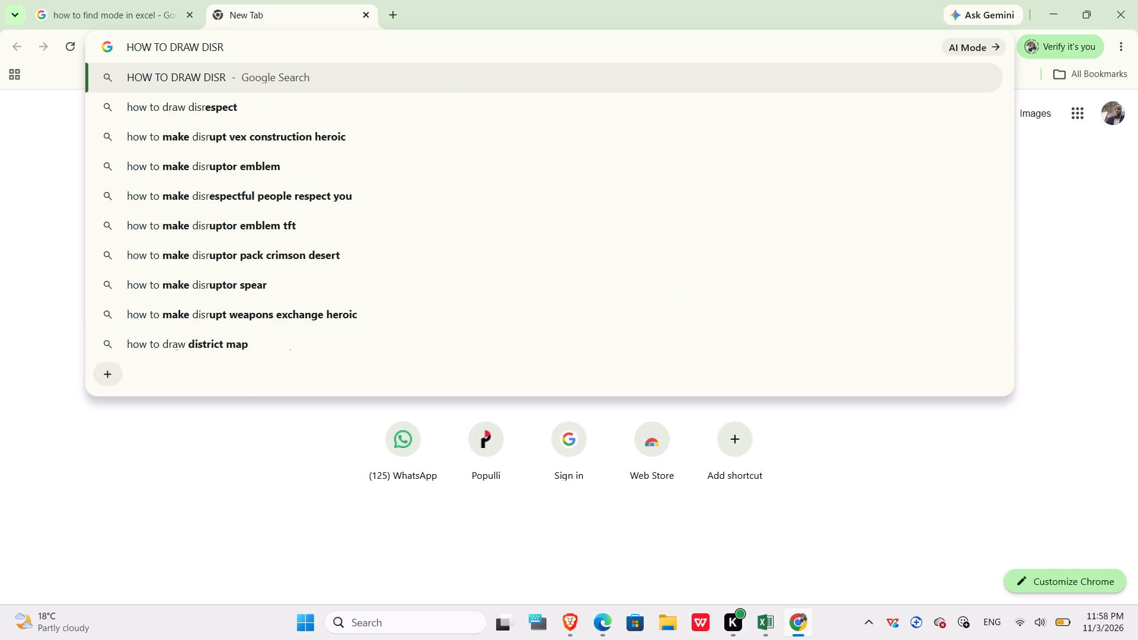
key(BackSpace)
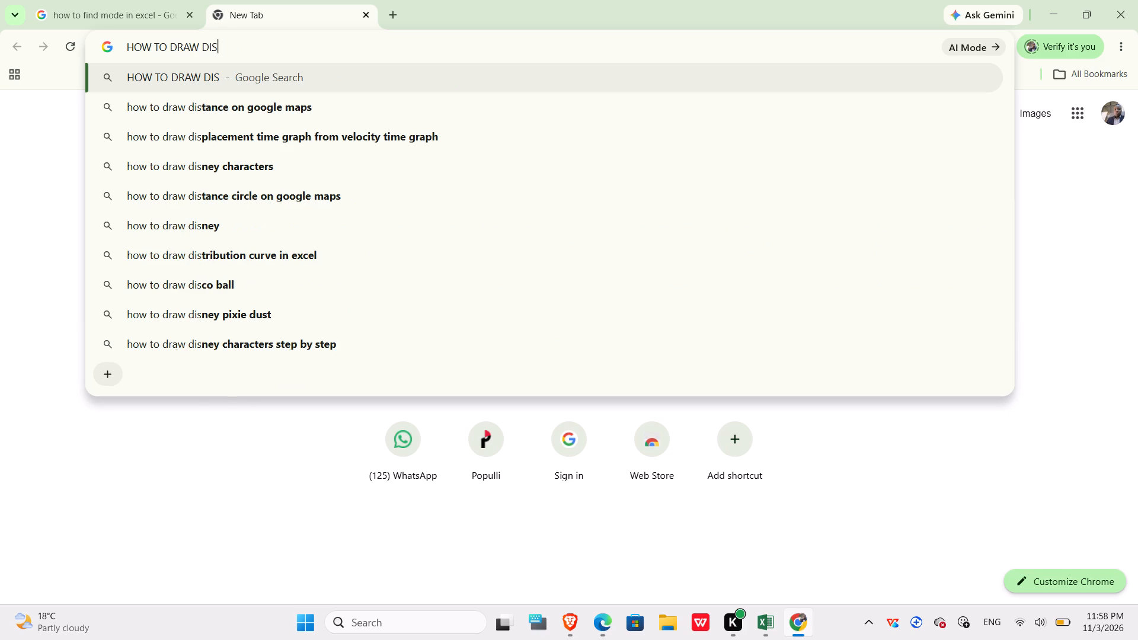
text(TRIBUT)
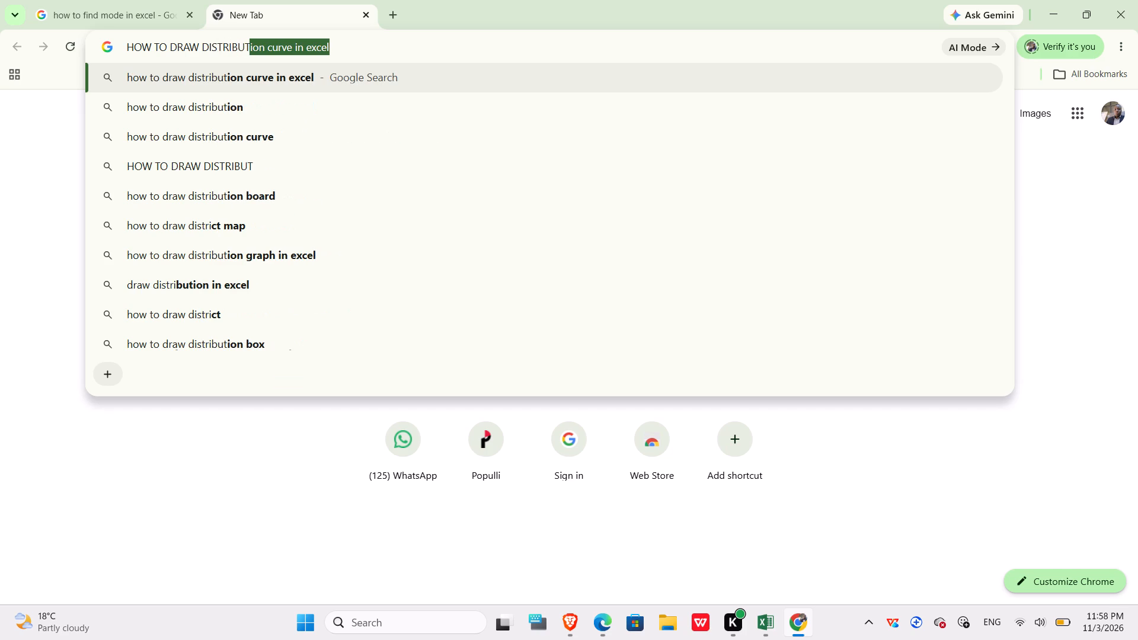
key(Return)
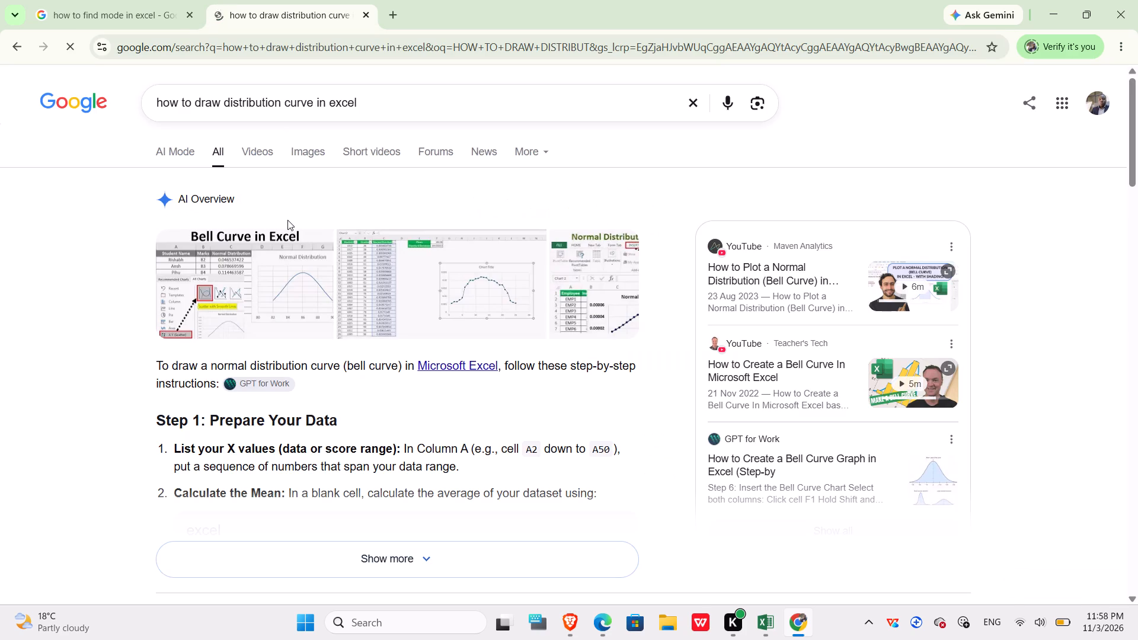
Expand the AI Overview and read its steps for drawing a normal distribution curve, from preparing the data to customizing the chart.
scroll(287, 220, down, 2)
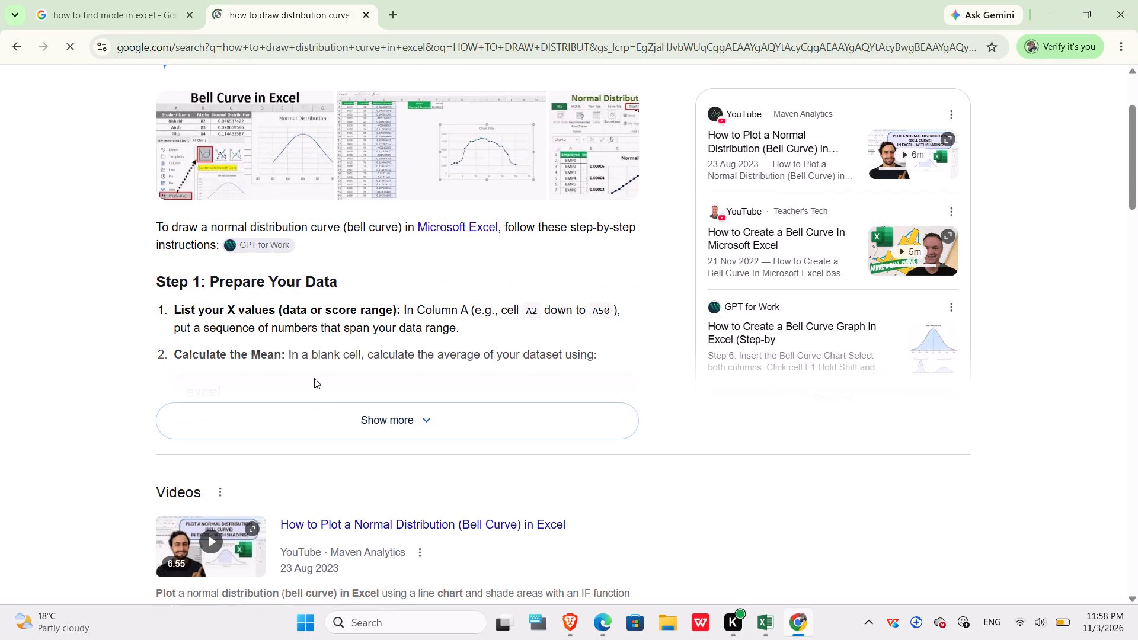
click(321, 407)
scroll(321, 407, down, 1)
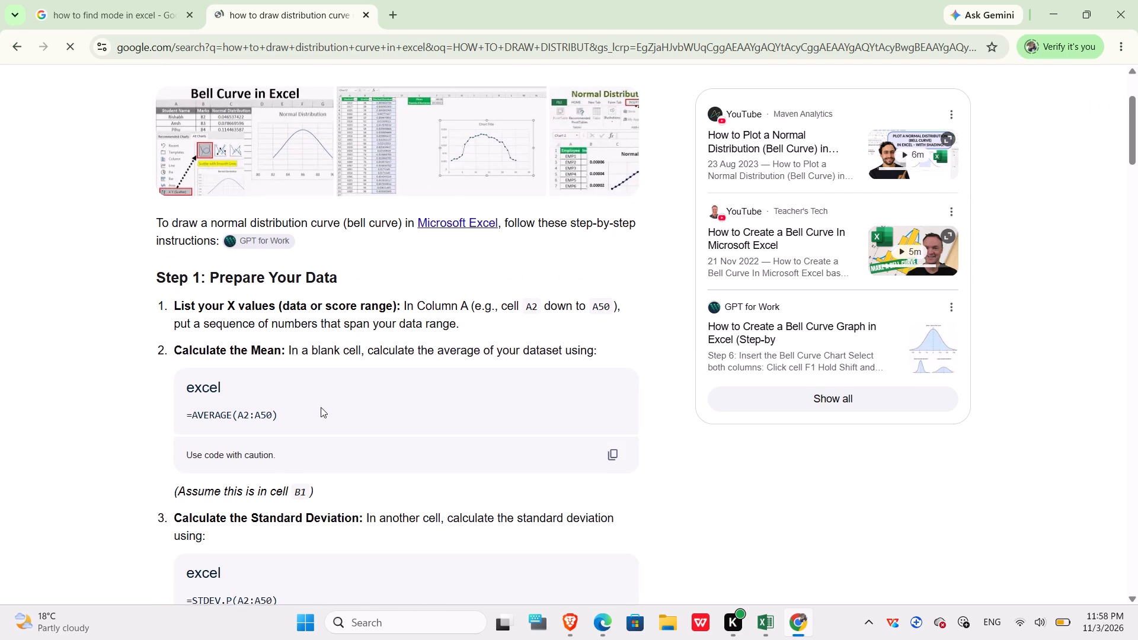
scroll(321, 407, down, 1)
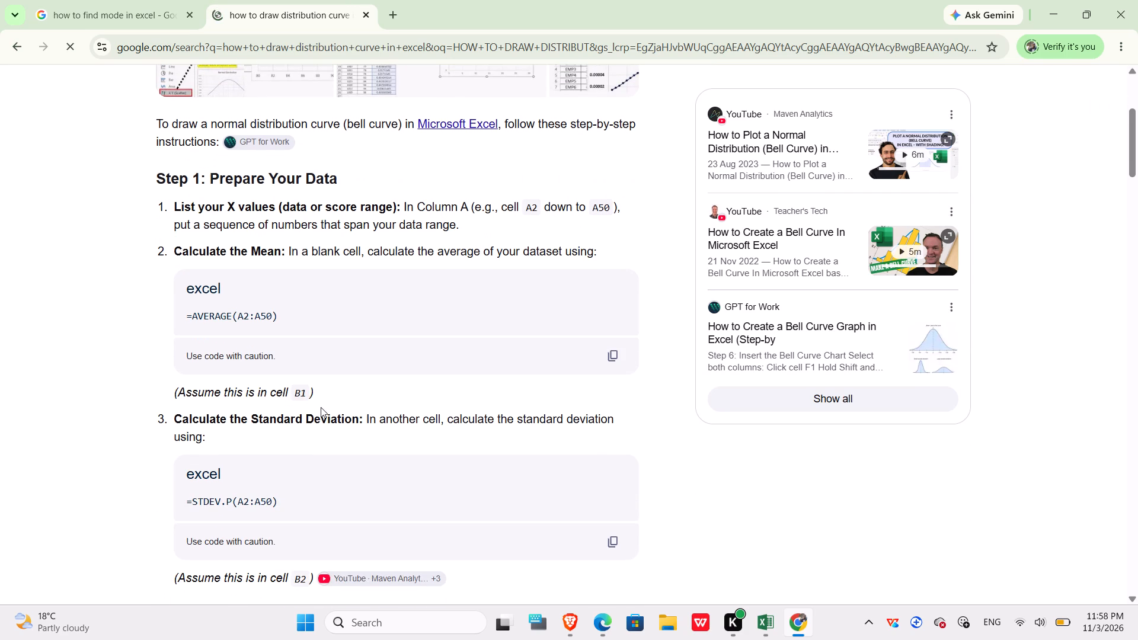
scroll(321, 407, down, 1)
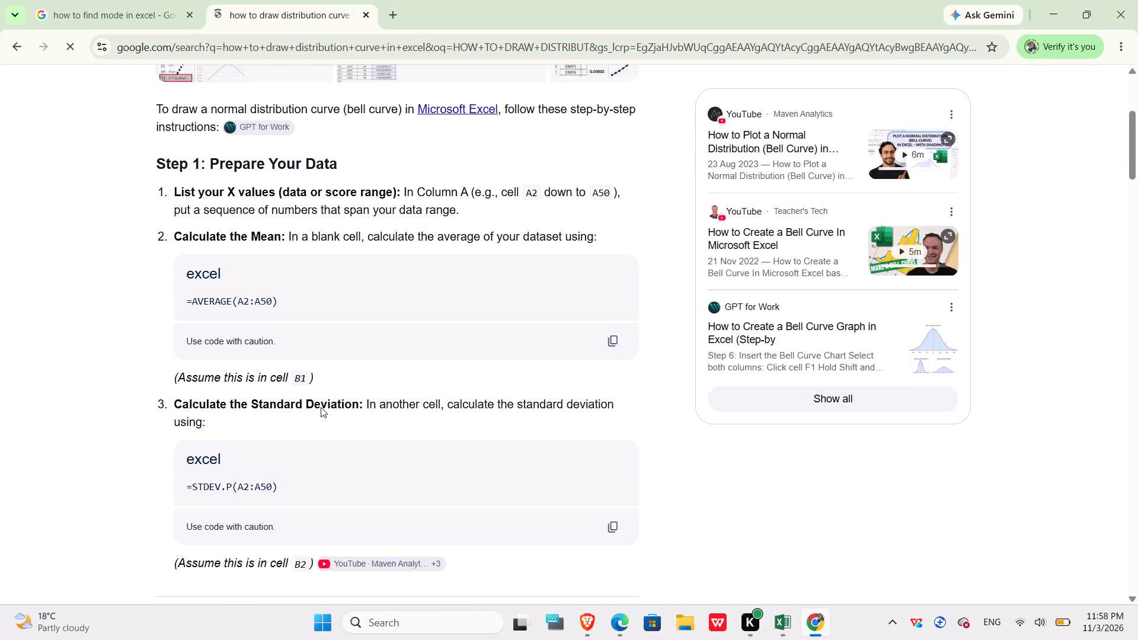
scroll(321, 407, down, 5)
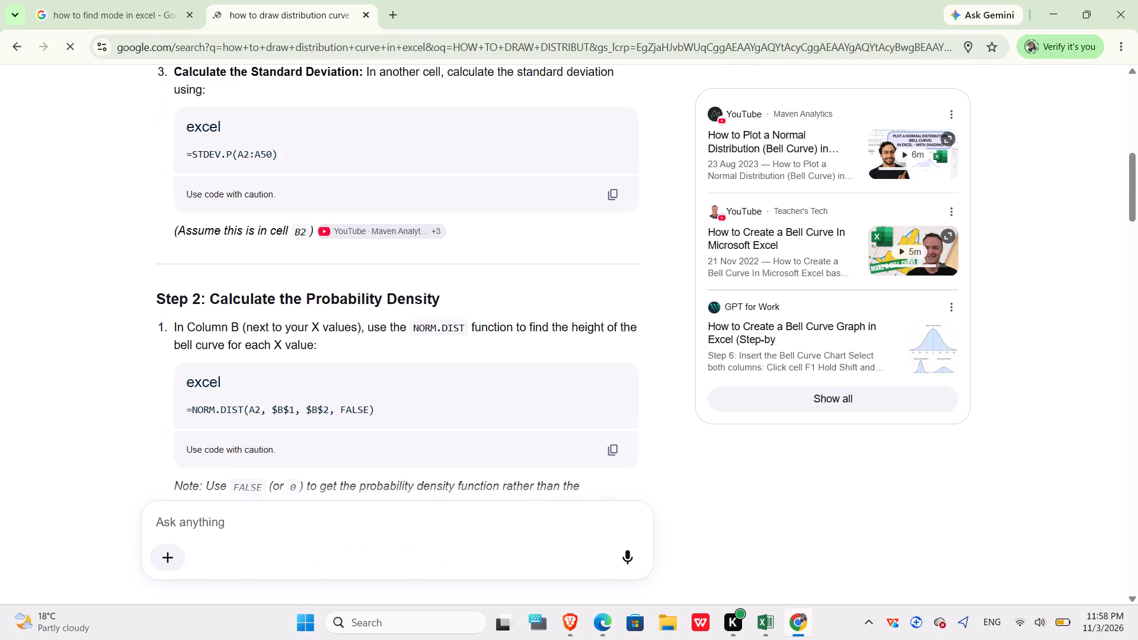
scroll(321, 407, down, 2)
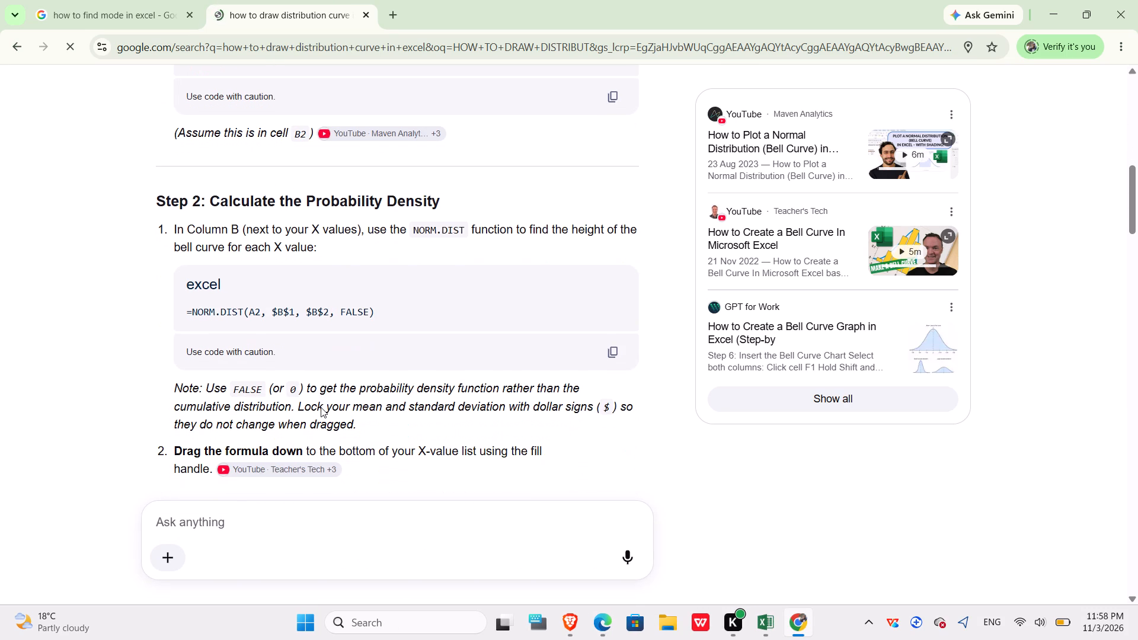
scroll(321, 407, down, 2)
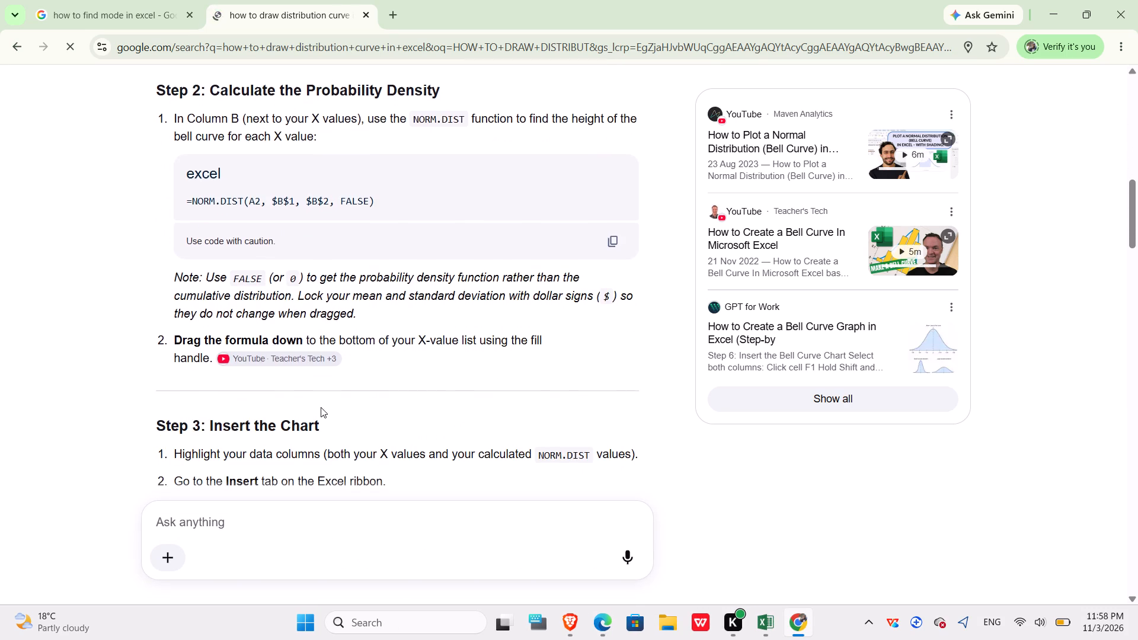
scroll(321, 407, down, 2)
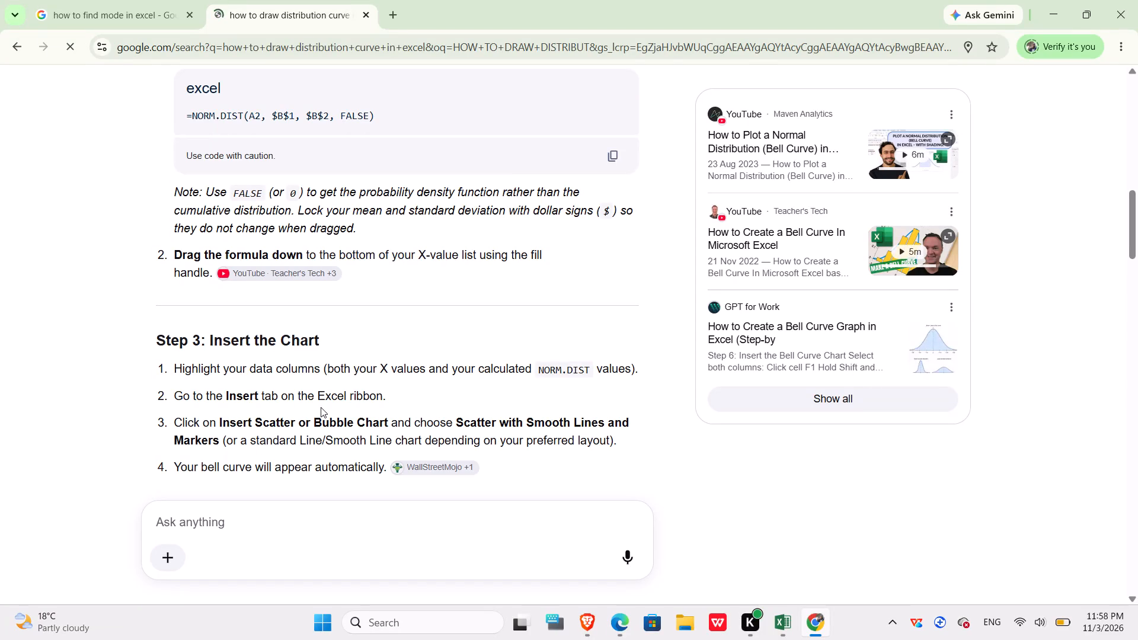
scroll(321, 407, down, 1)
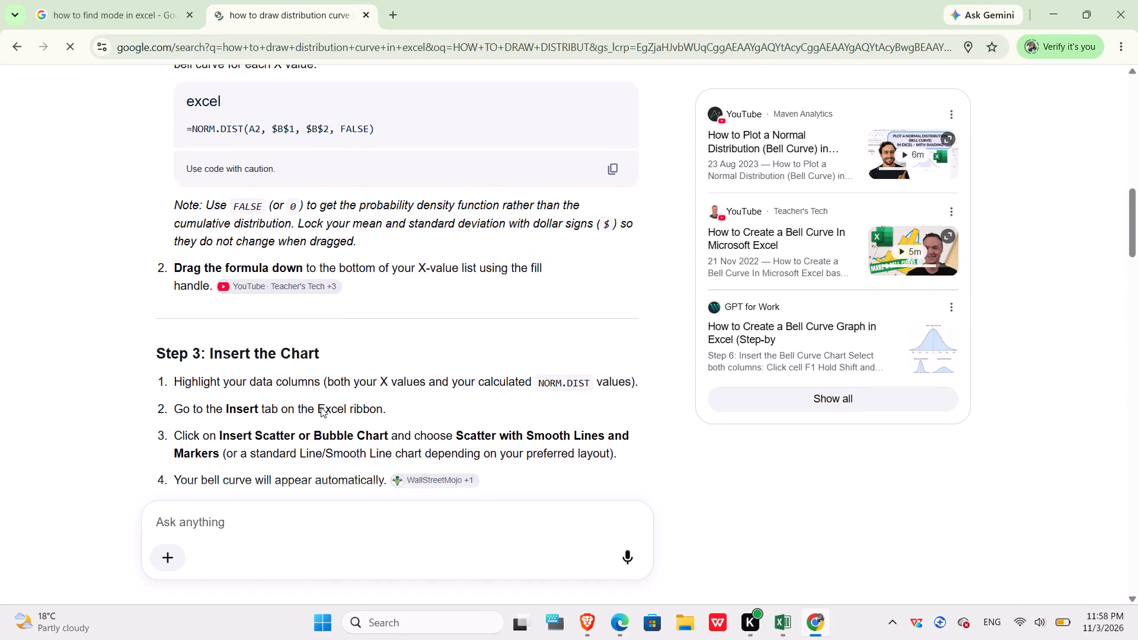
scroll(321, 407, down, 1)
scroll(321, 407, up, 1)
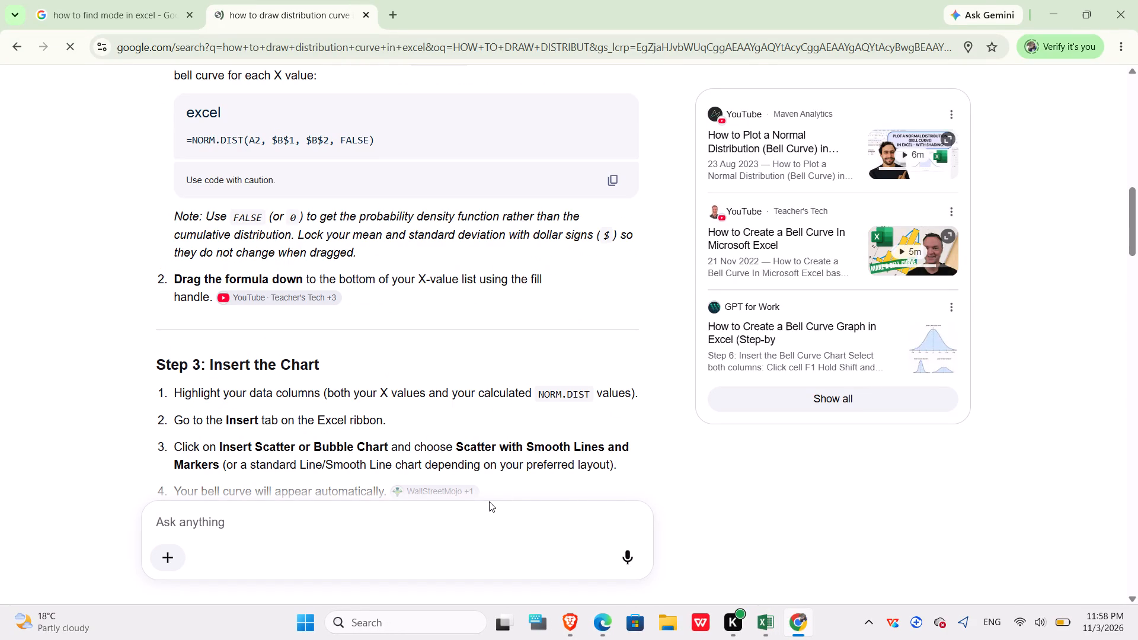
scroll(488, 494, down, 3)
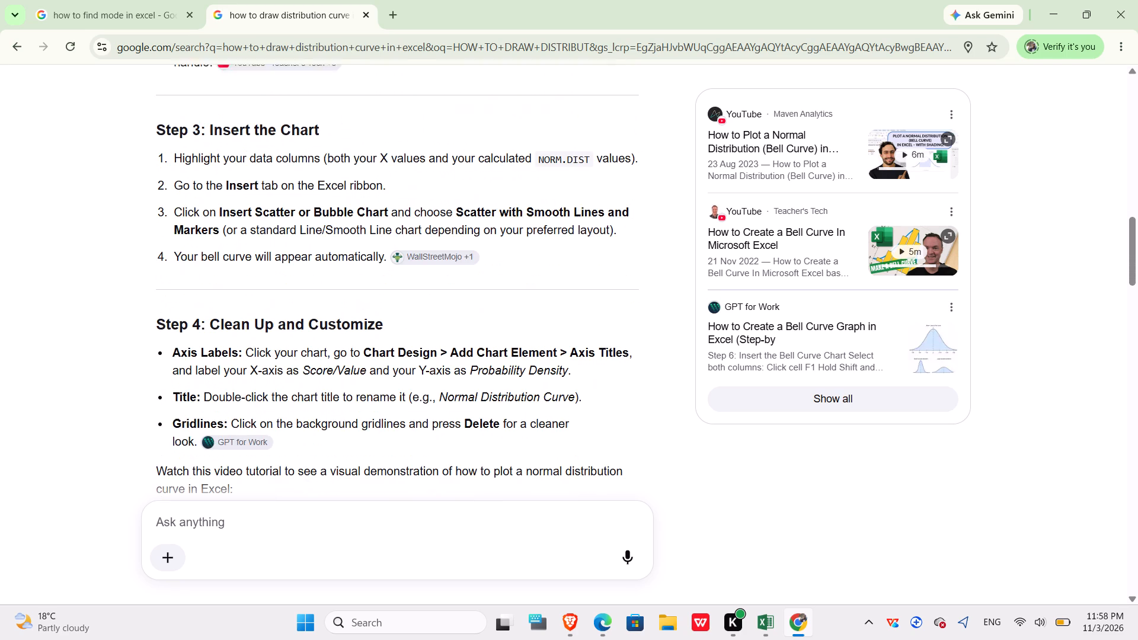
scroll(488, 494, down, 2)
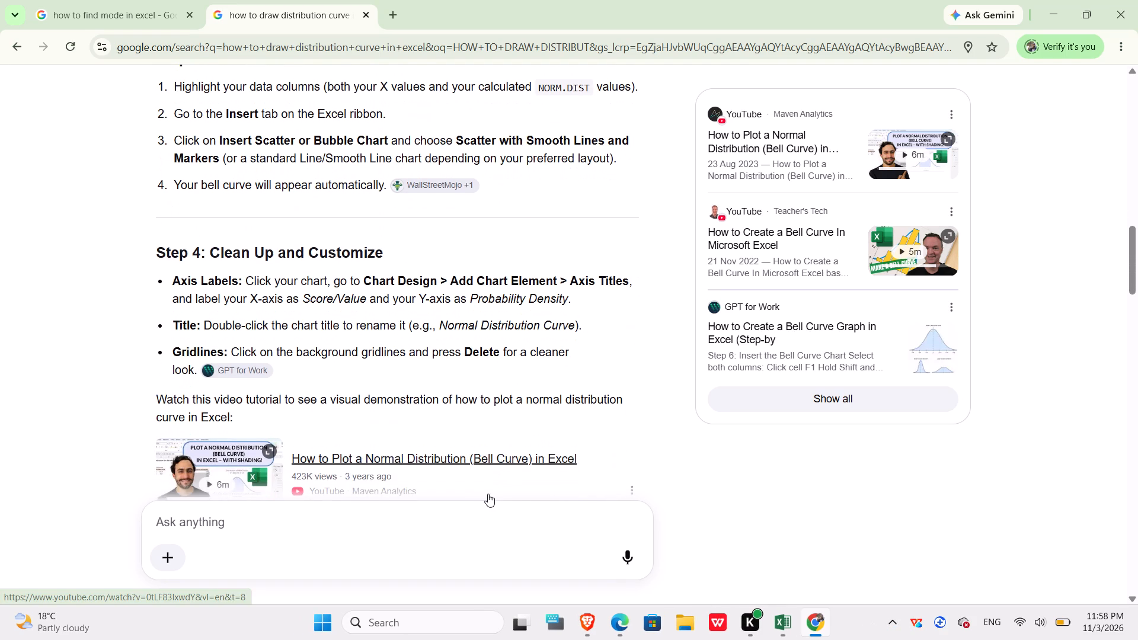
scroll(488, 494, down, 2)
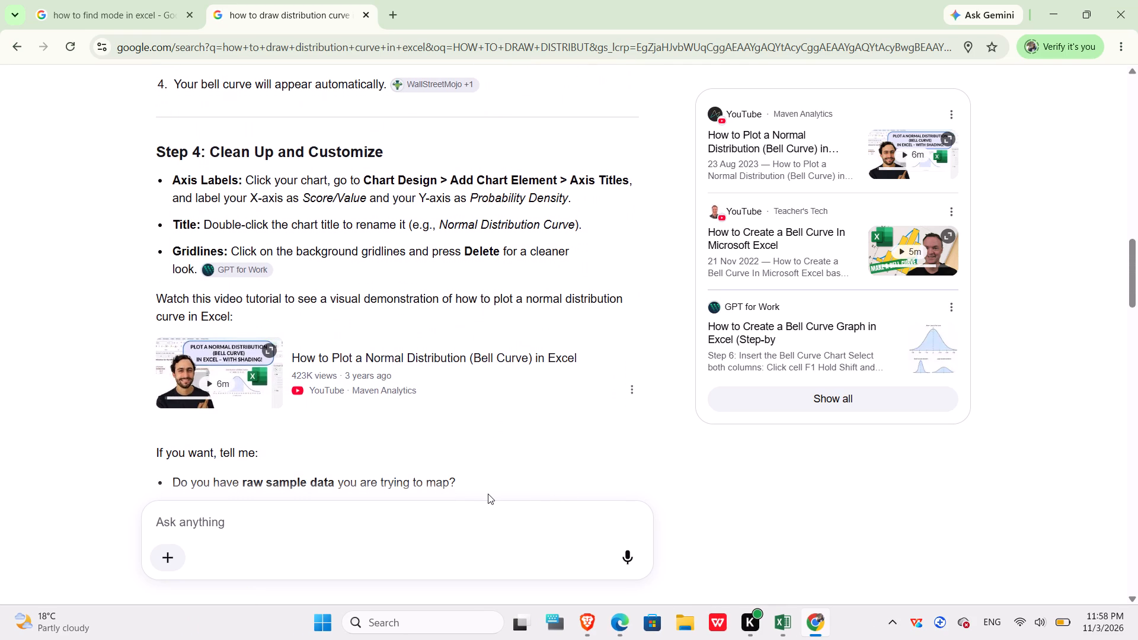
scroll(488, 494, down, 2)
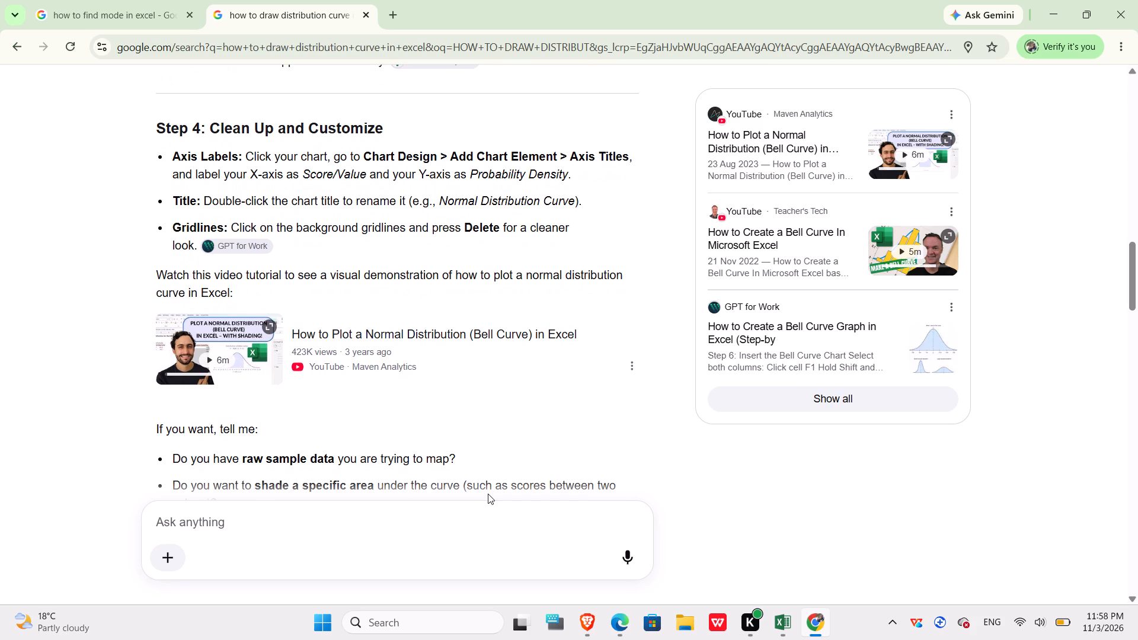
Open the Maven Analytics video "How to Plot a Normal Distribution (Bell Curve) in Excel" on YouTube, skip the ad and watch it.
click(234, 350)
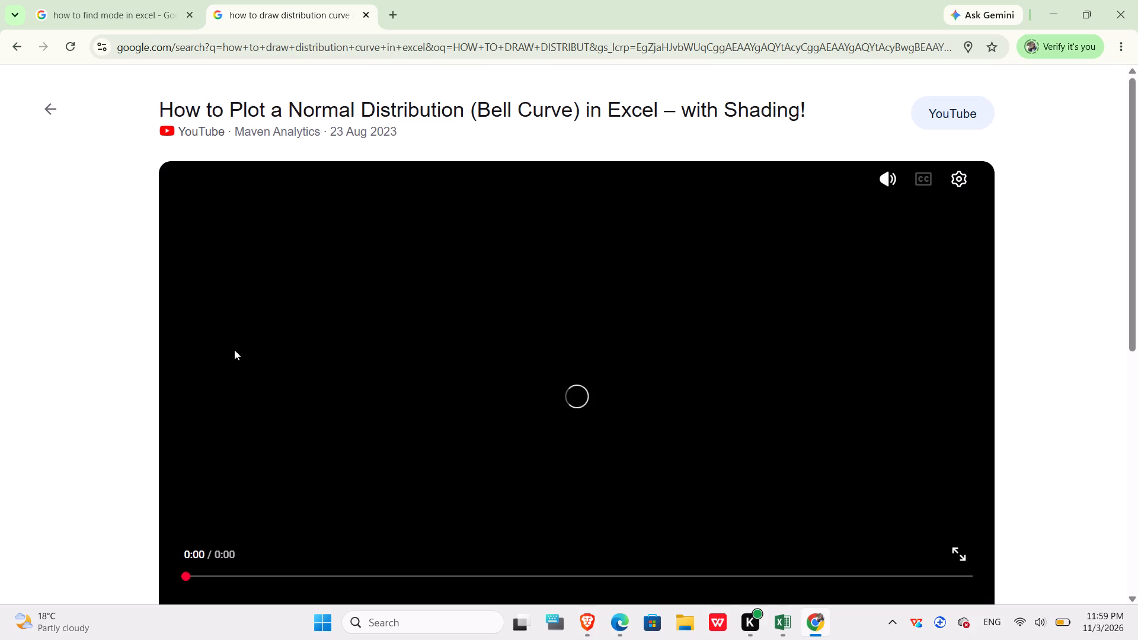
click(784, 620)
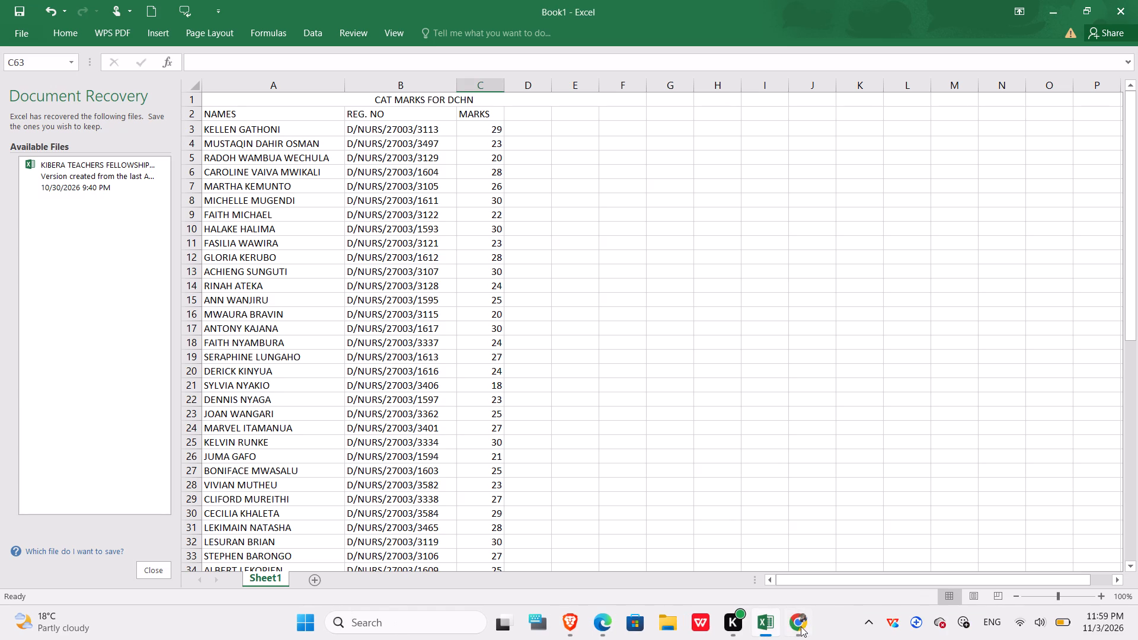
click(803, 626)
scroll(685, 527, down, 1)
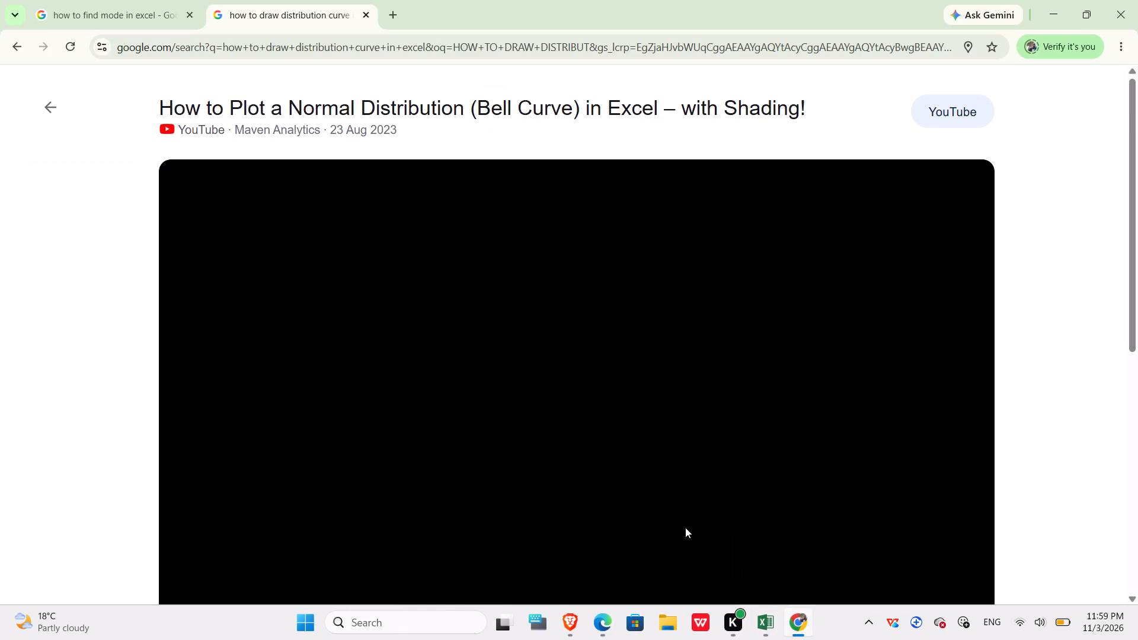
scroll(685, 527, down, 1)
scroll(685, 527, up, 2)
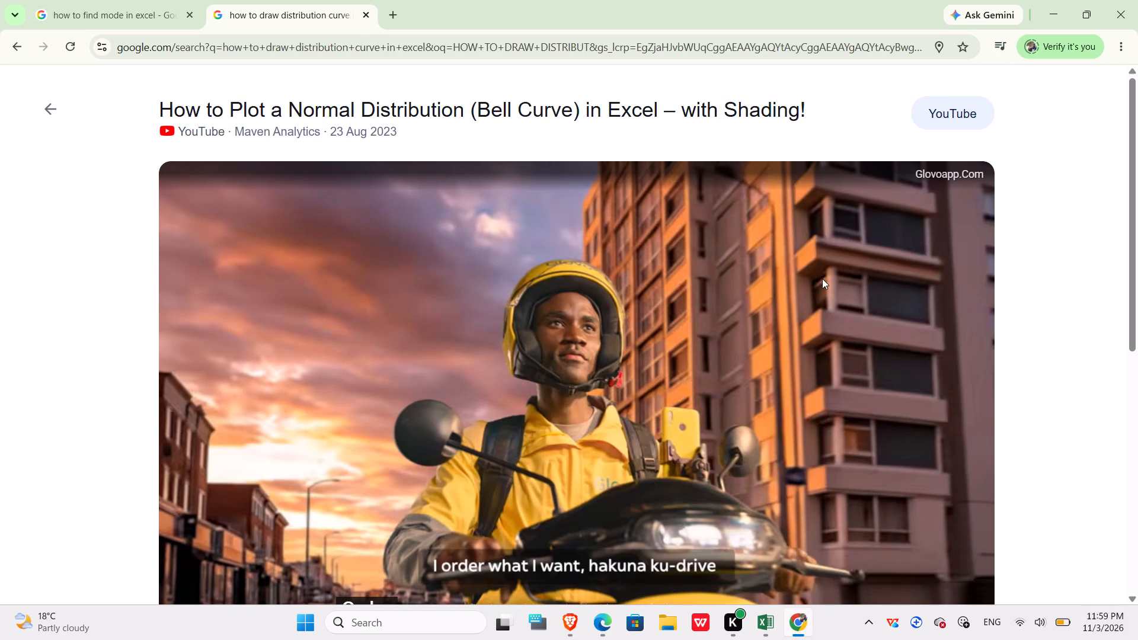
click(932, 120)
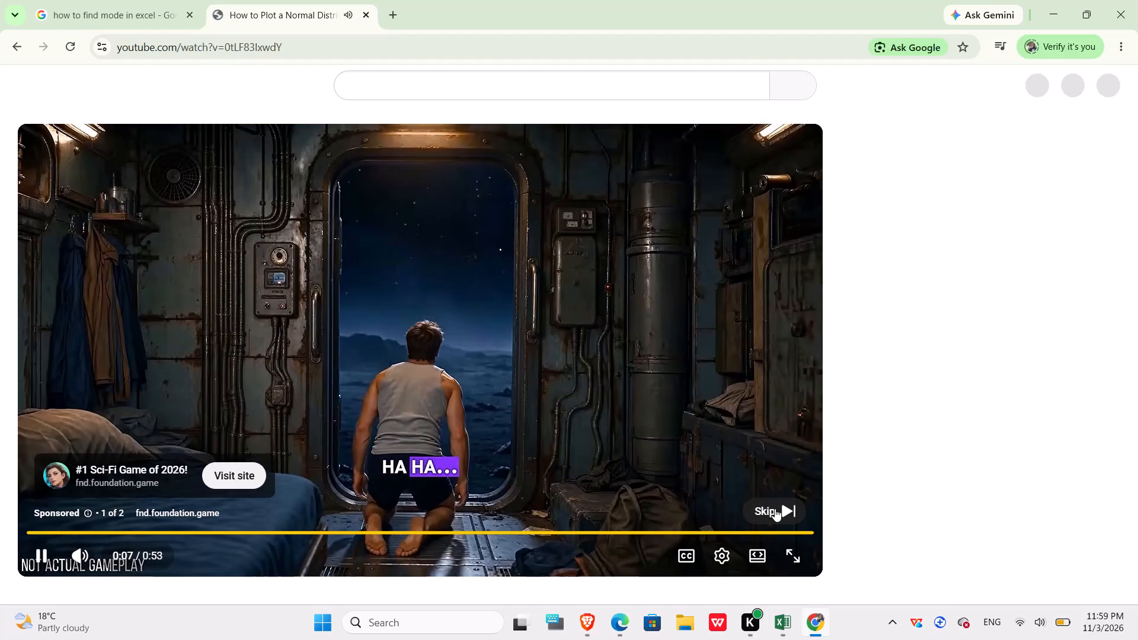
click(772, 510)
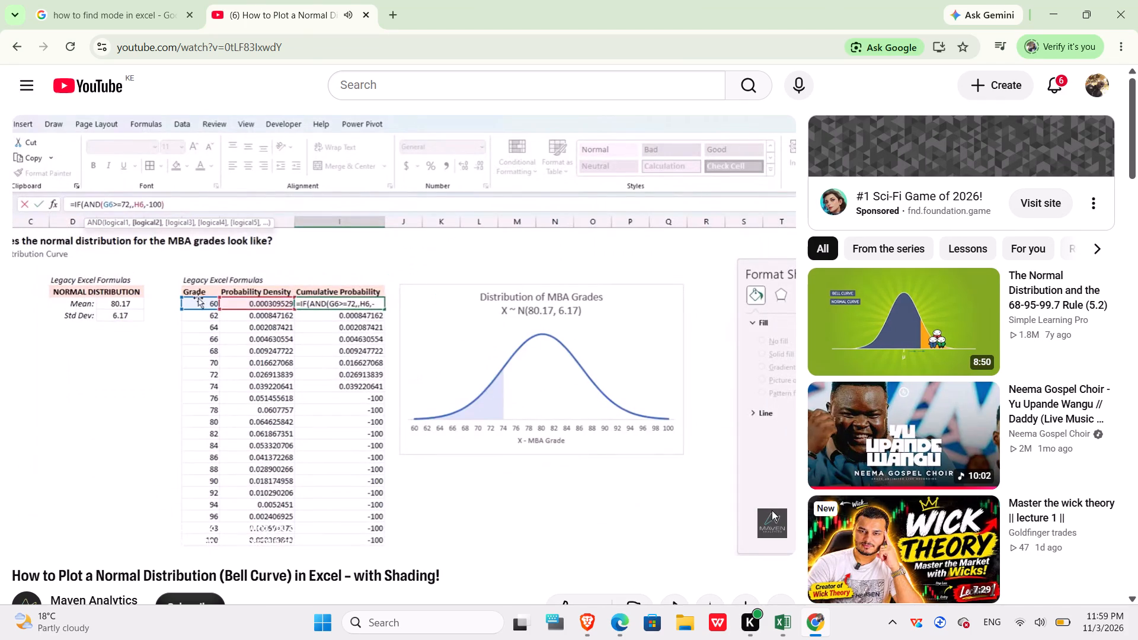
scroll(772, 510, down, 1)
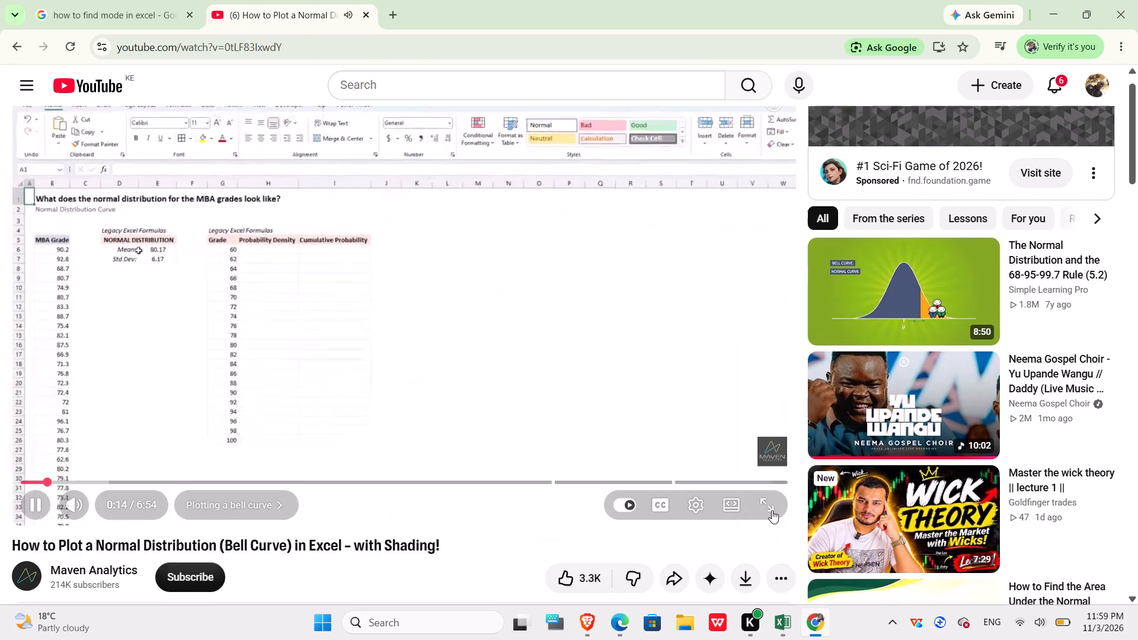
scroll(772, 510, down, 1)
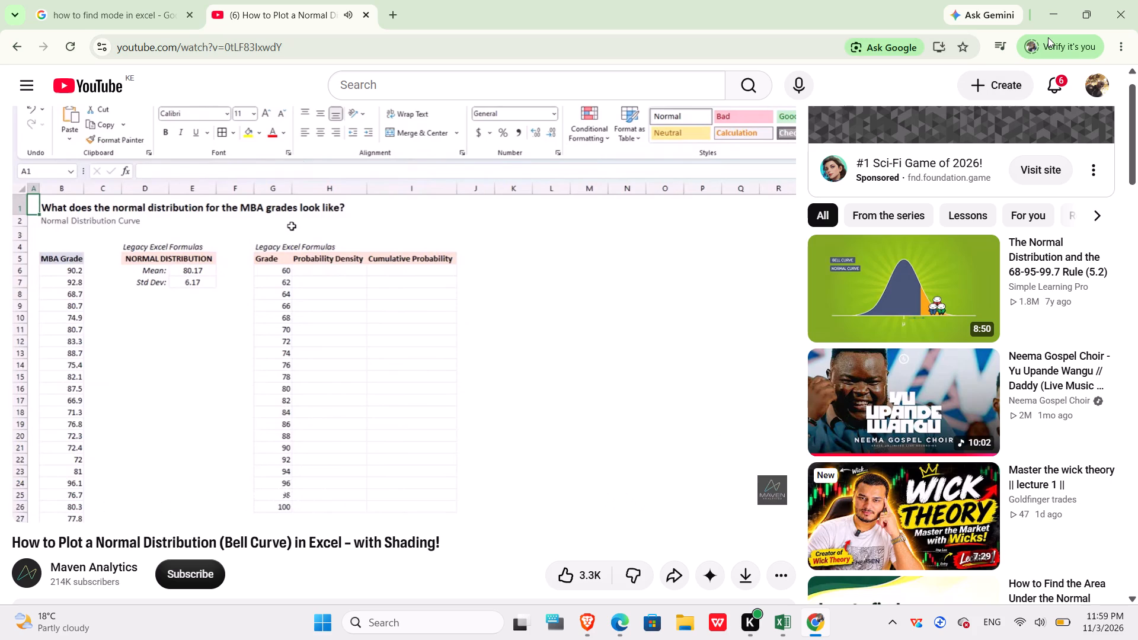
Arrange the windows side by side, with the Excel marks sheet on the left half and the YouTube video on the right.
click(1082, 17)
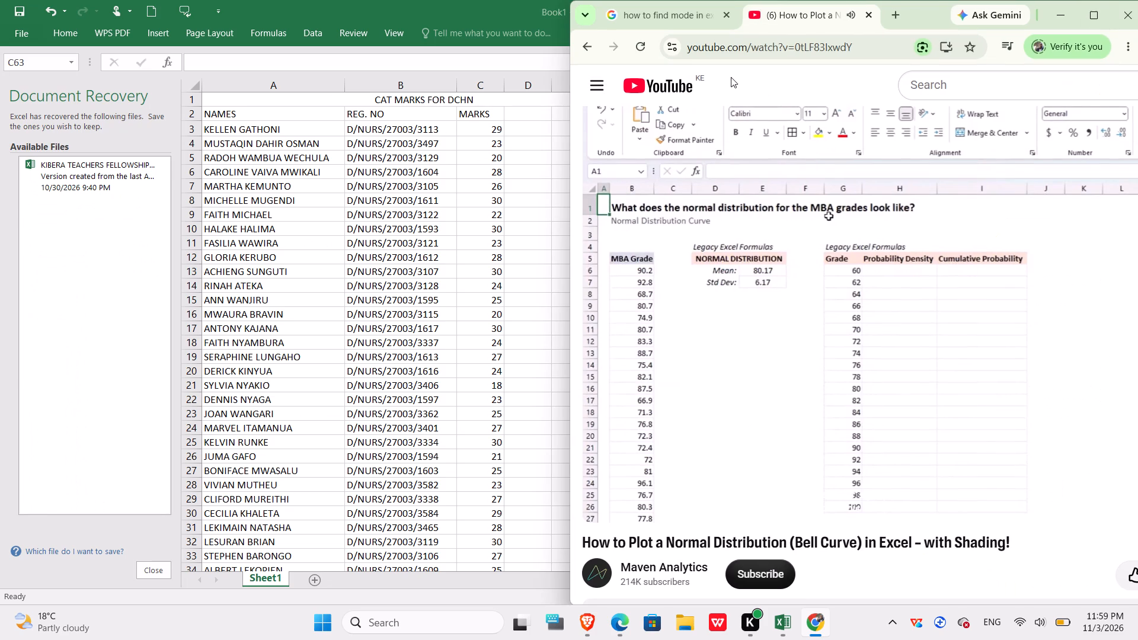
click(481, 17)
drag(481, 17, 331, 9)
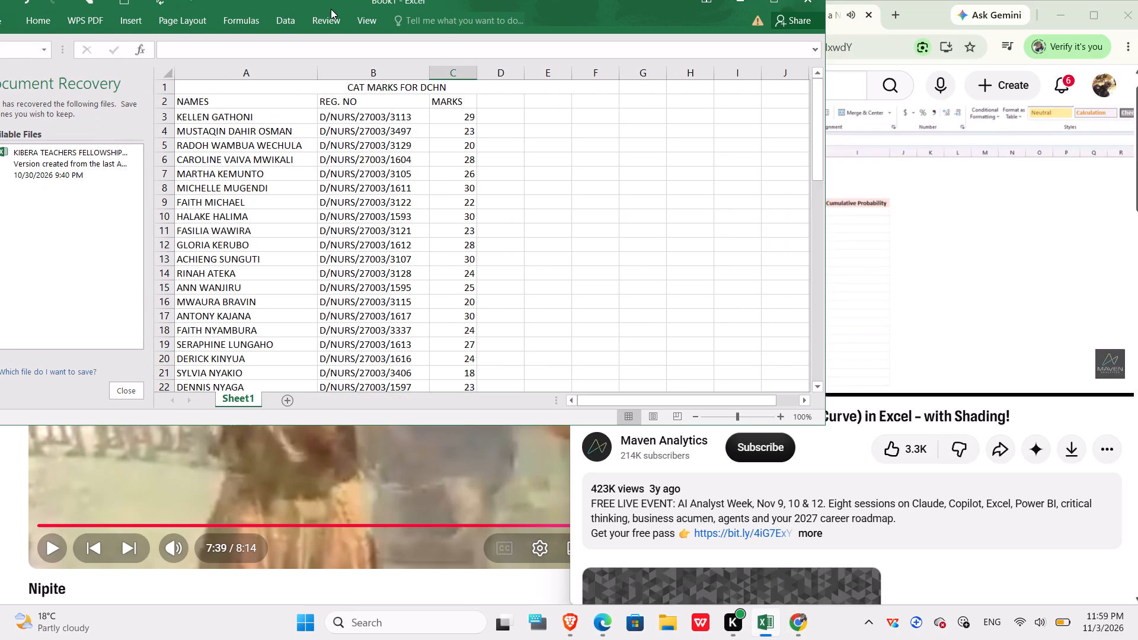
drag(331, 9, 303, 8)
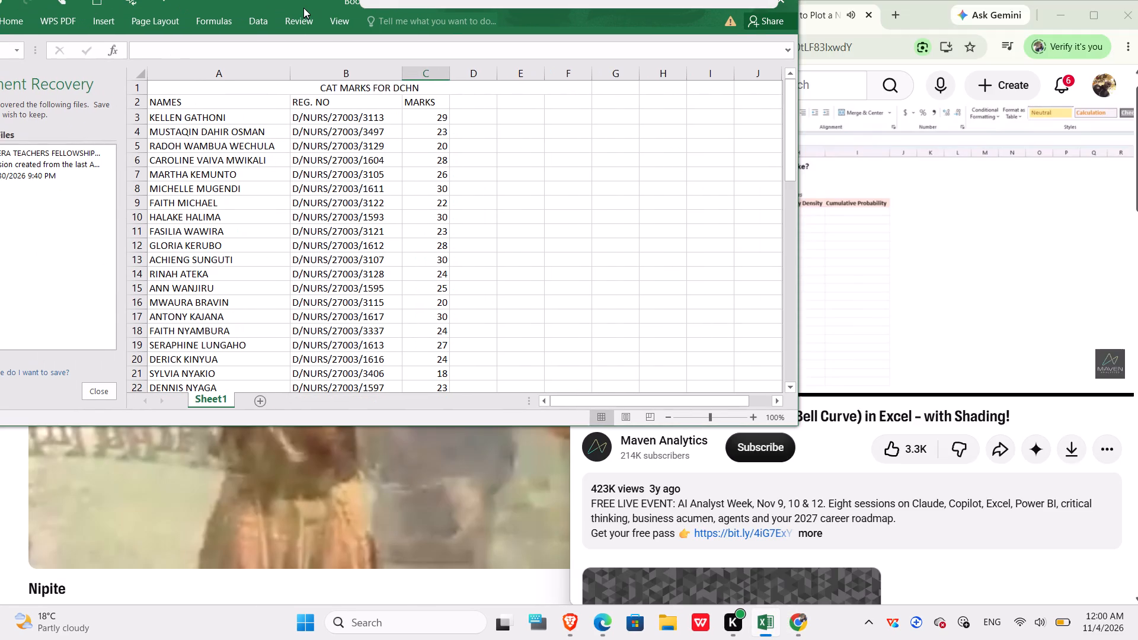
drag(303, 8, 390, 31)
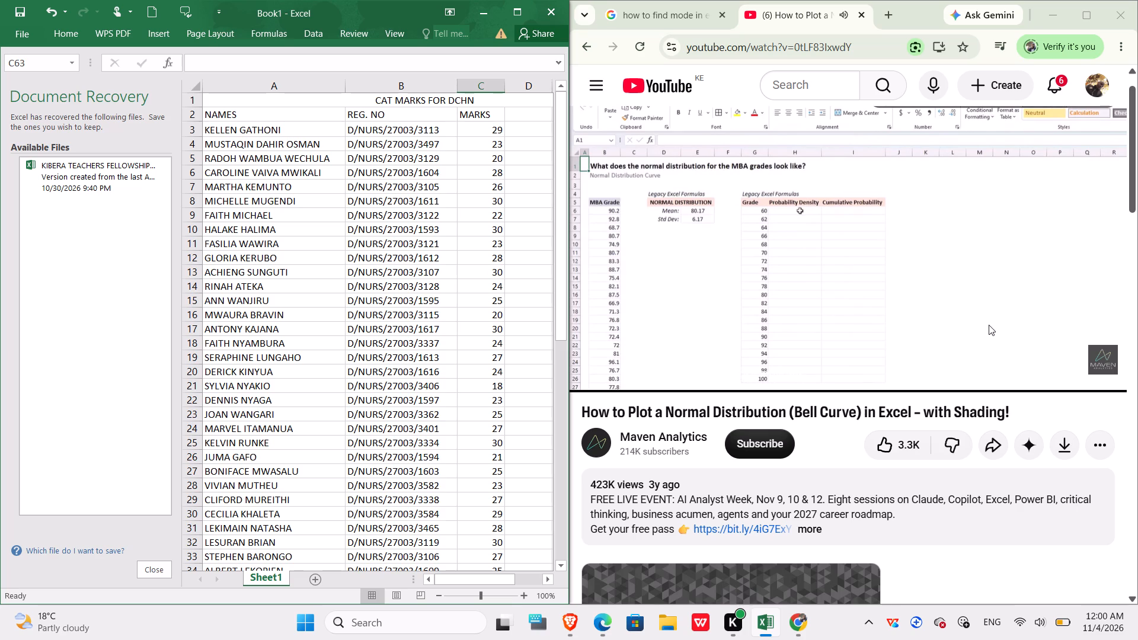
scroll(455, 356, left, 1)
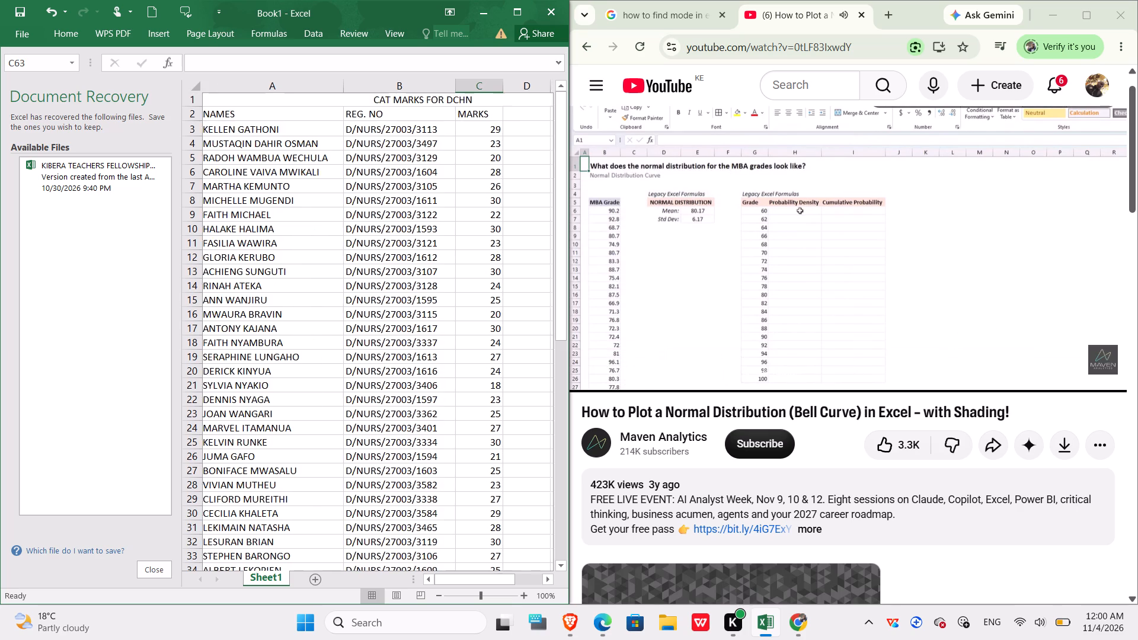
scroll(455, 356, left, 1)
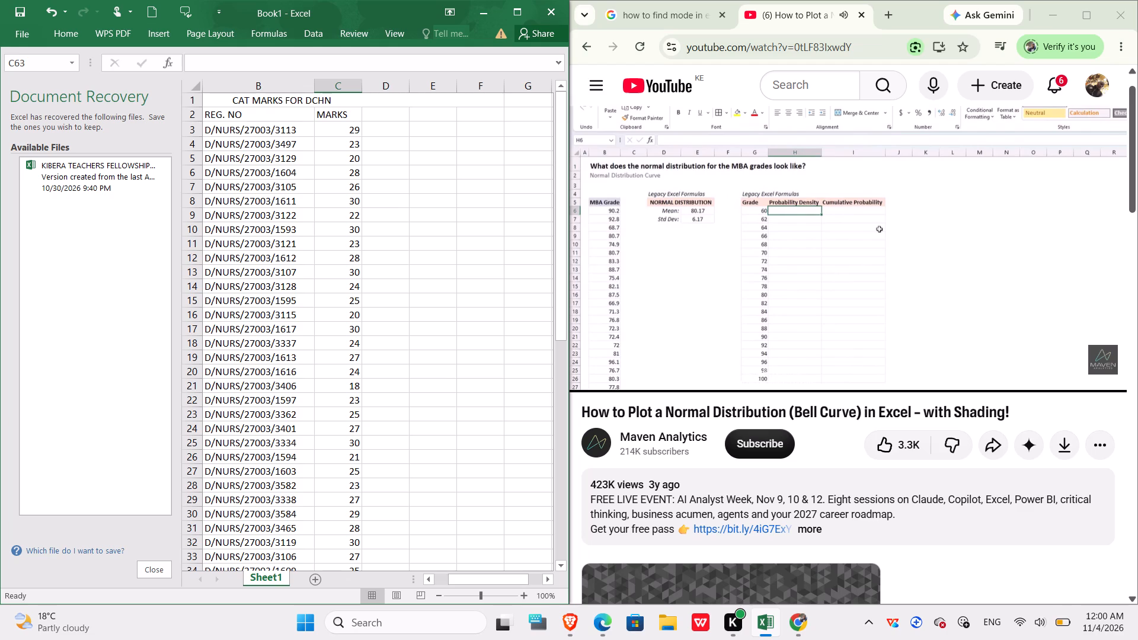
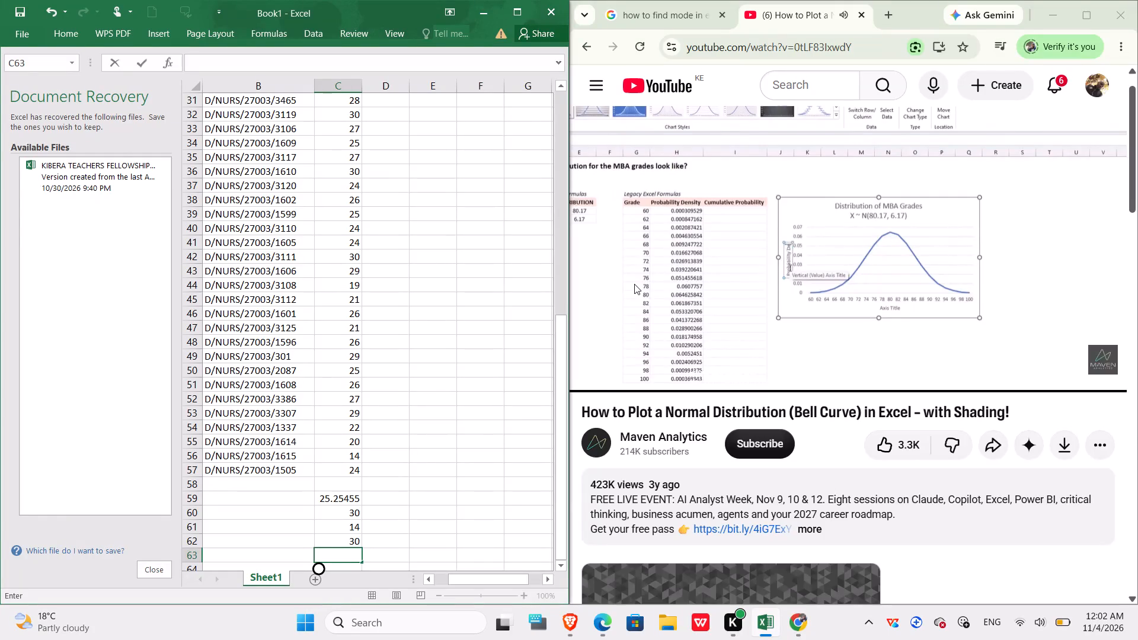
Pause the YouTube bell-curve tutorial at the chart's axis-title editing part.
scroll(634, 284, up, 2)
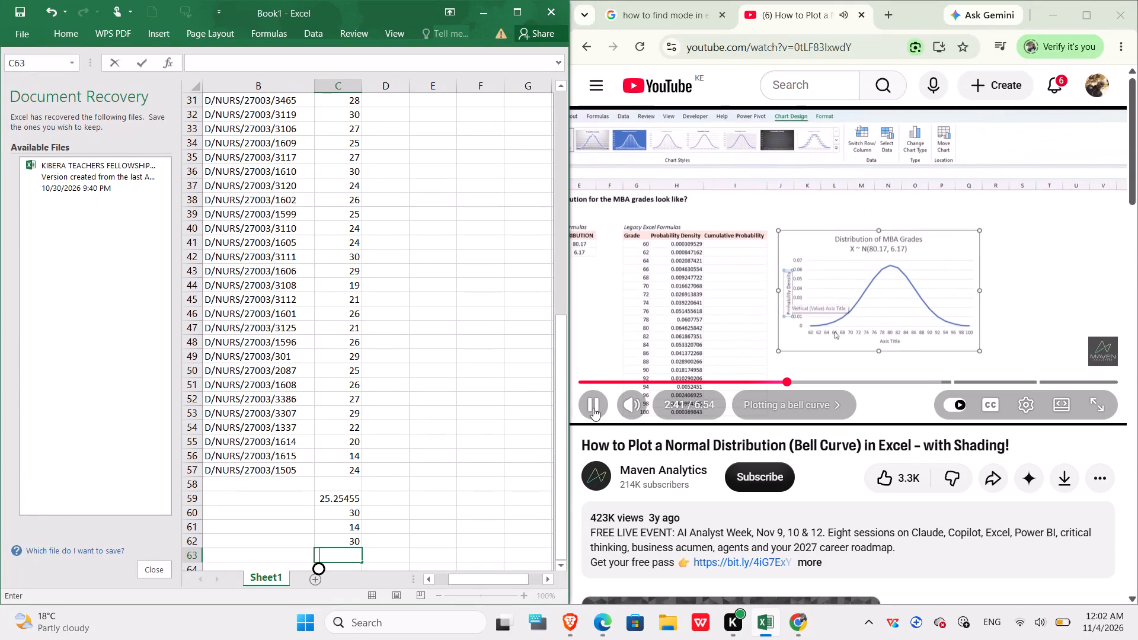
click(593, 408)
scroll(593, 408, down, 2)
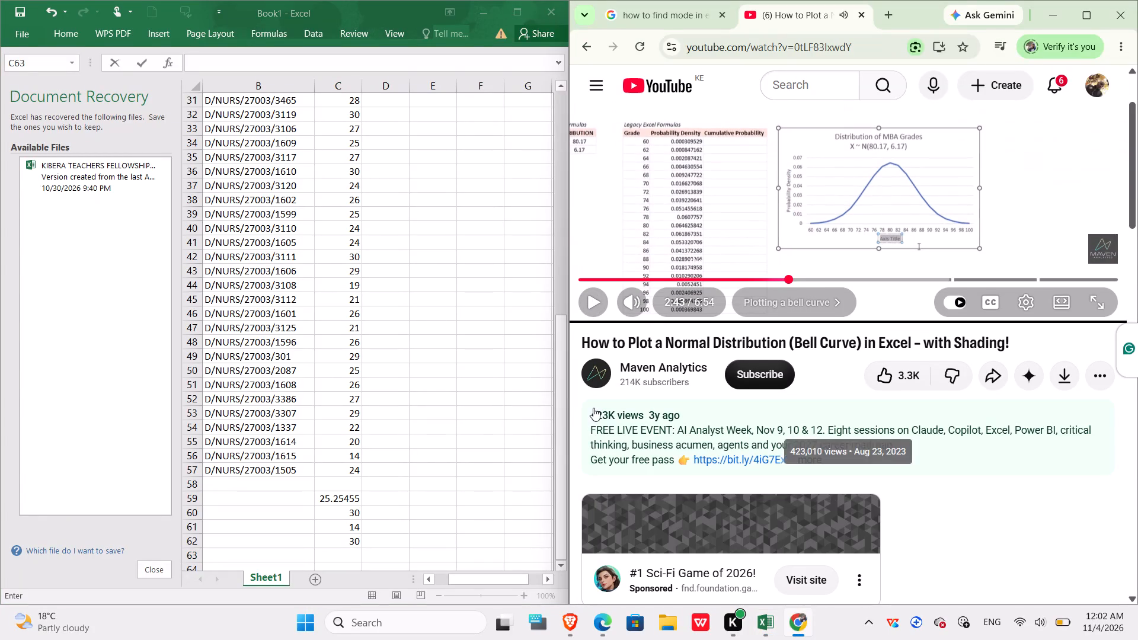
Enter the label STANDARD DEVIATION in cell A63, below MODE in the marks sheet.
scroll(310, 537, down, 2)
scroll(310, 537, right, 2)
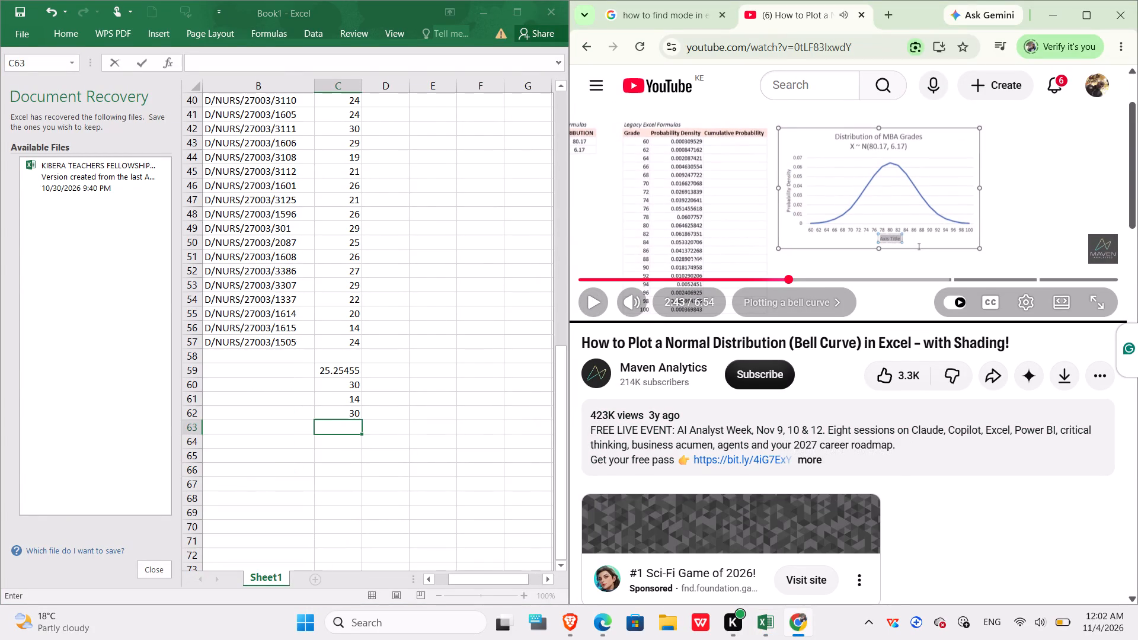
click(236, 439)
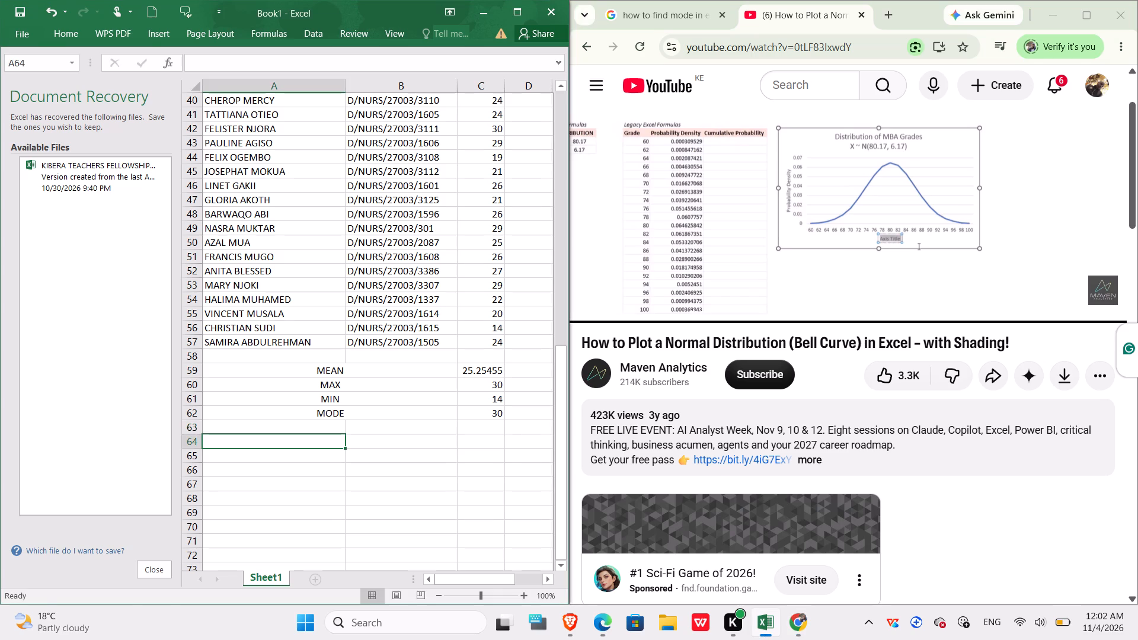
click(244, 431)
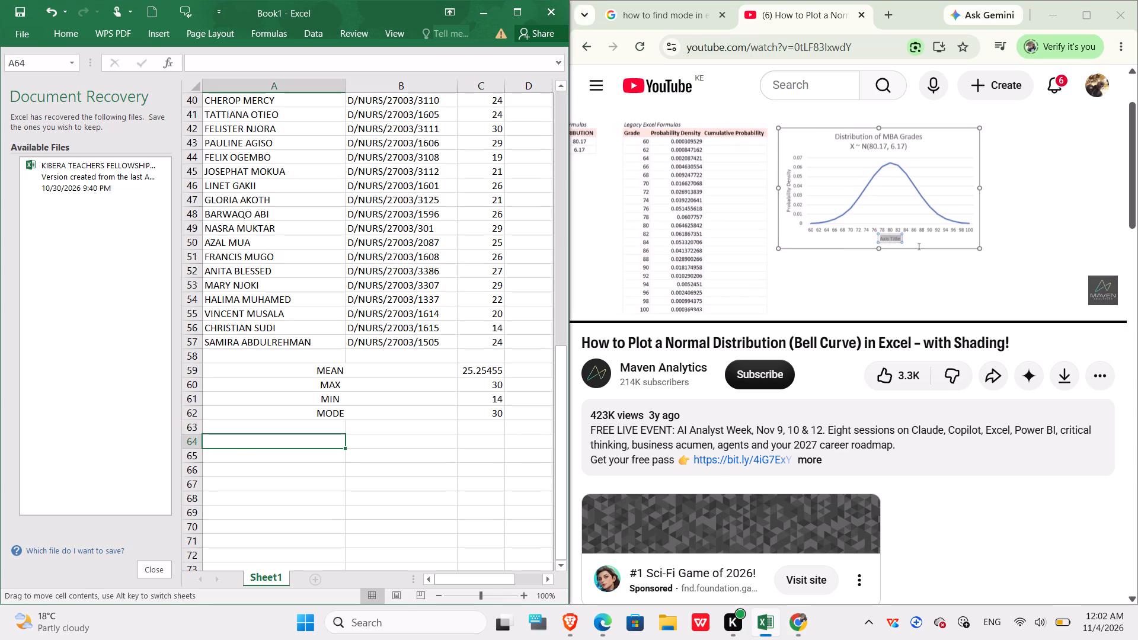
click(244, 430)
text(ST)
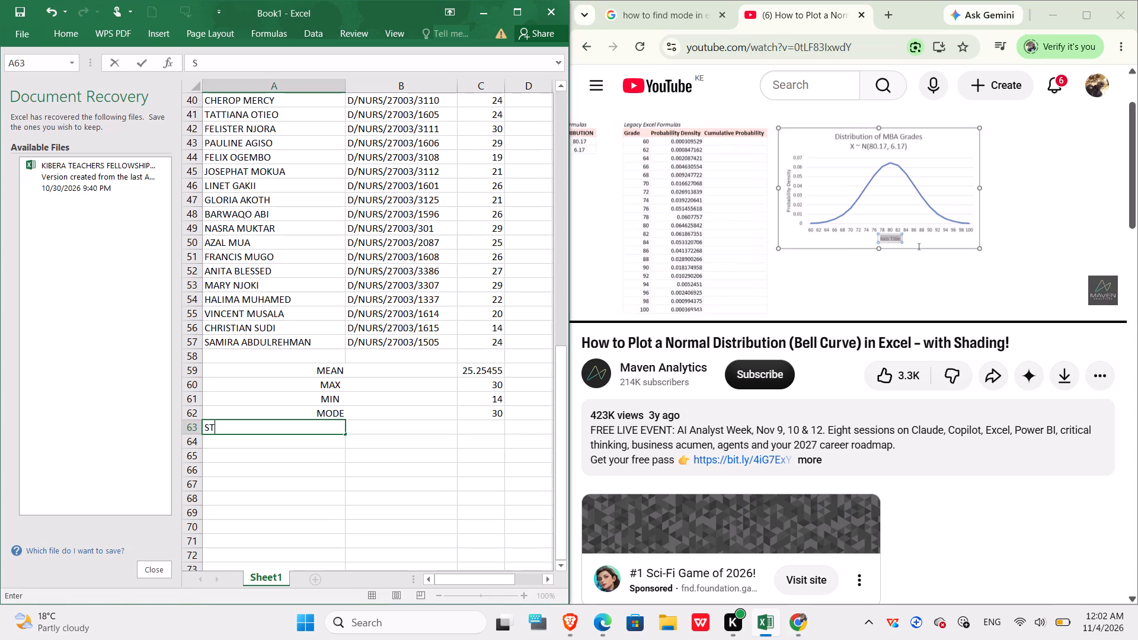
text(ANDARD DEVIATIO)
key(n)
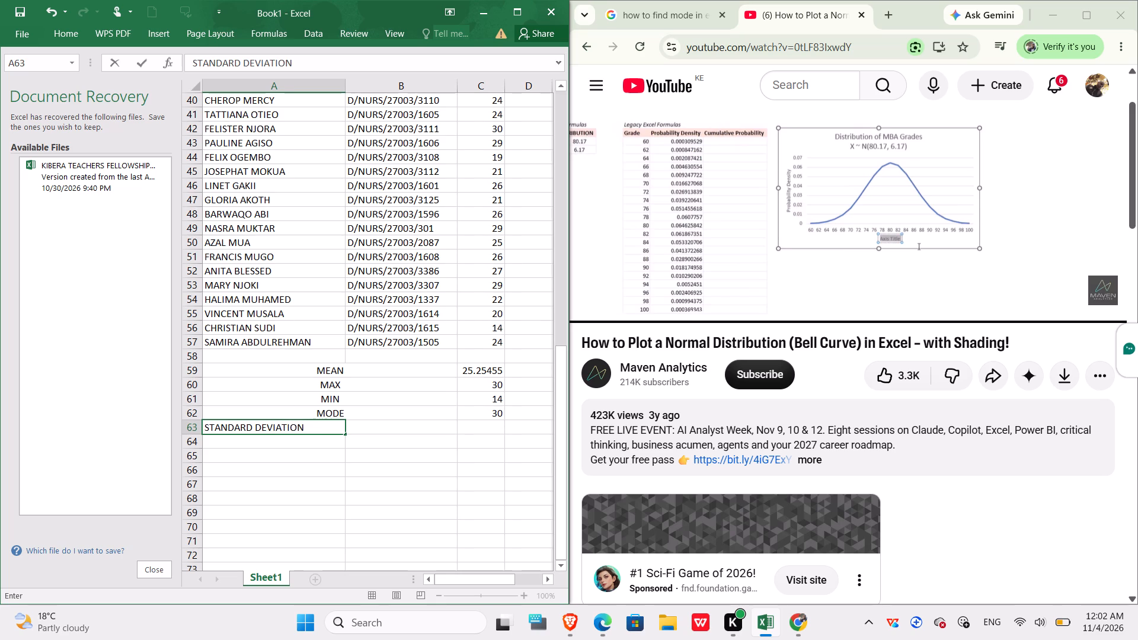
click(364, 425)
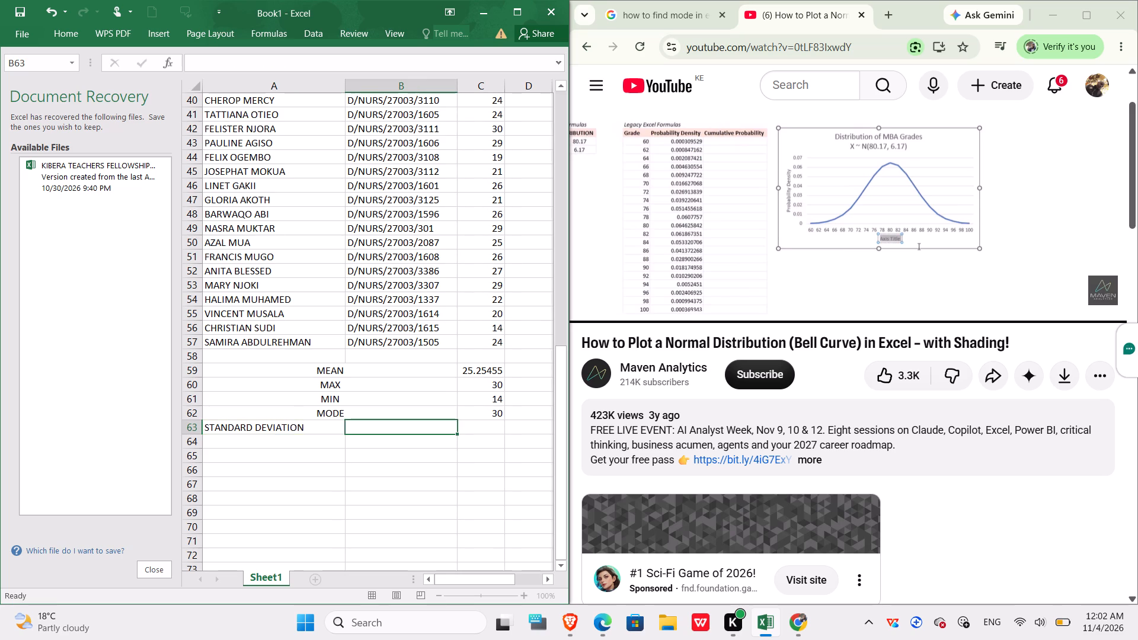
Maximize the Excel window and merge and center the STANDARD DEVIATION label across A63:B63.
click(325, 431)
click(345, 431)
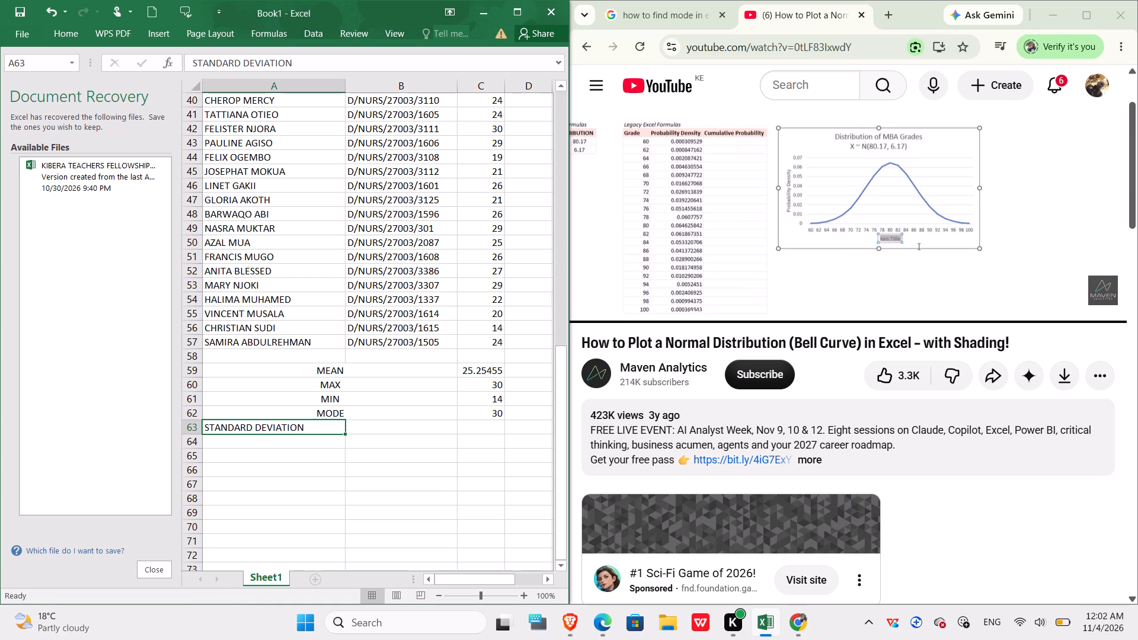
drag(329, 428, 392, 429)
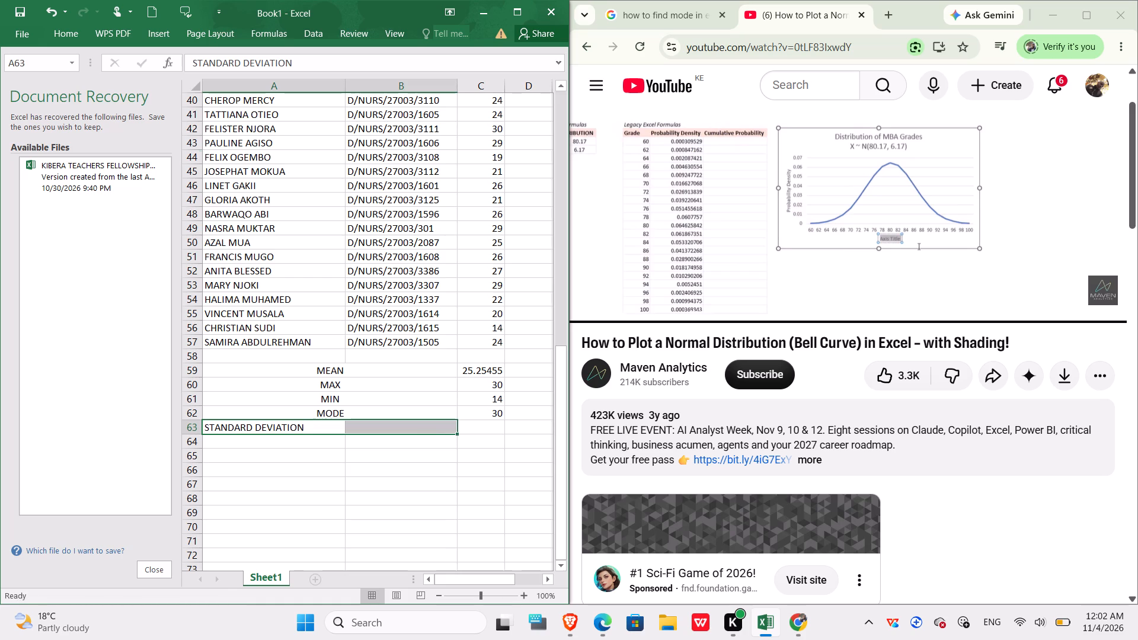
click(81, 37)
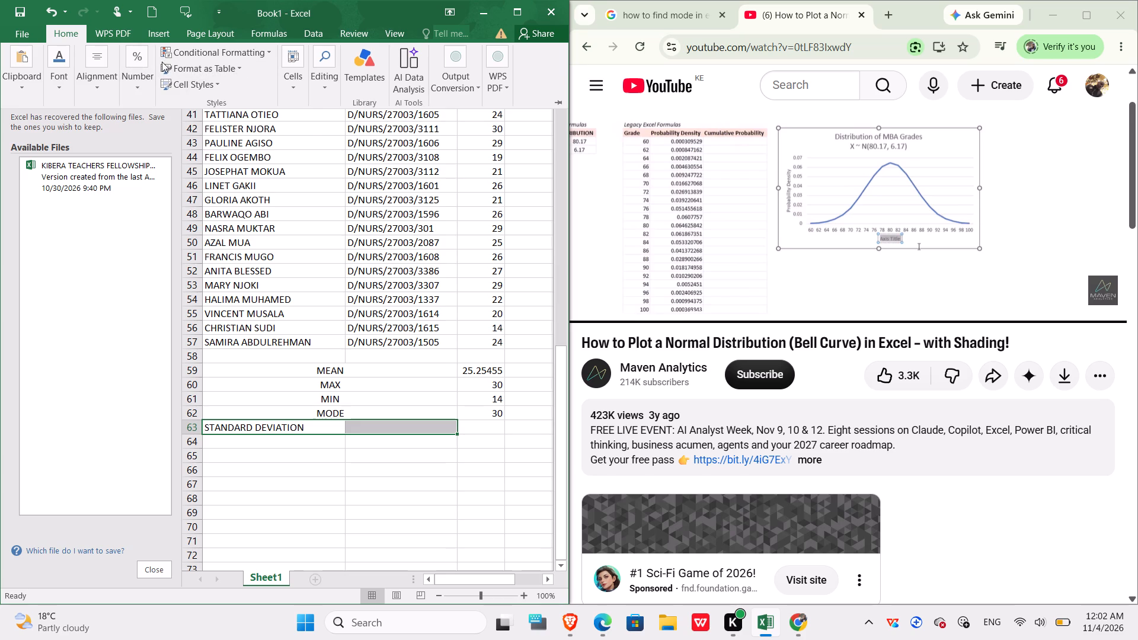
click(190, 80)
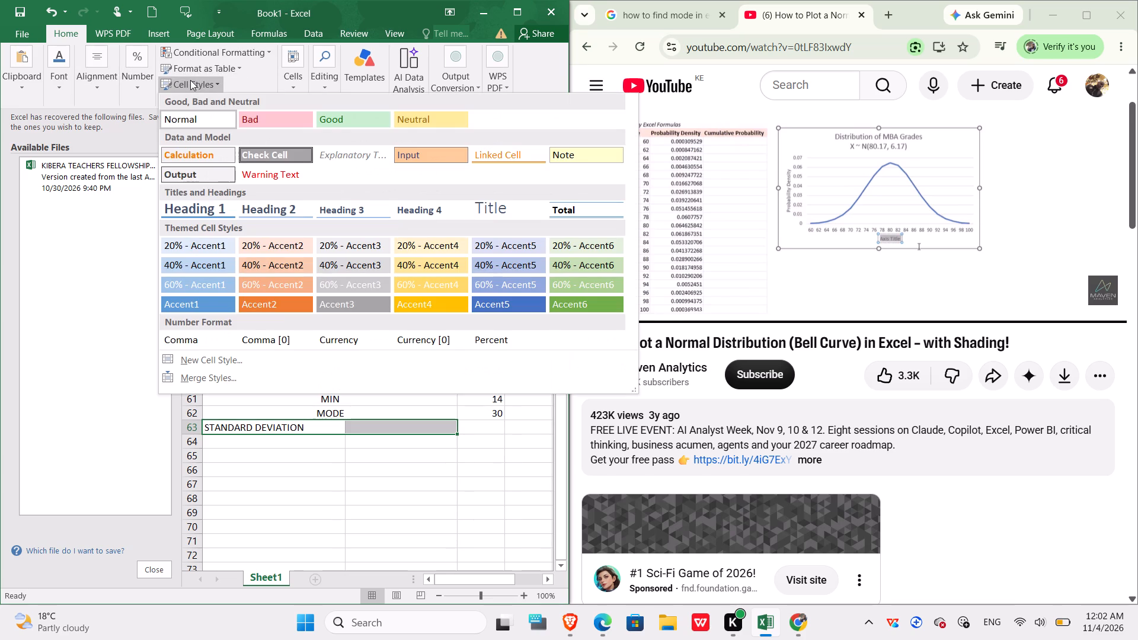
click(190, 80)
click(191, 66)
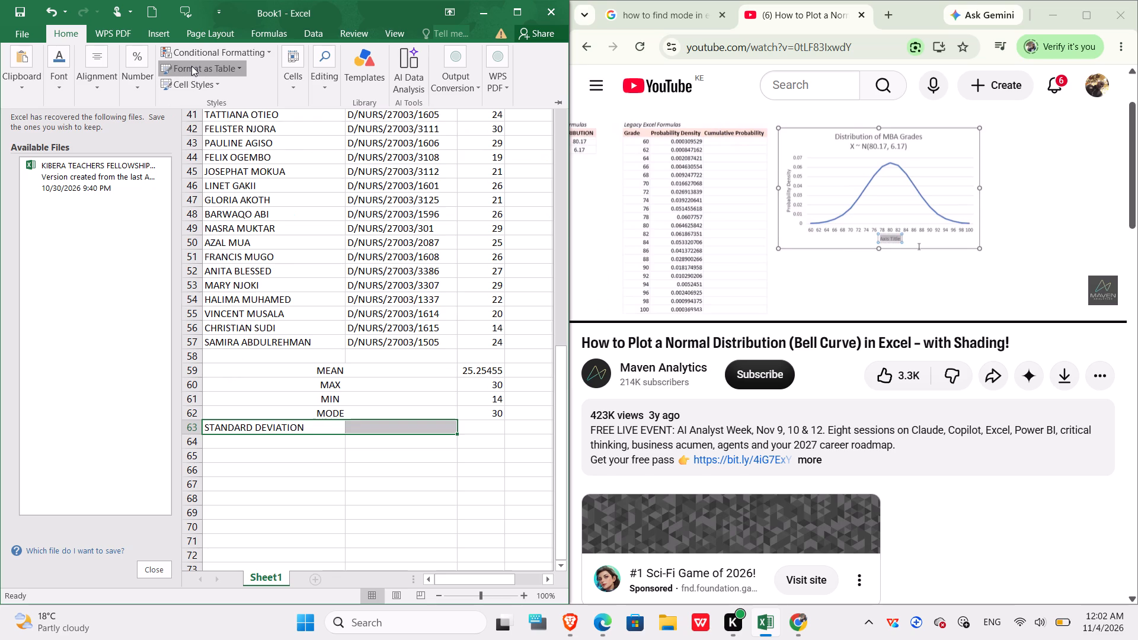
click(191, 66)
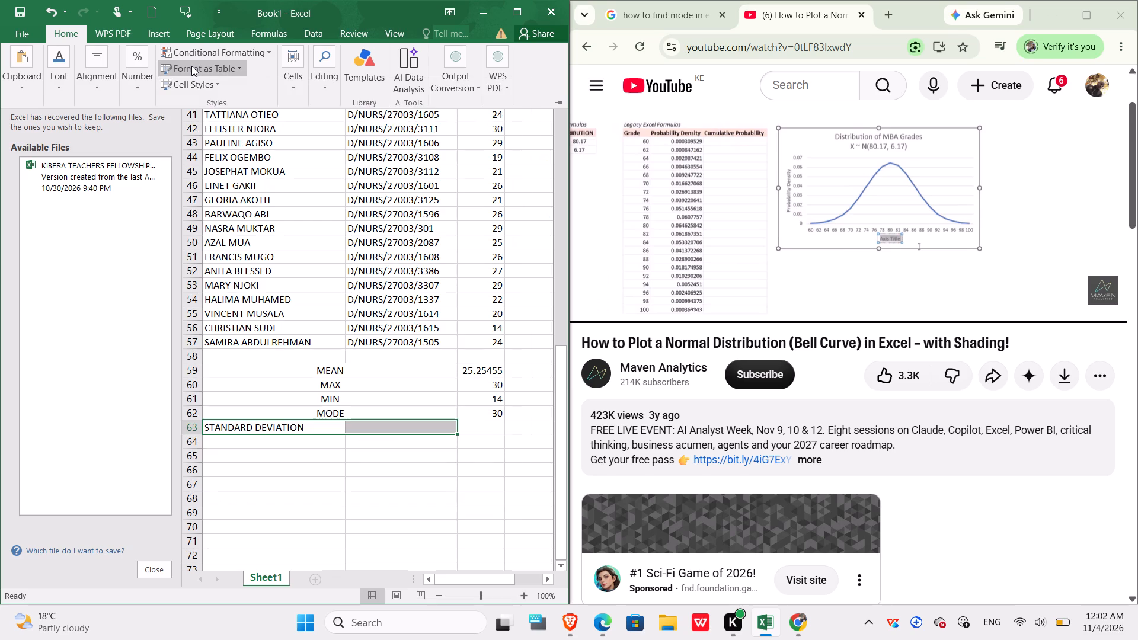
click(193, 53)
click(193, 53)
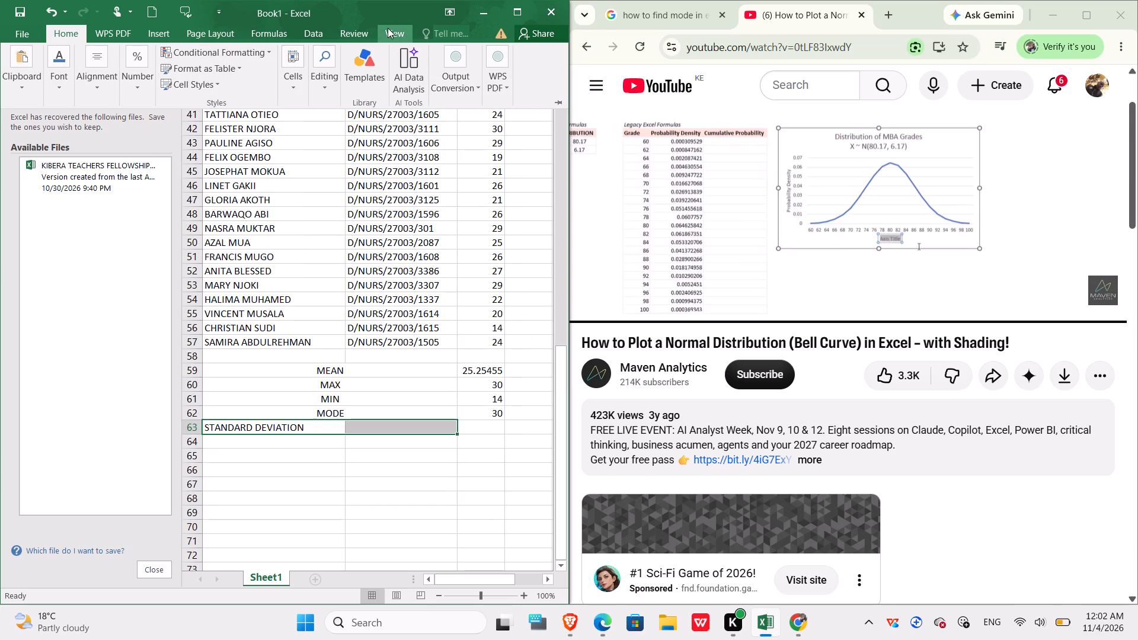
click(525, 15)
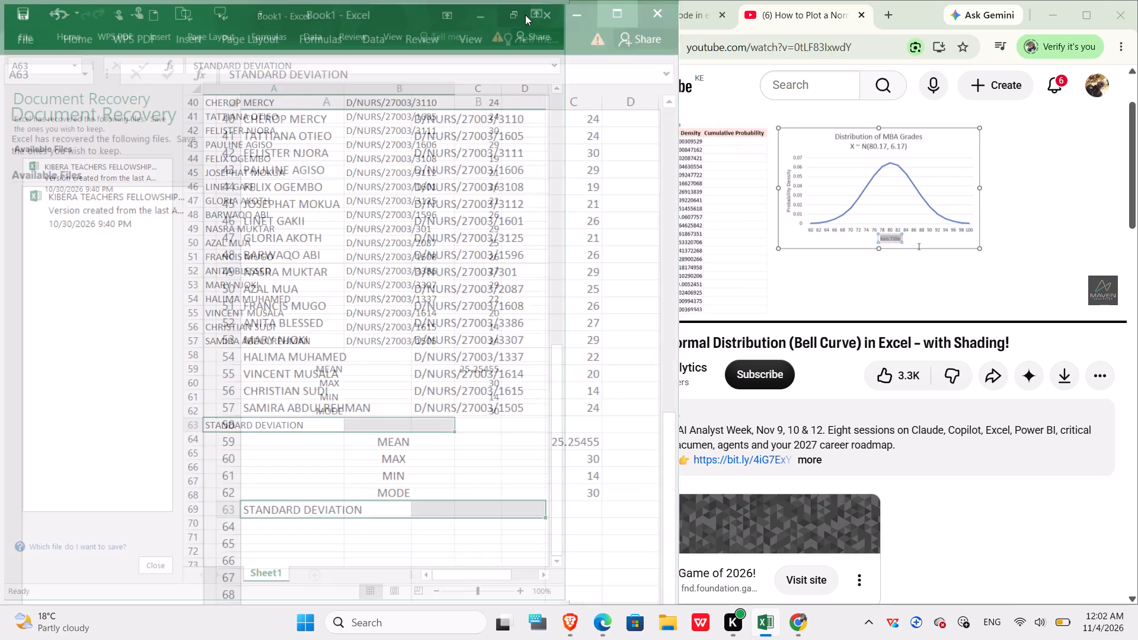
click(75, 37)
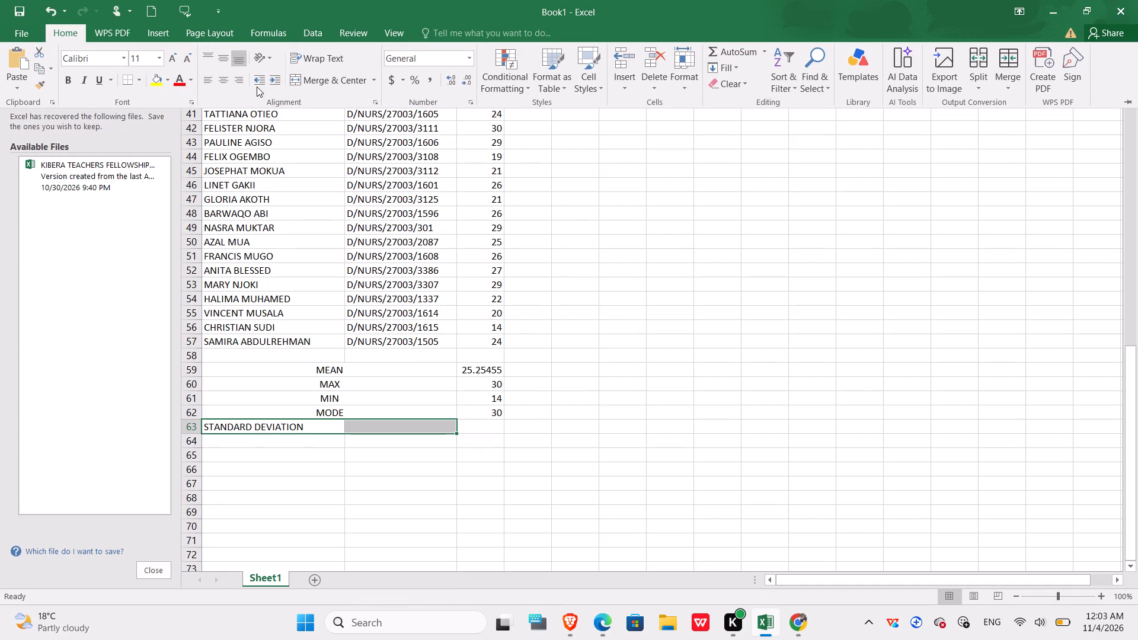
click(302, 87)
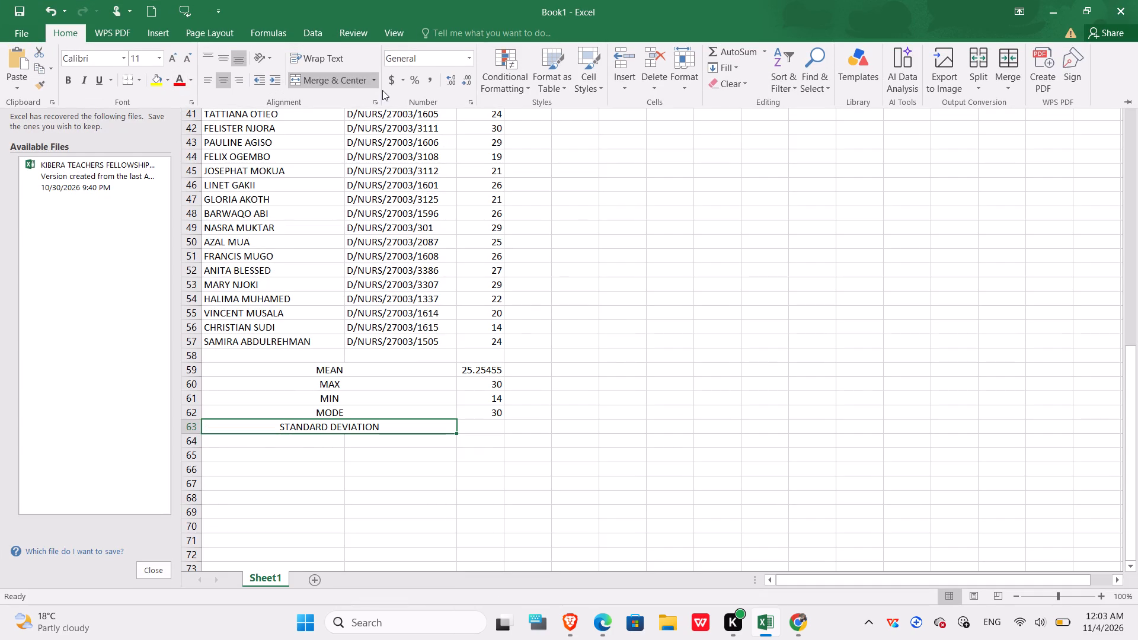
Begin a formula with =STANDARD in cell C63, beside the STANDARD DEVIATION label.
click(475, 427)
double_click(475, 427)
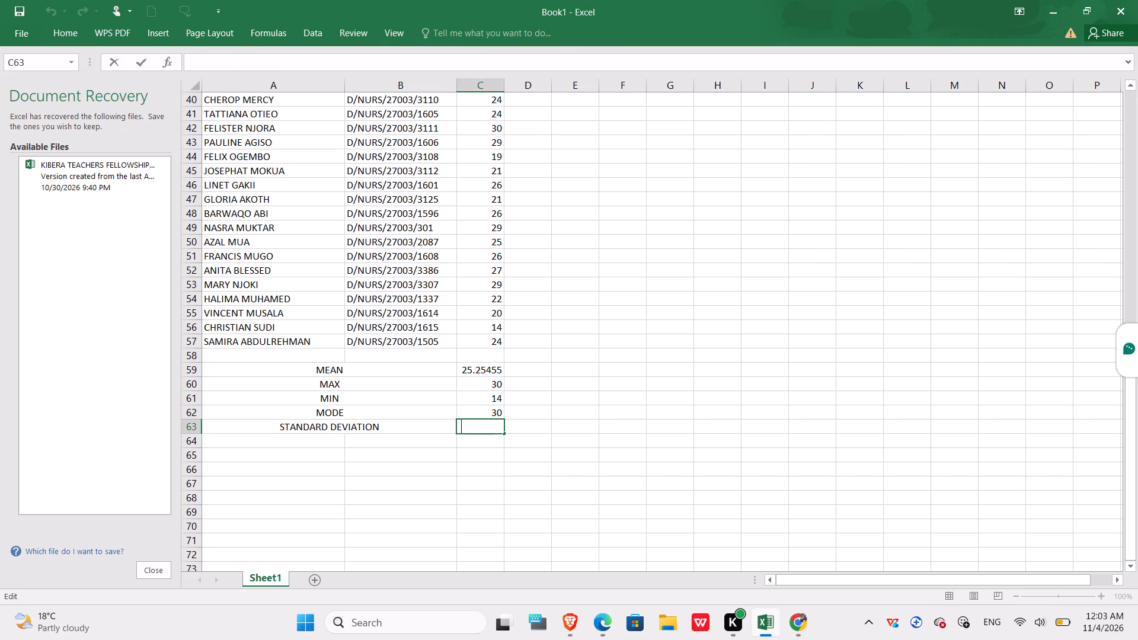
key(equal)
text(ST)
key(a)
text(ND)
key(a)
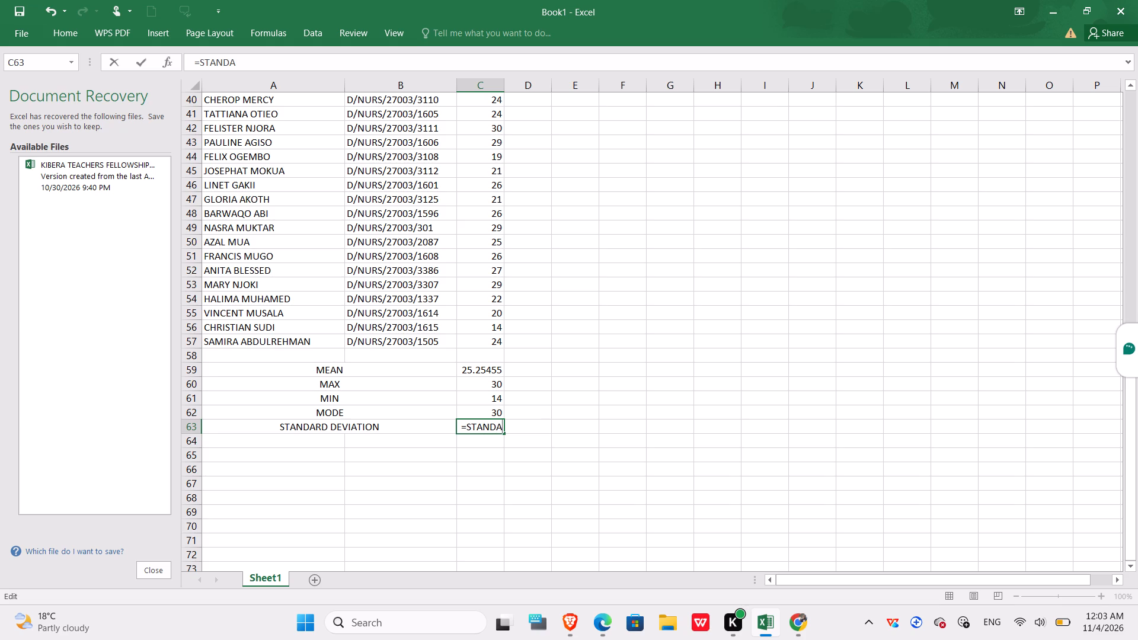
text(RD)
key(space)
key(BackSpace)
Look through the AutoSum functions for a standard deviation function.
click(268, 34)
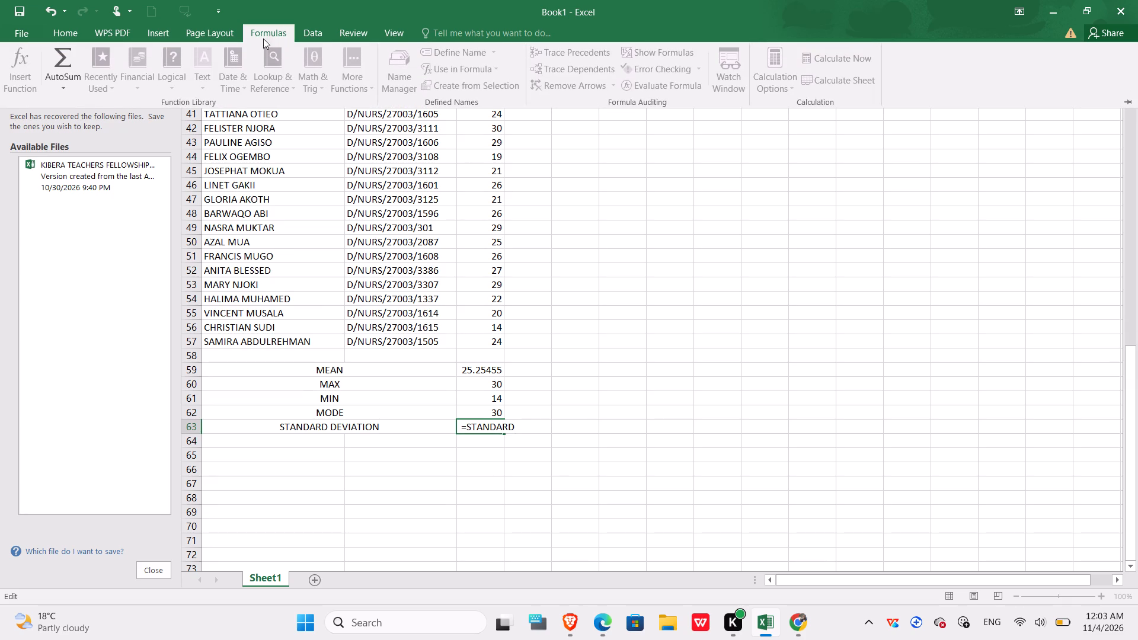
click(68, 84)
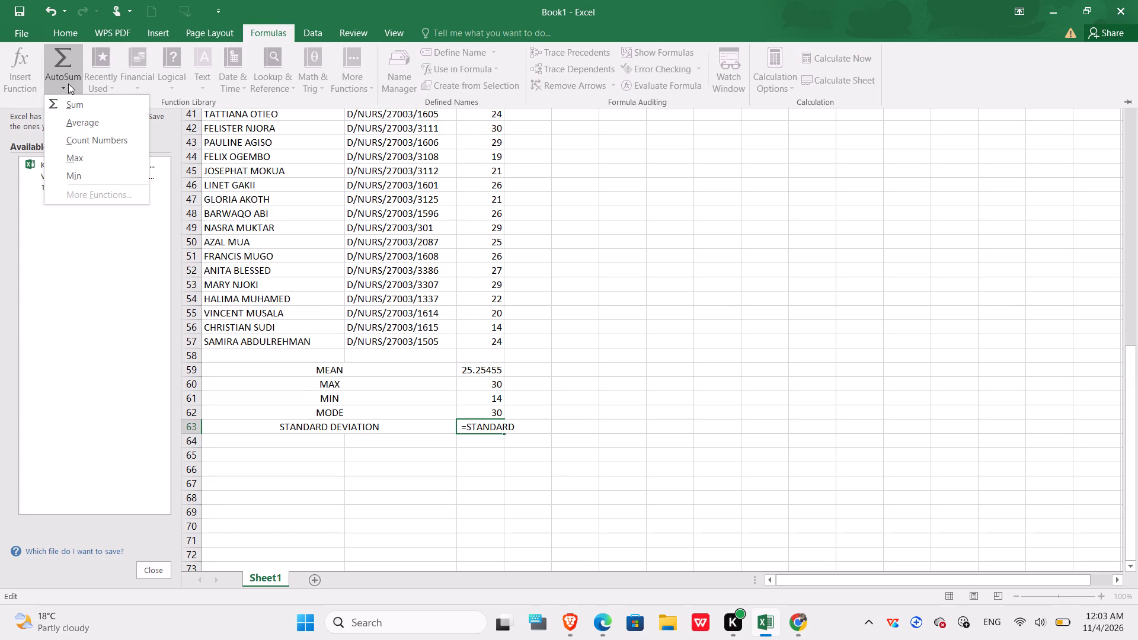
click(84, 193)
click(78, 193)
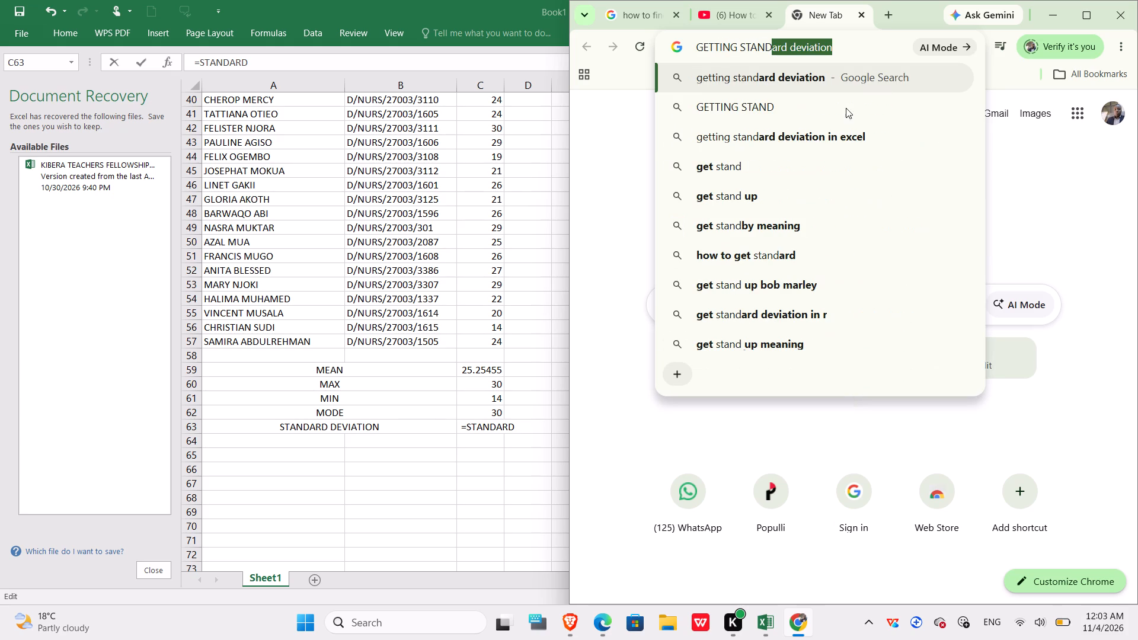
click(812, 137)
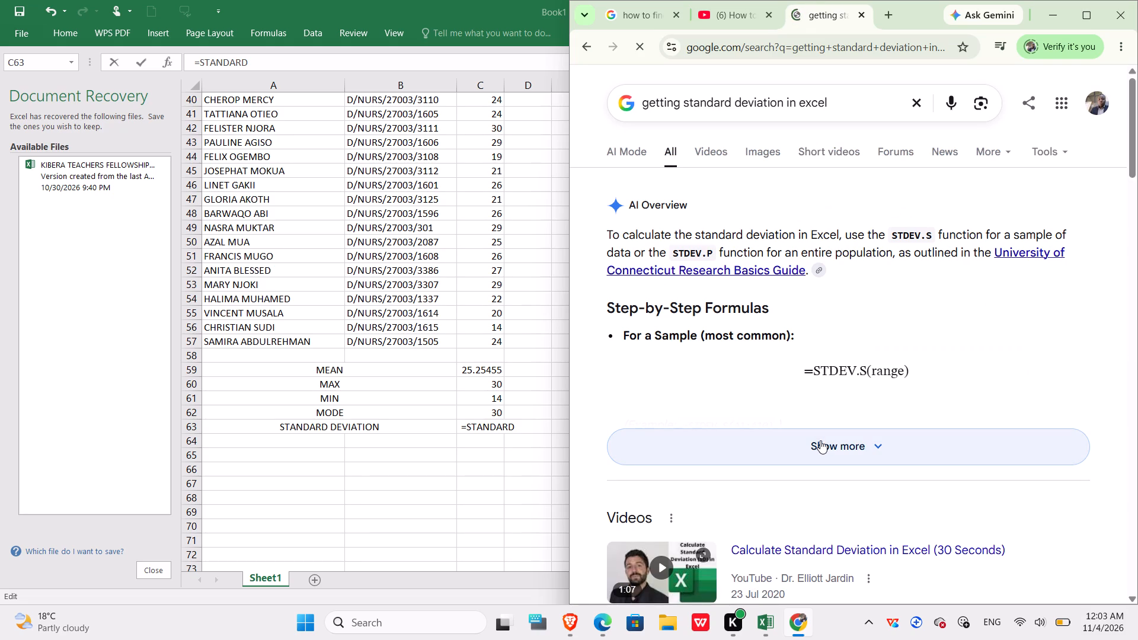
Return to Excel and cut the formula in cell C63 down to =STD.
click(512, 425)
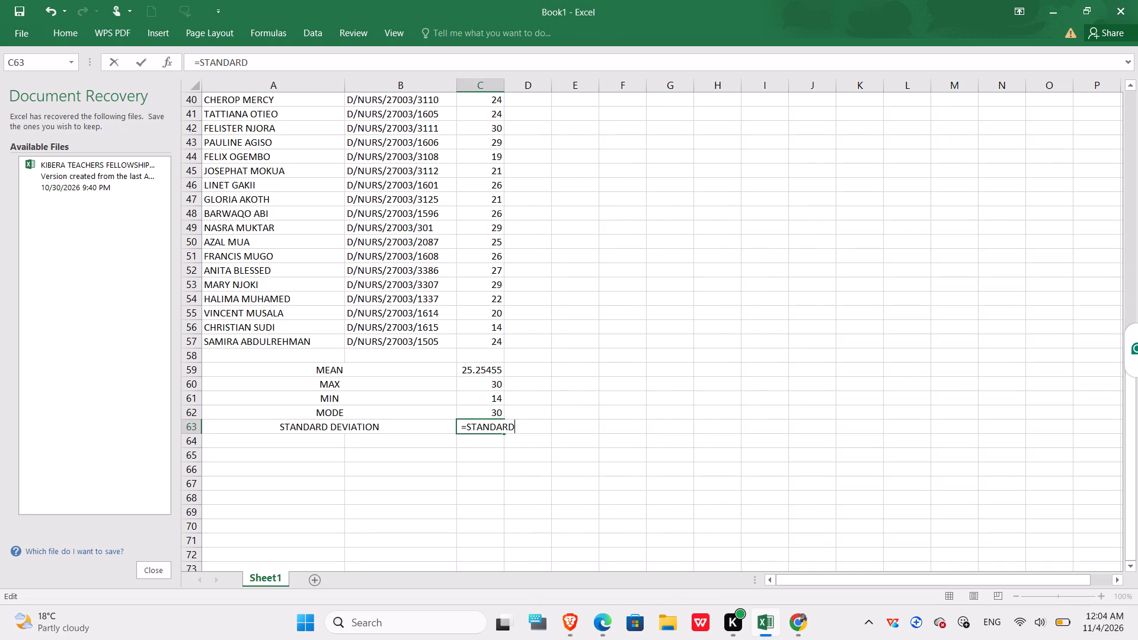
key(BackSpace)
key(BackSpace)
key(BackSpace)
key(BackSpace)
key(BackSpace)
key(BackSpace)
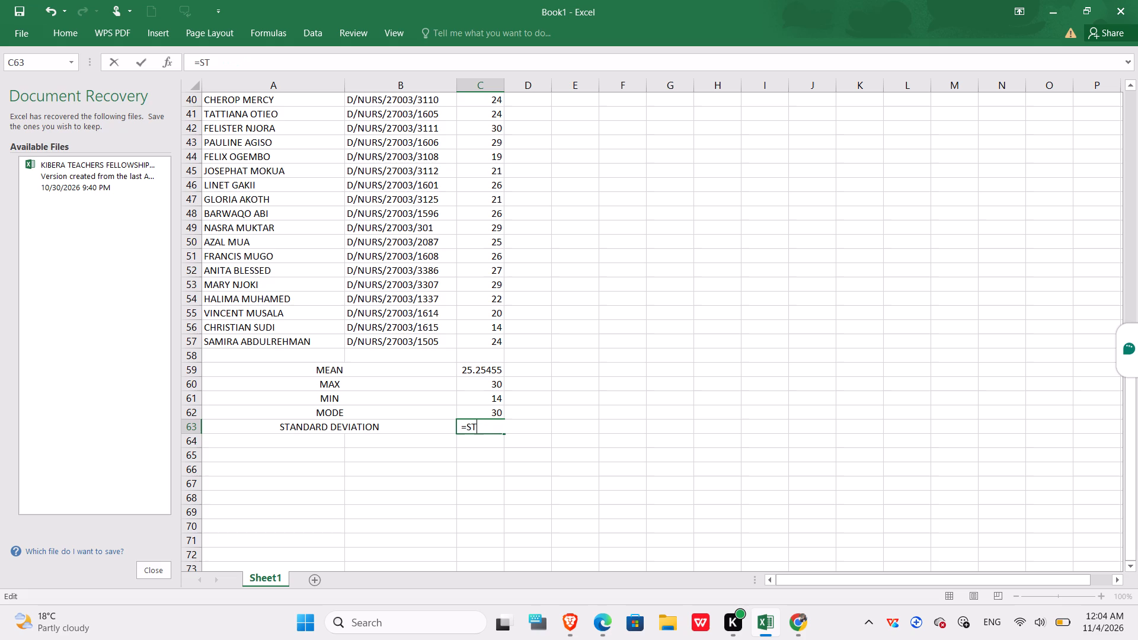
key(BackSpace)
key(t)
key(d)
Expand Google's AI Overview in Chrome to check the sample formula, and extend the entry in Excel cell C63 to =STDEV.S(.
click(798, 626)
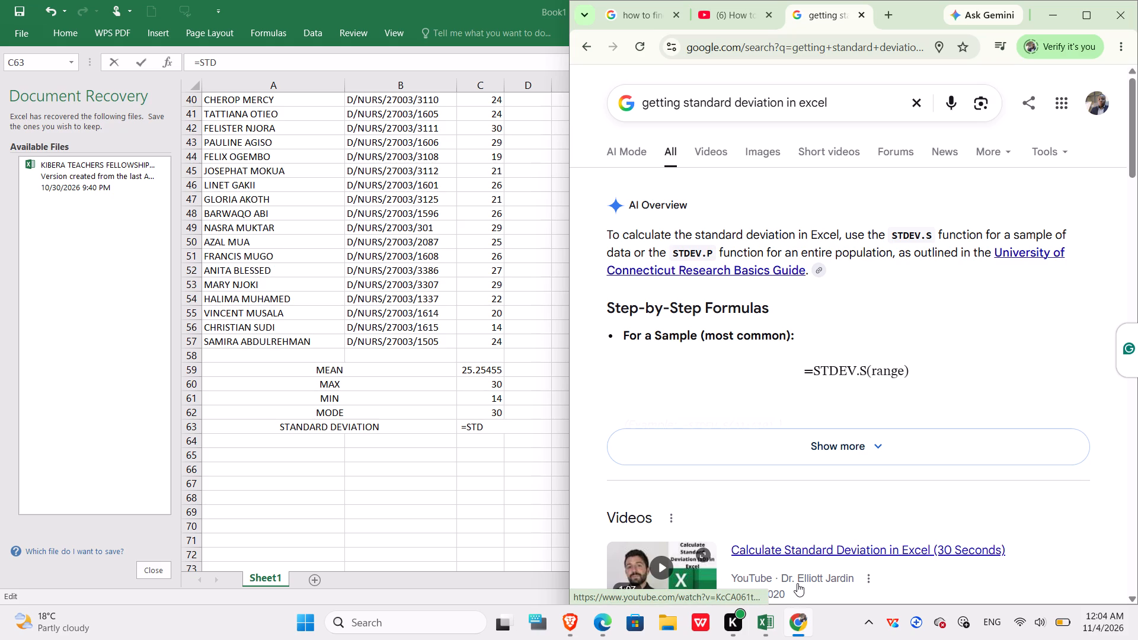
click(839, 452)
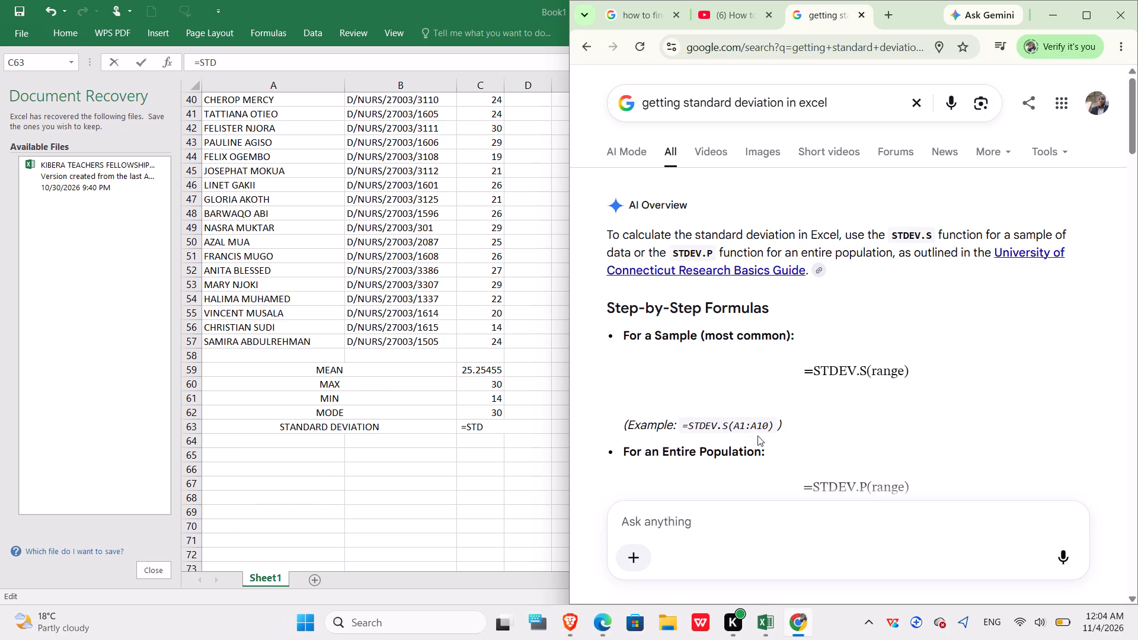
scroll(757, 436, down, 1)
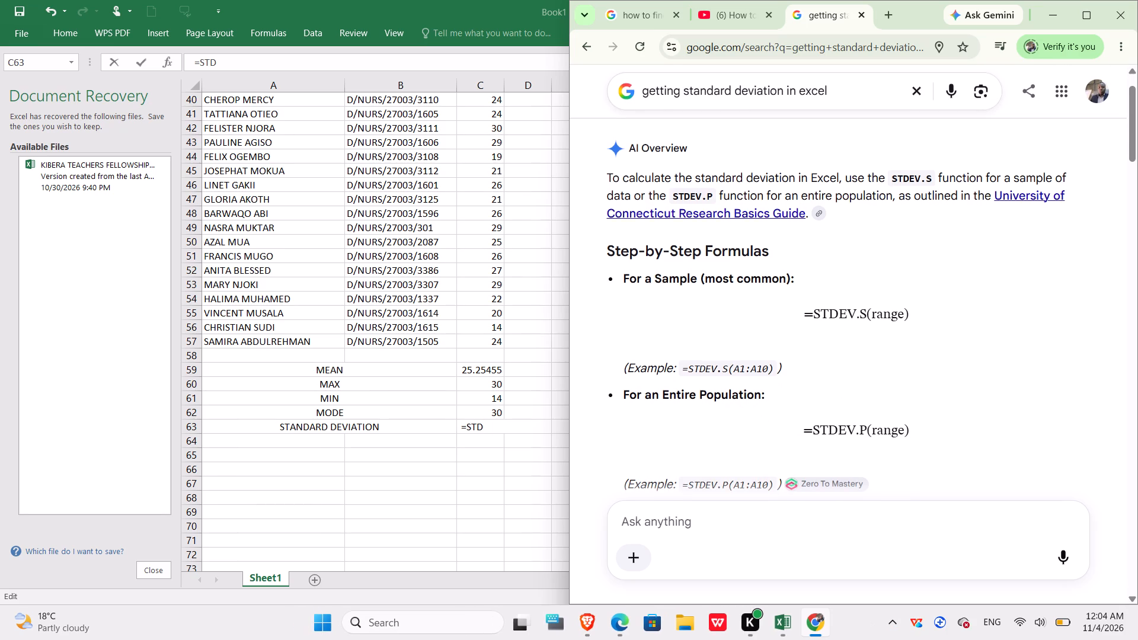
click(691, 372)
click(809, 312)
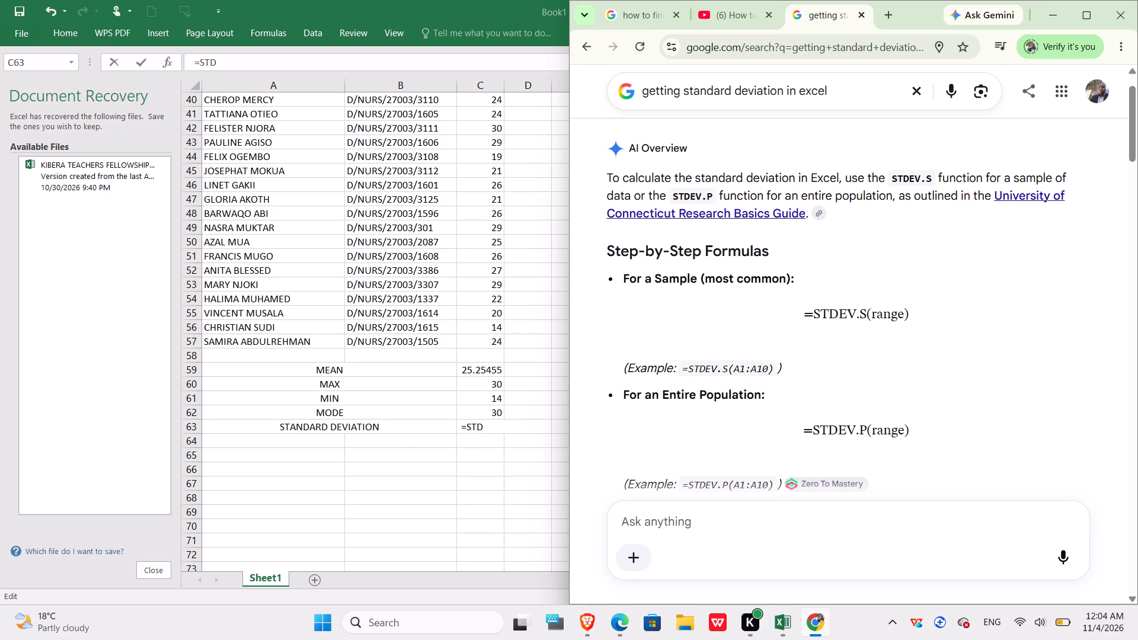
click(484, 431)
key(e)
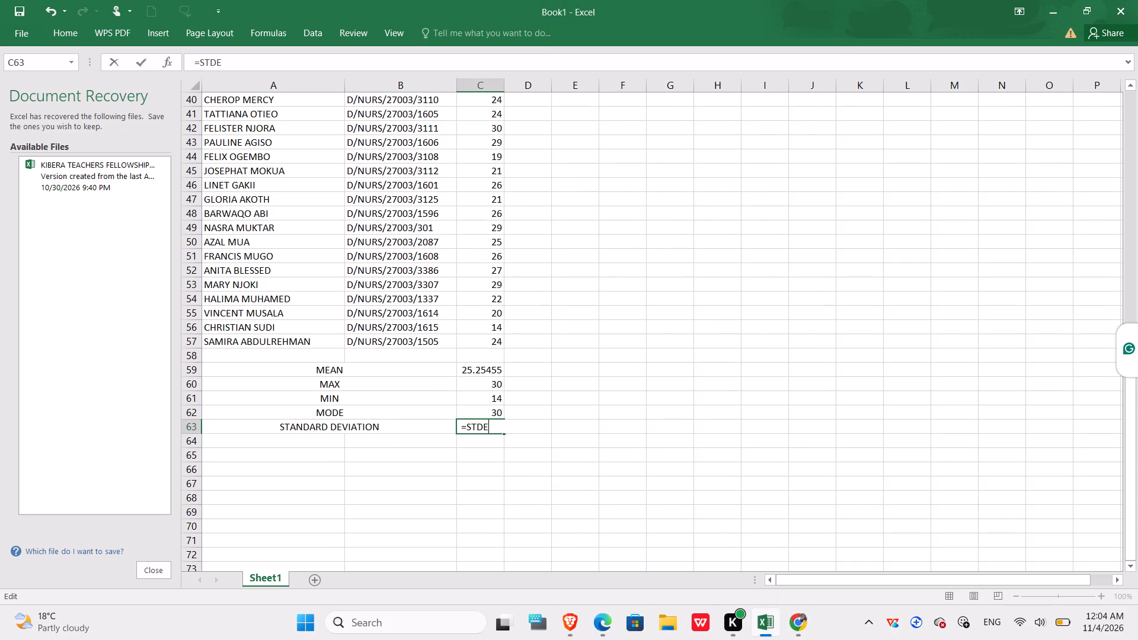
key(v)
key(period)
click(808, 615)
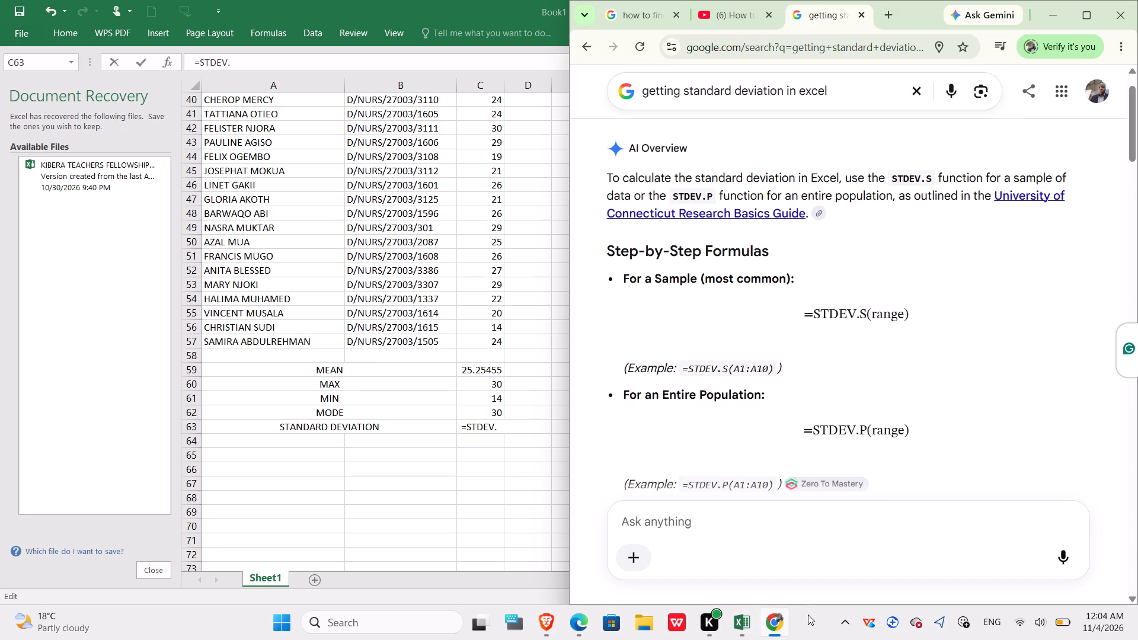
click(497, 427)
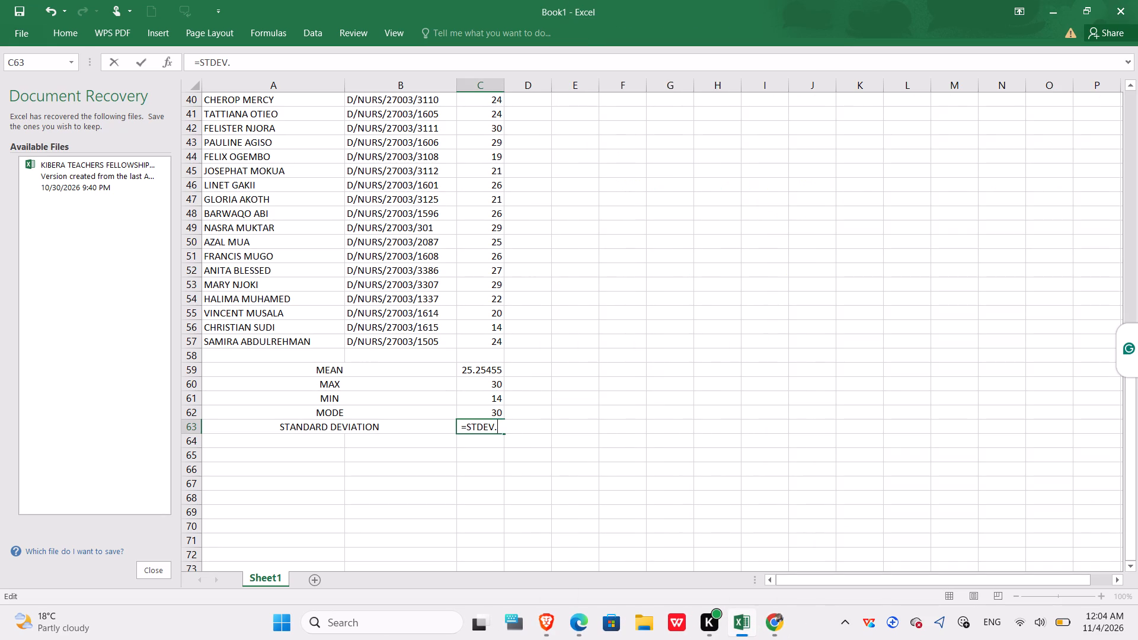
key(s)
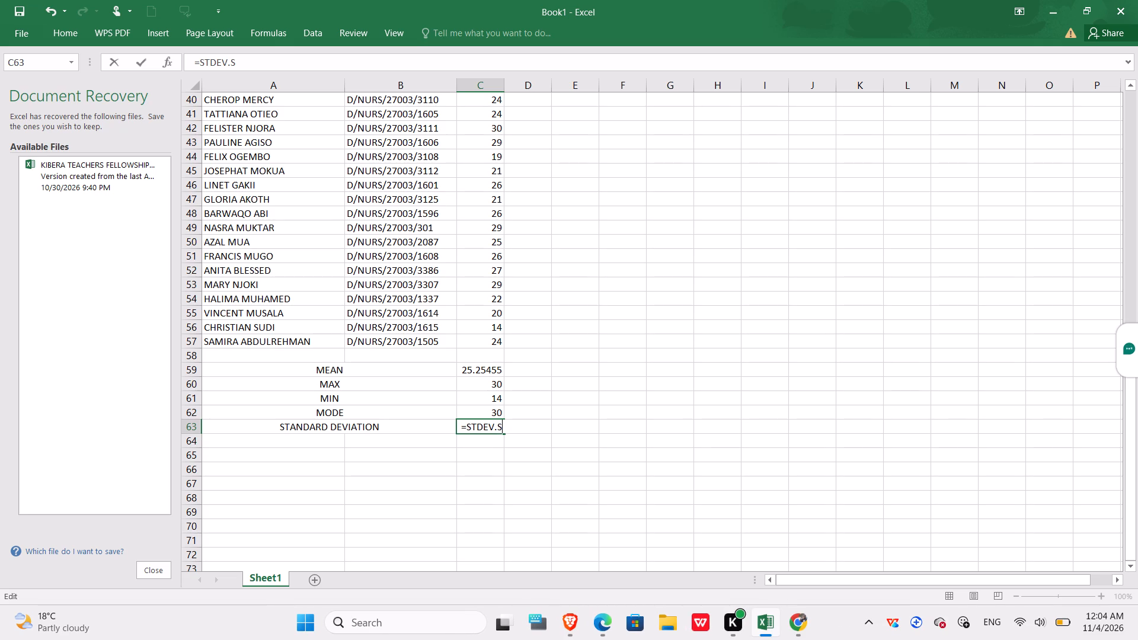
key(shift+parenleft)
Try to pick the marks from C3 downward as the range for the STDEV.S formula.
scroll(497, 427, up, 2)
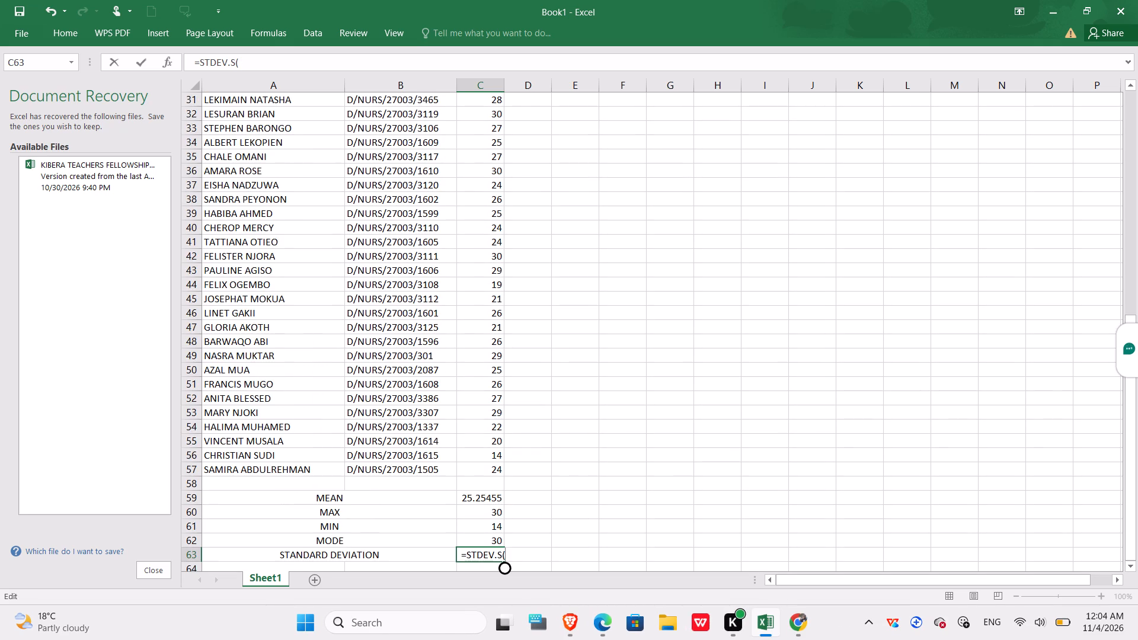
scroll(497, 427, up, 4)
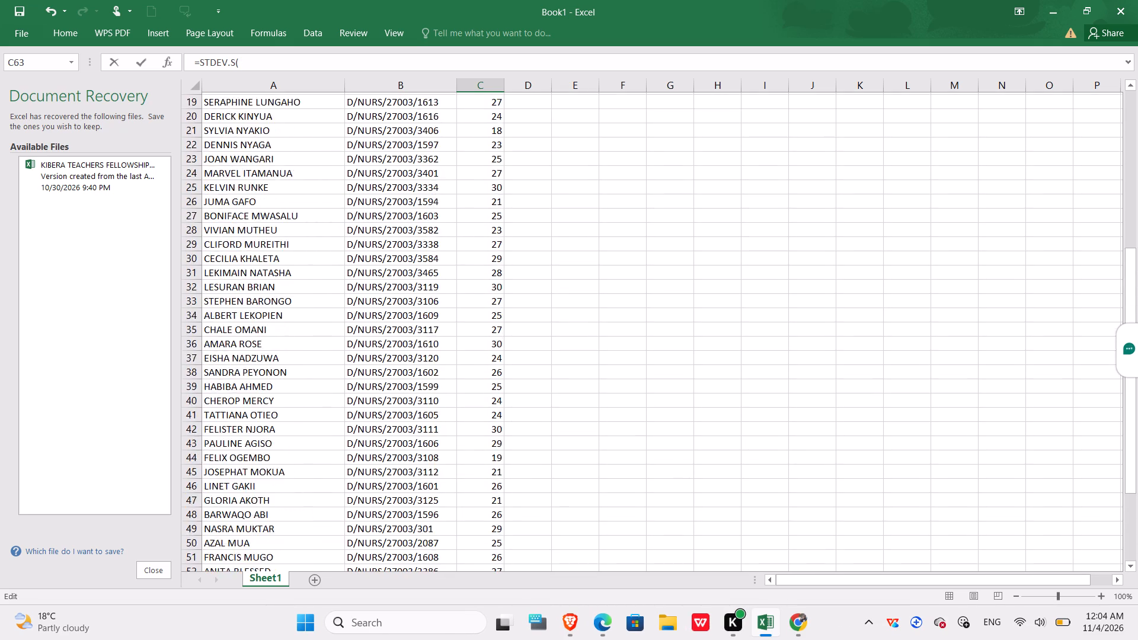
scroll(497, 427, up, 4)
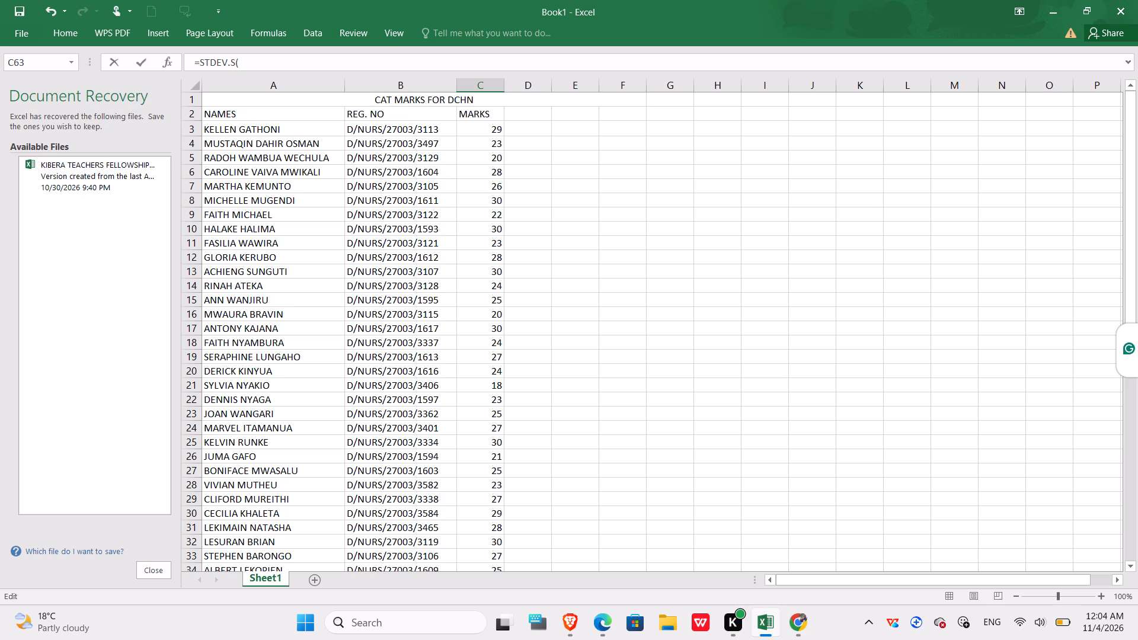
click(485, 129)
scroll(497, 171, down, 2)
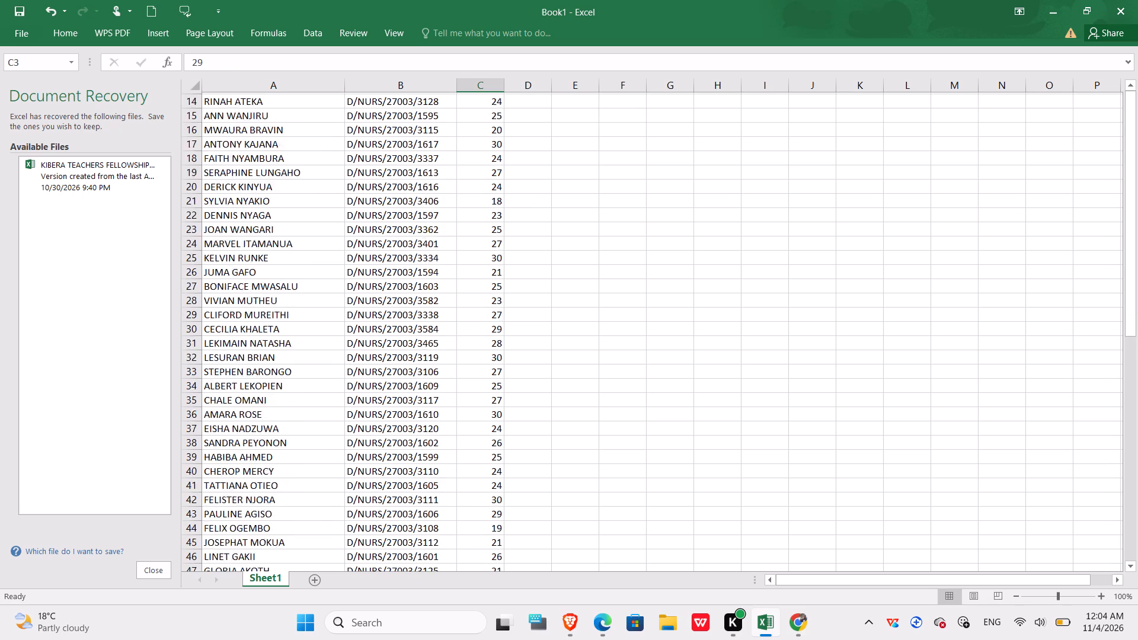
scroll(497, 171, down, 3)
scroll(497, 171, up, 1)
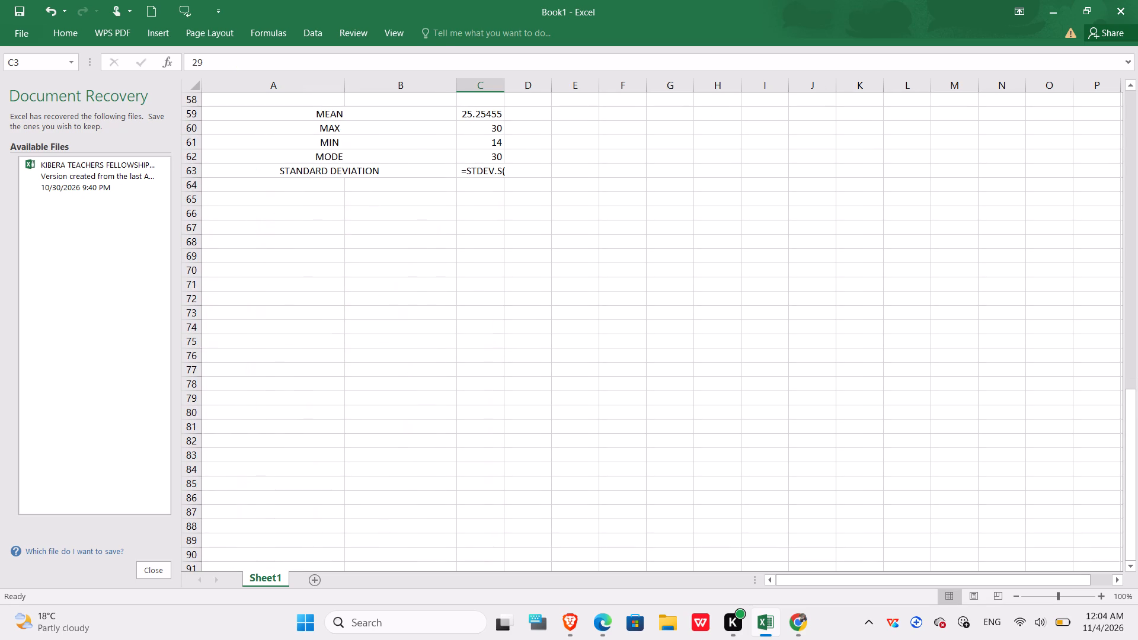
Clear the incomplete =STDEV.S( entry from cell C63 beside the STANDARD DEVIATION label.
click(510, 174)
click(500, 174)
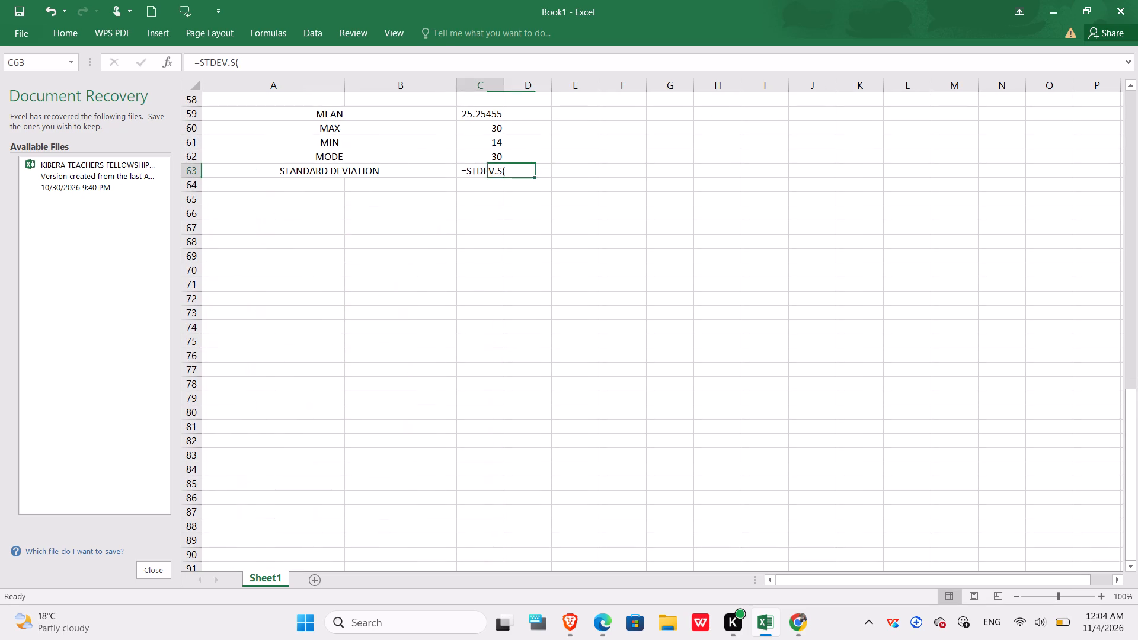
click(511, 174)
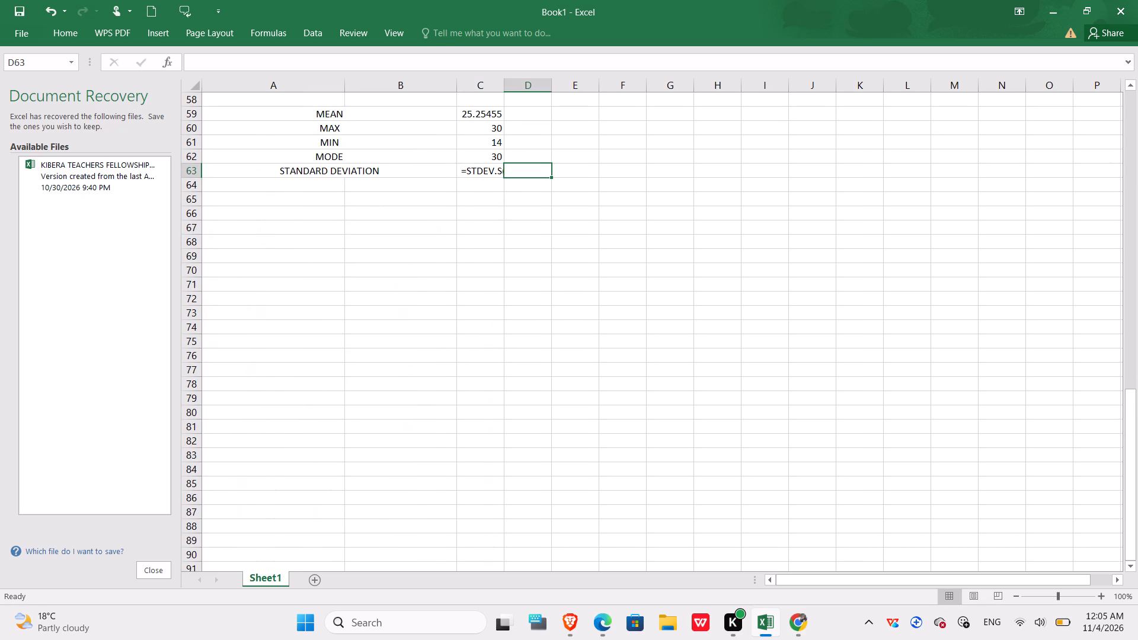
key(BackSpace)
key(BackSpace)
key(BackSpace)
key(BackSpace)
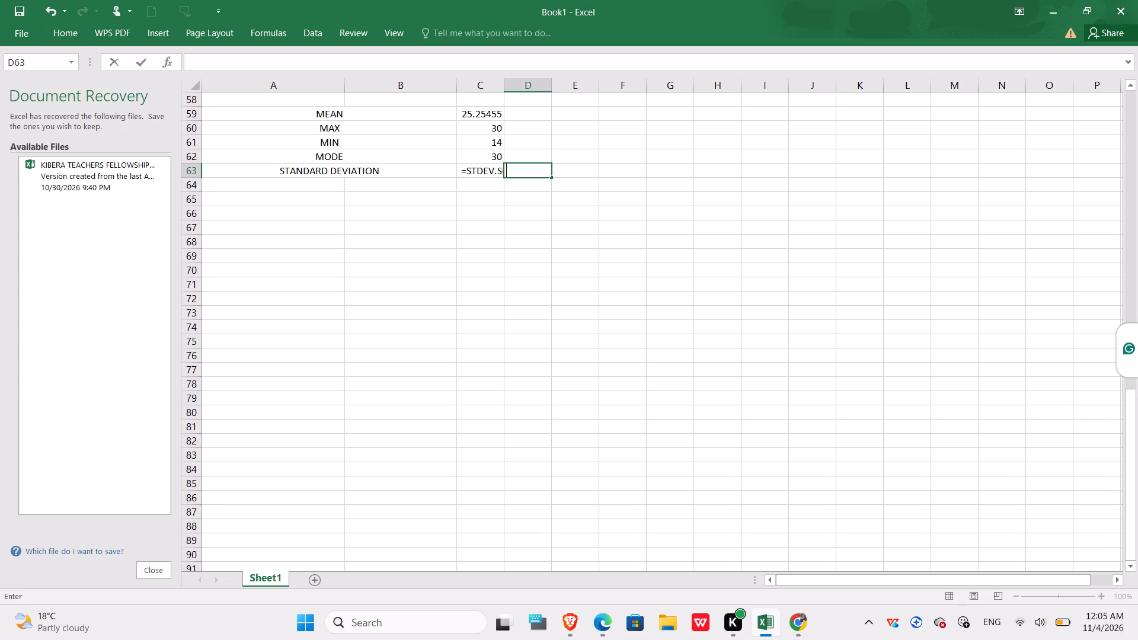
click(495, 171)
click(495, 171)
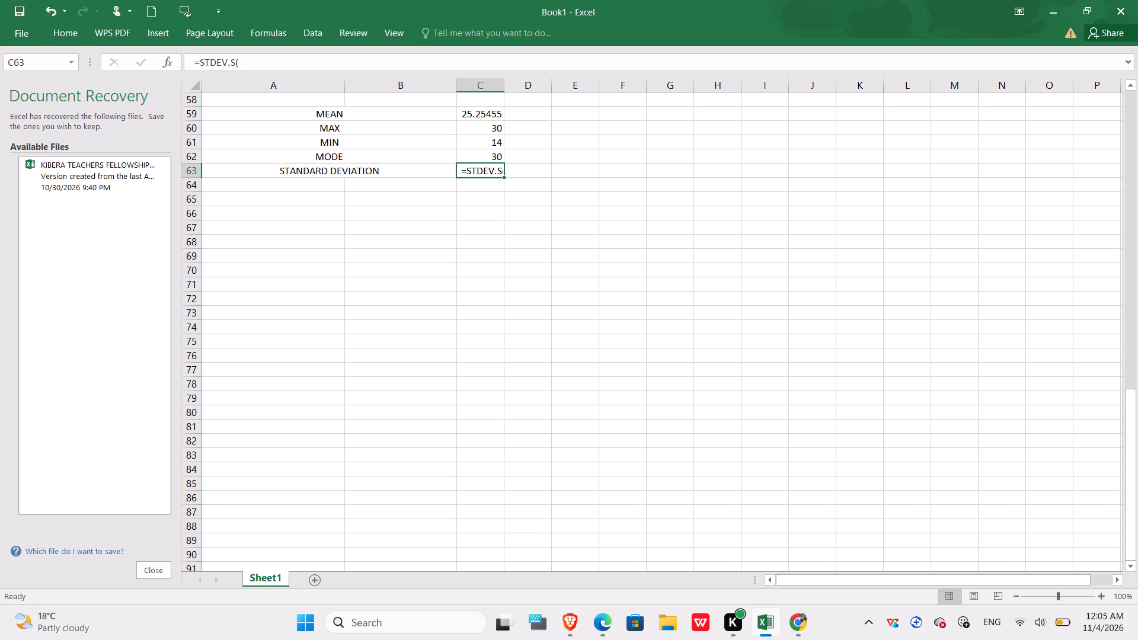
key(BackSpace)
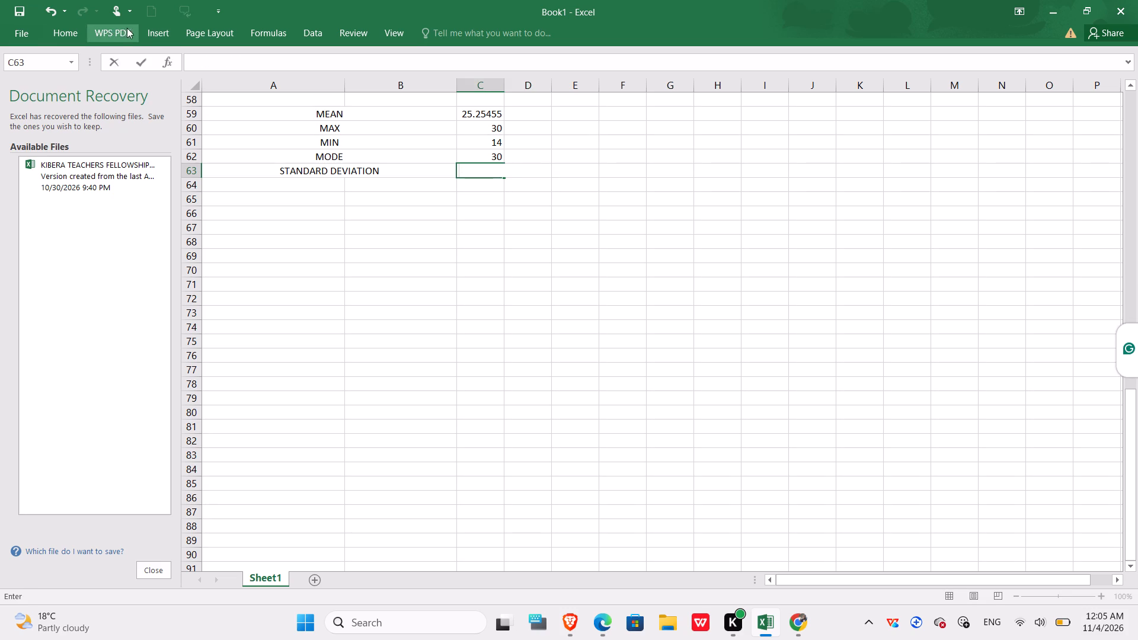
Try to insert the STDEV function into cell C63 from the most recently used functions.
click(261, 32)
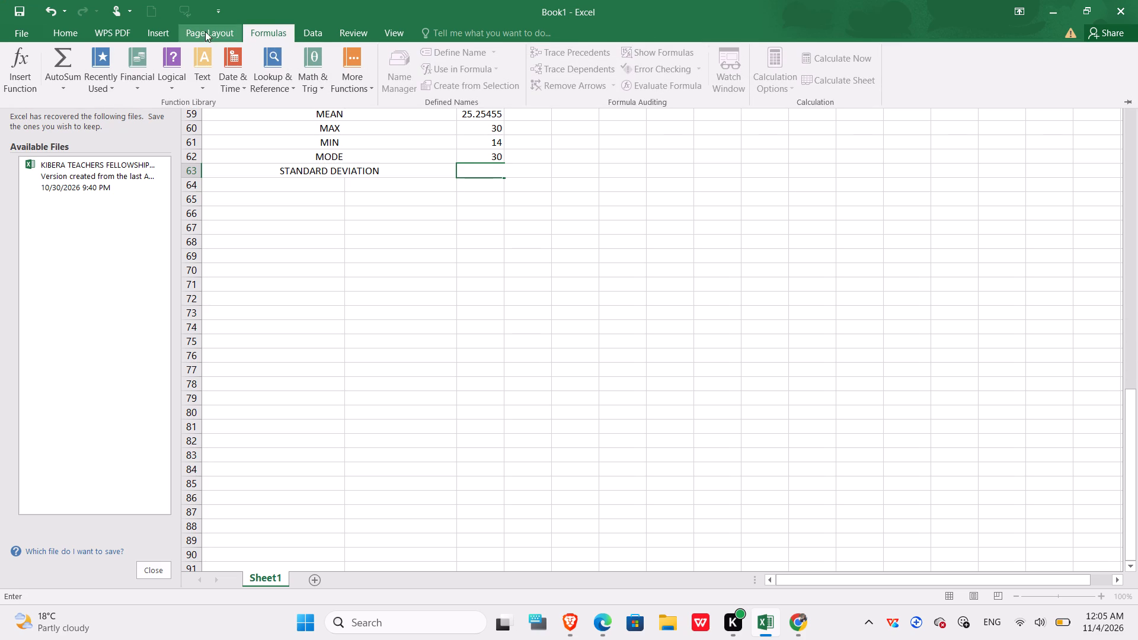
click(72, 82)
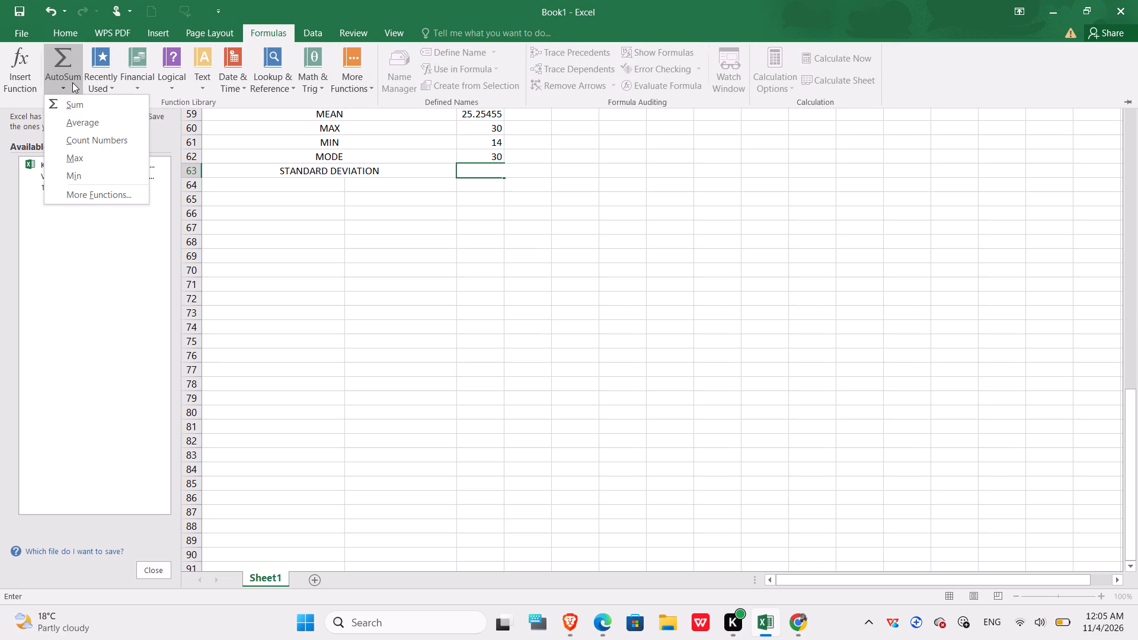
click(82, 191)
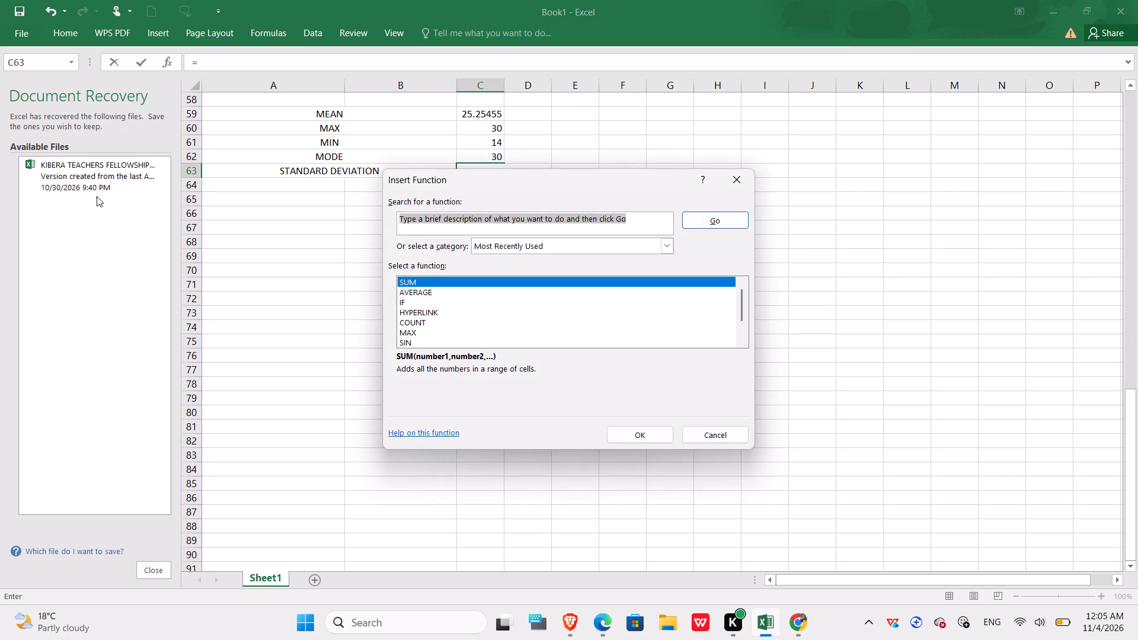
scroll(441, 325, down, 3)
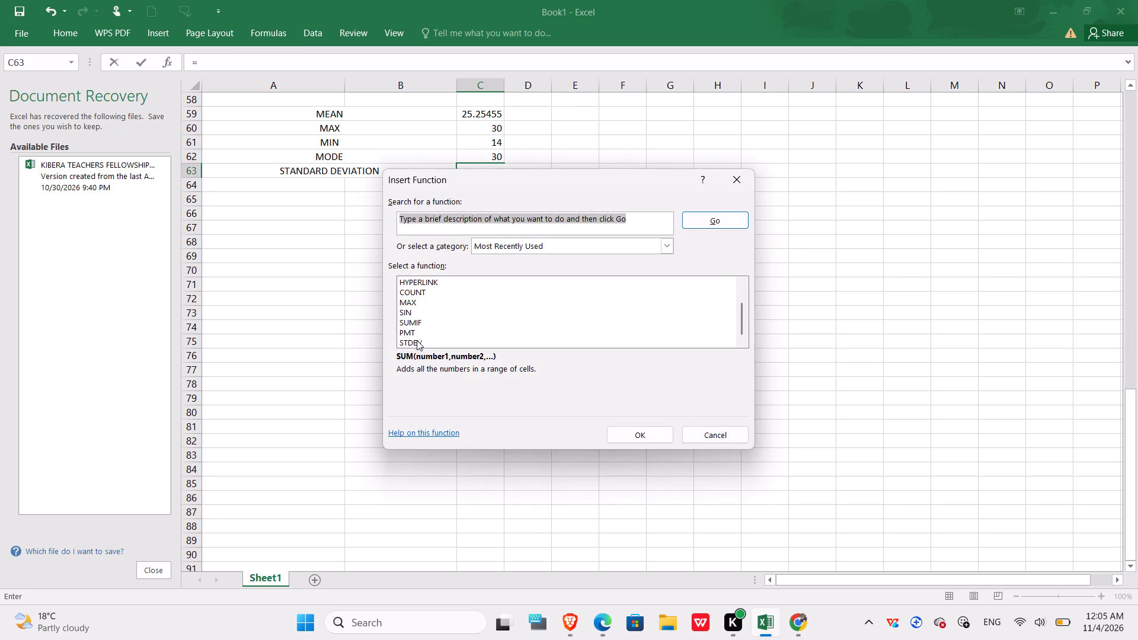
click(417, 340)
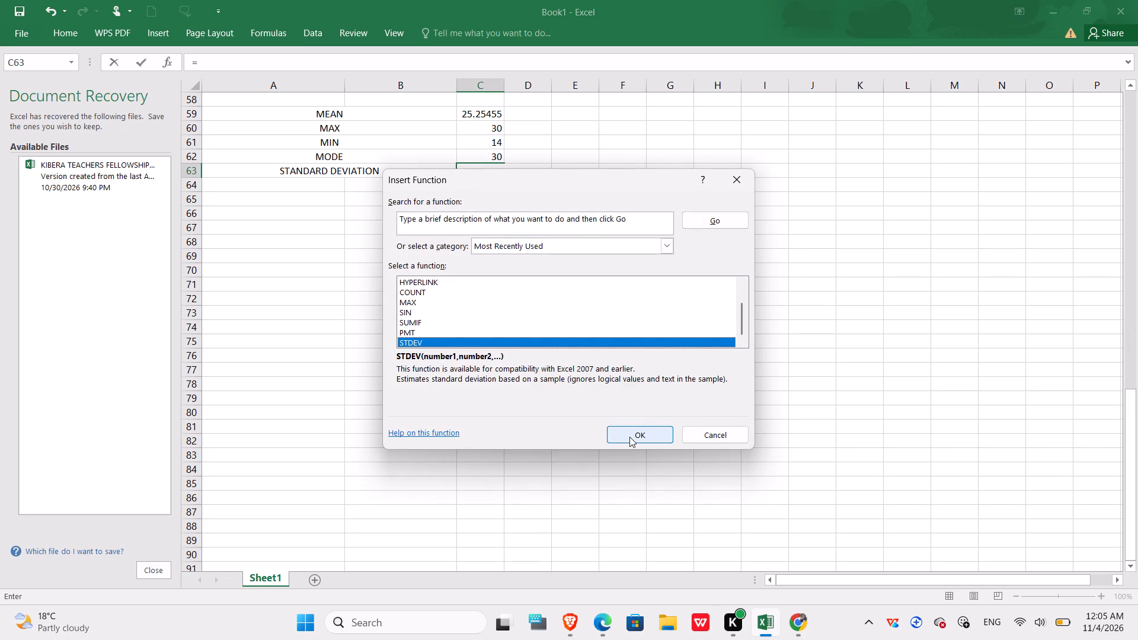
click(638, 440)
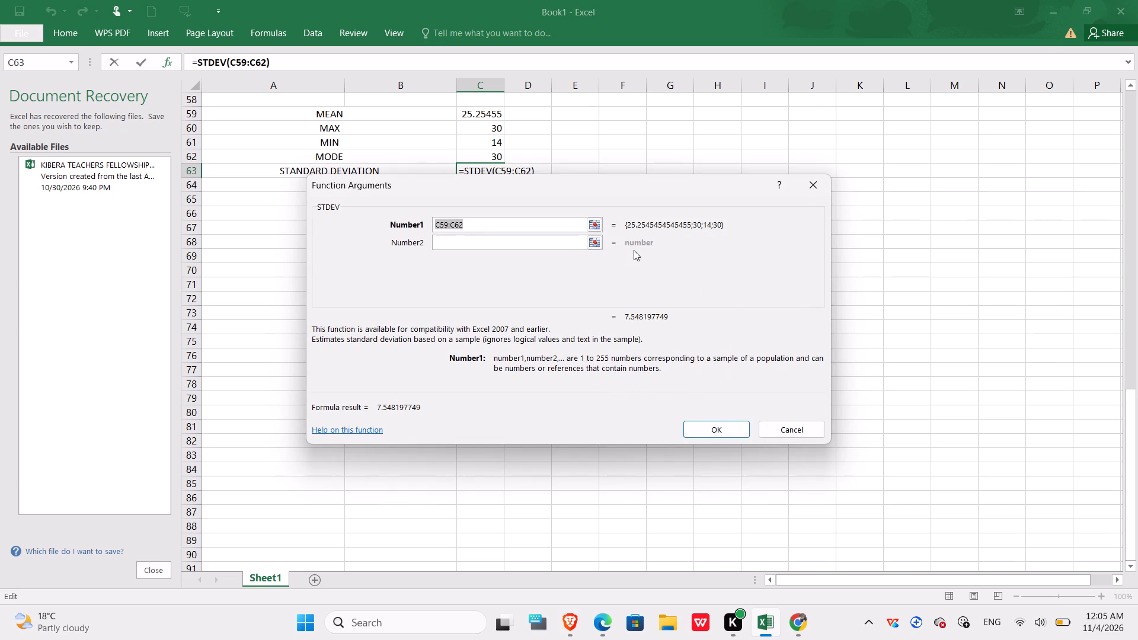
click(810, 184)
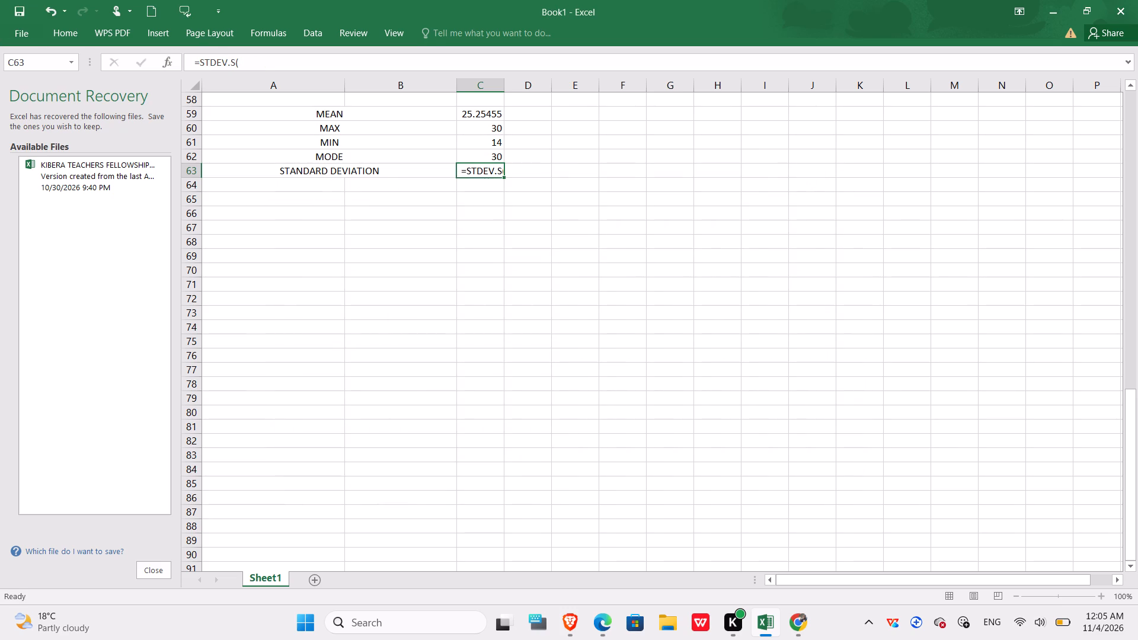
Look through the MARKS column from row 3 down to the statistics rows to identify the data range.
click(491, 170)
scroll(340, 175, up, 8)
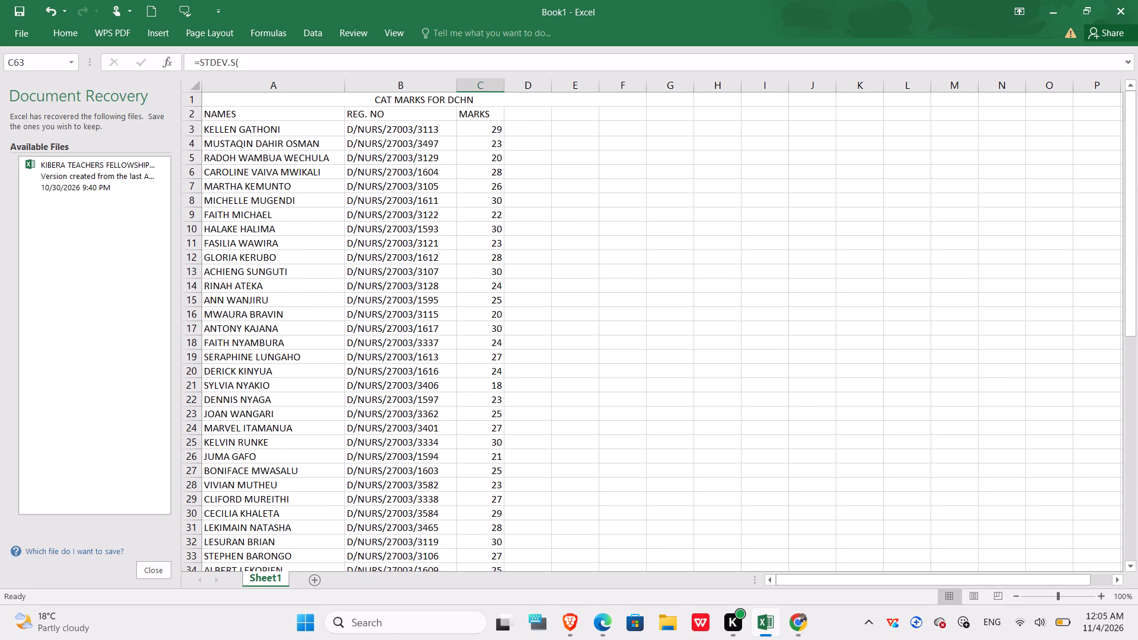
scroll(340, 175, down, 2)
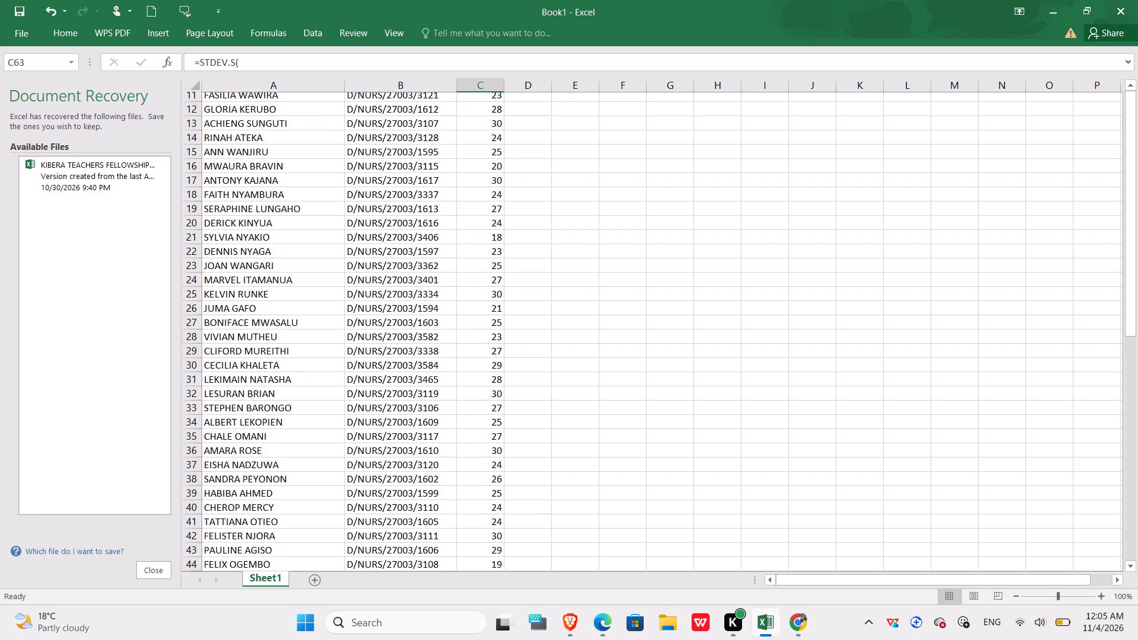
scroll(340, 175, down, 3)
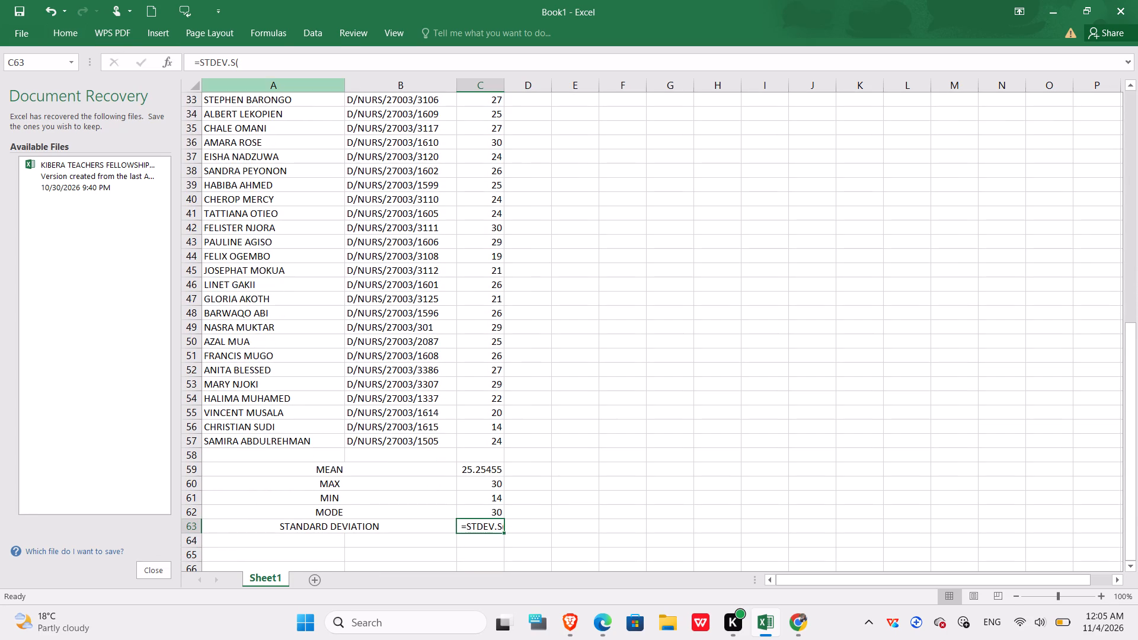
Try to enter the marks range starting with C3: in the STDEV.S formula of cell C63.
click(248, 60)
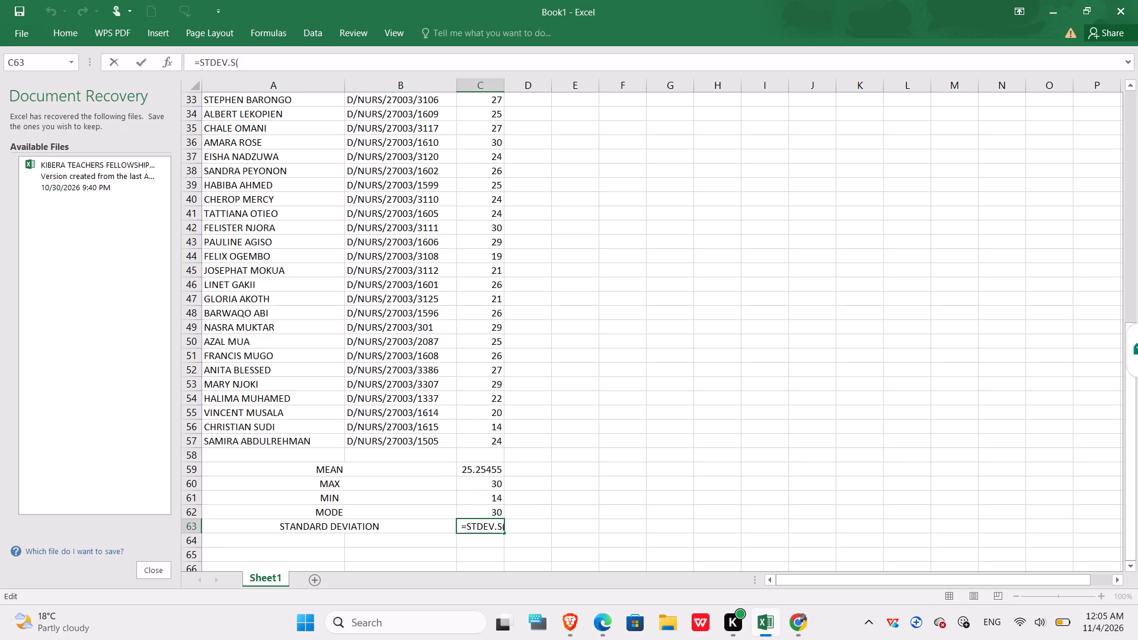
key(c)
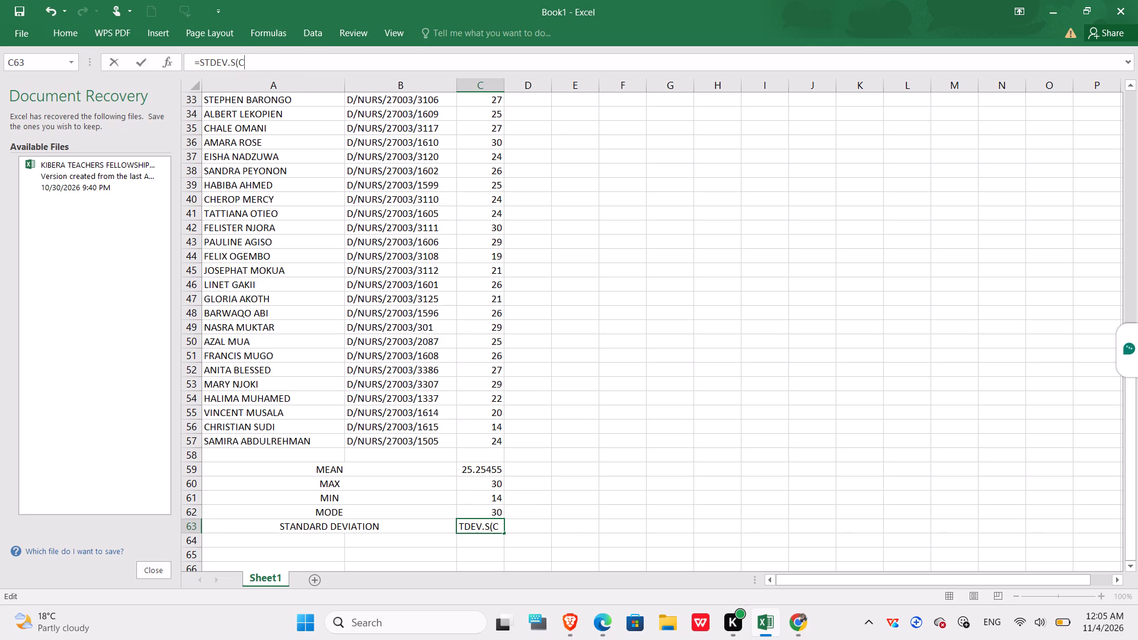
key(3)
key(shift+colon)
Clear the whole incomplete STDEV.S formula from cell C63 beside the STANDARD DEVIATION label.
key(BackSpace)
key(BackSpace)
key(BackSpace)
key(BackSpace)
key(BackSpace)
key(BackSpace)
key(BackSpace)
key(BackSpace)
key(BackSpace)
key(BackSpace)
key(BackSpace)
key(BackSpace)
key(BackSpace)
key(BackSpace)
key(BackSpace)
key(BackSpace)
key(BackSpace)
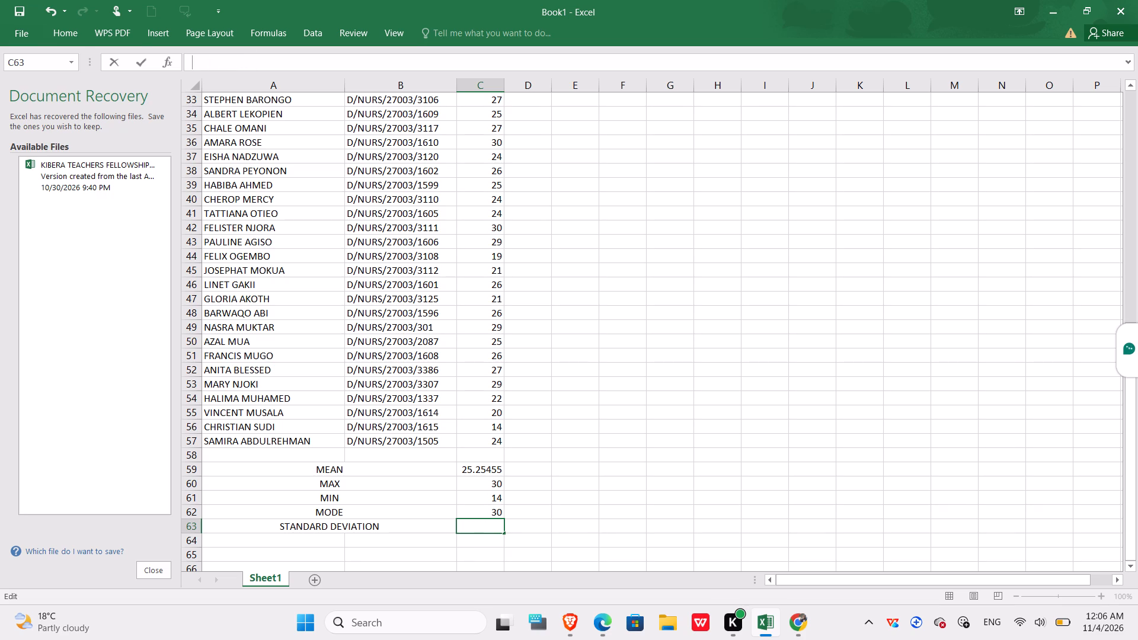
Insert the STDEV function into cell C63 from the most recently used functions.
click(270, 36)
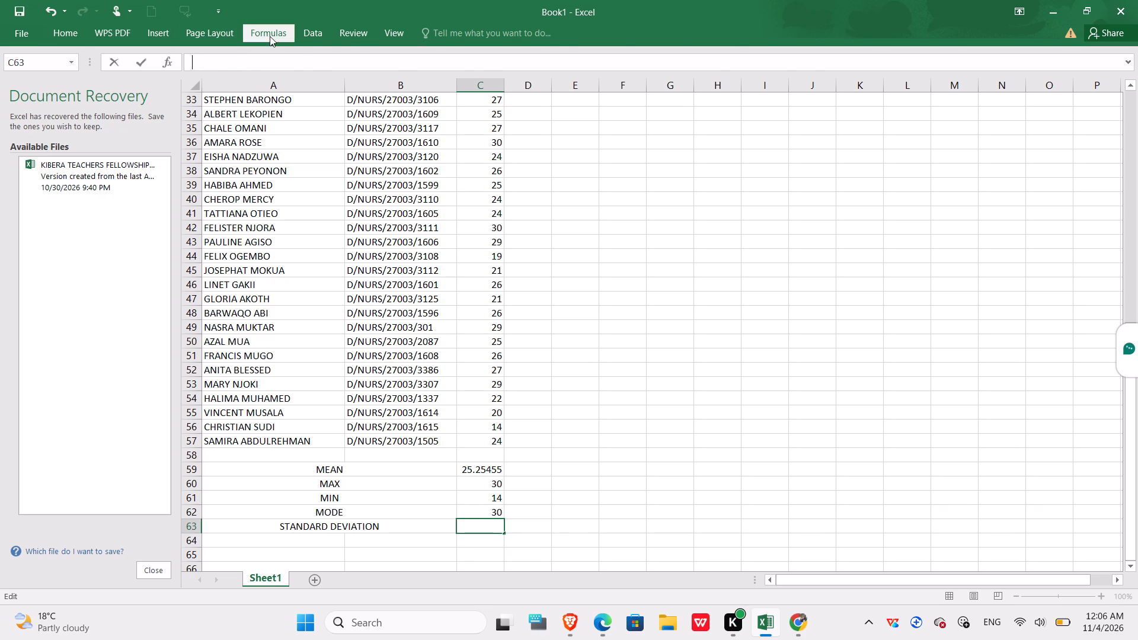
click(62, 87)
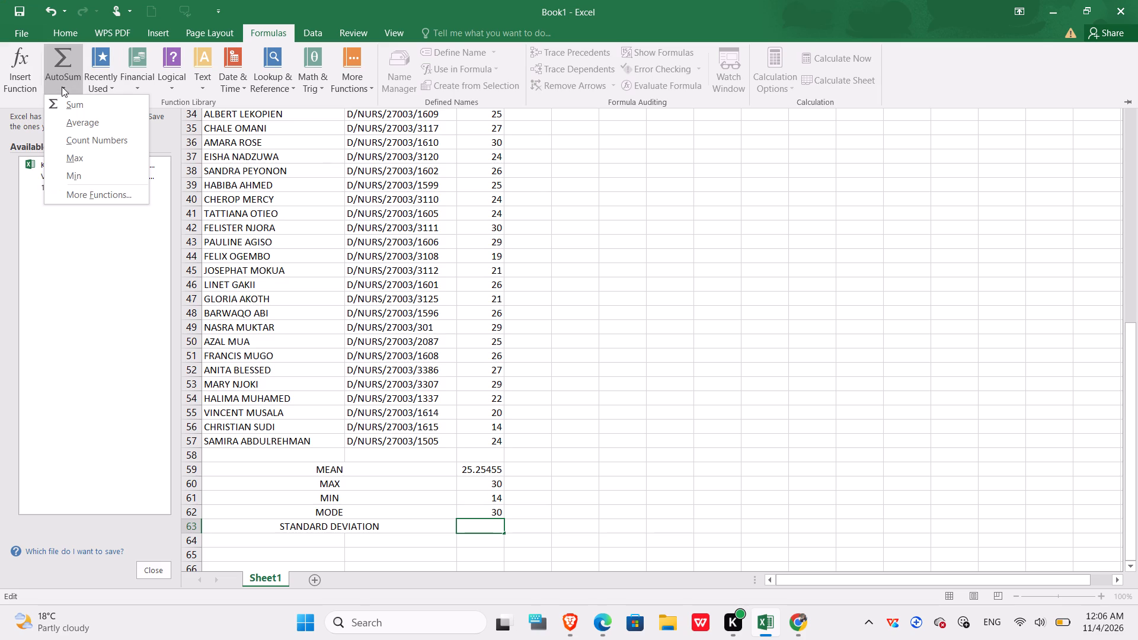
click(76, 188)
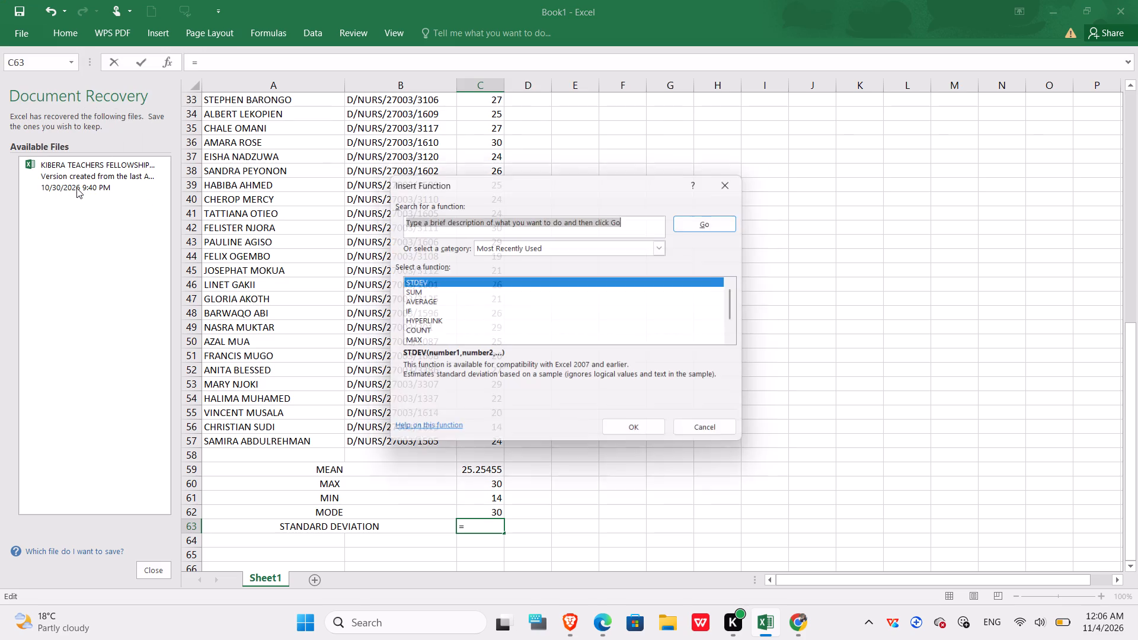
scroll(425, 300, down, 1)
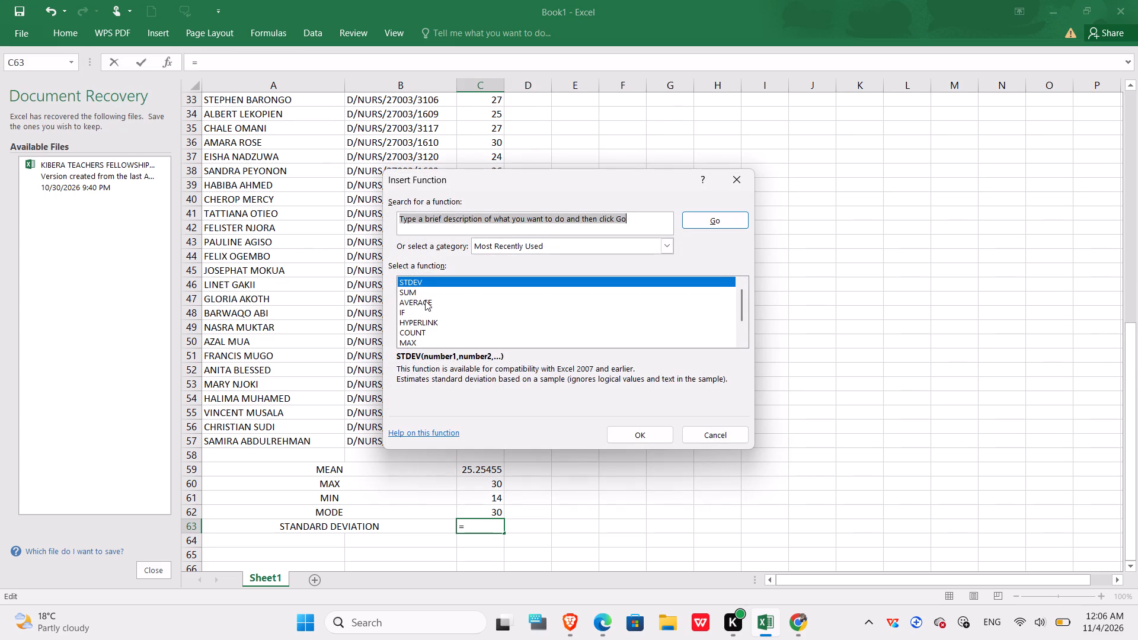
scroll(425, 300, down, 1)
scroll(426, 311, up, 1)
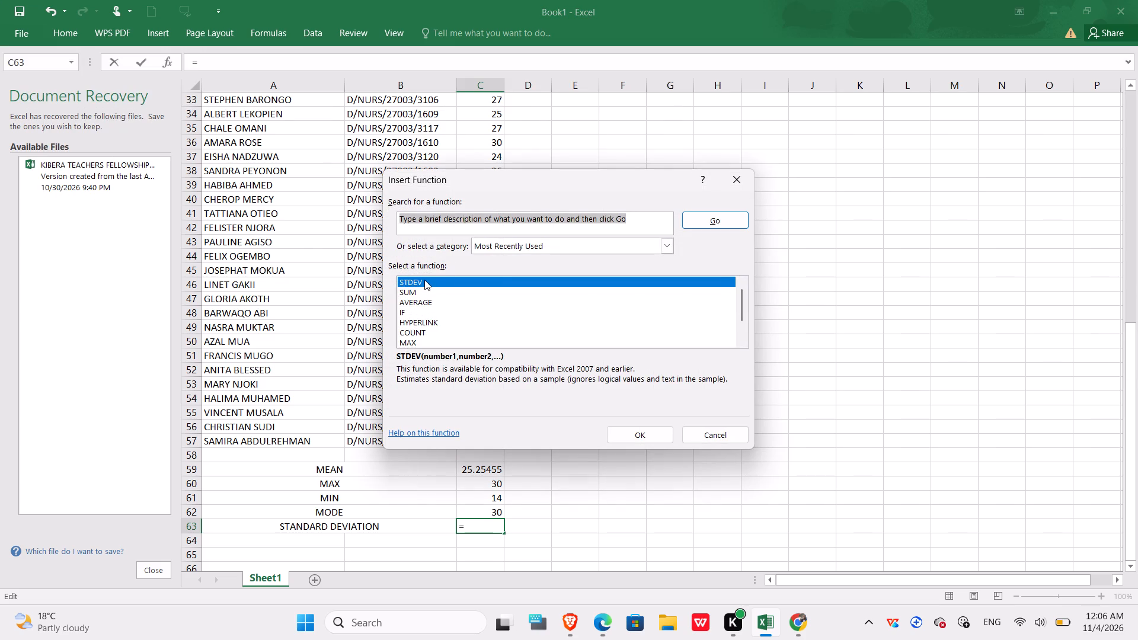
click(424, 280)
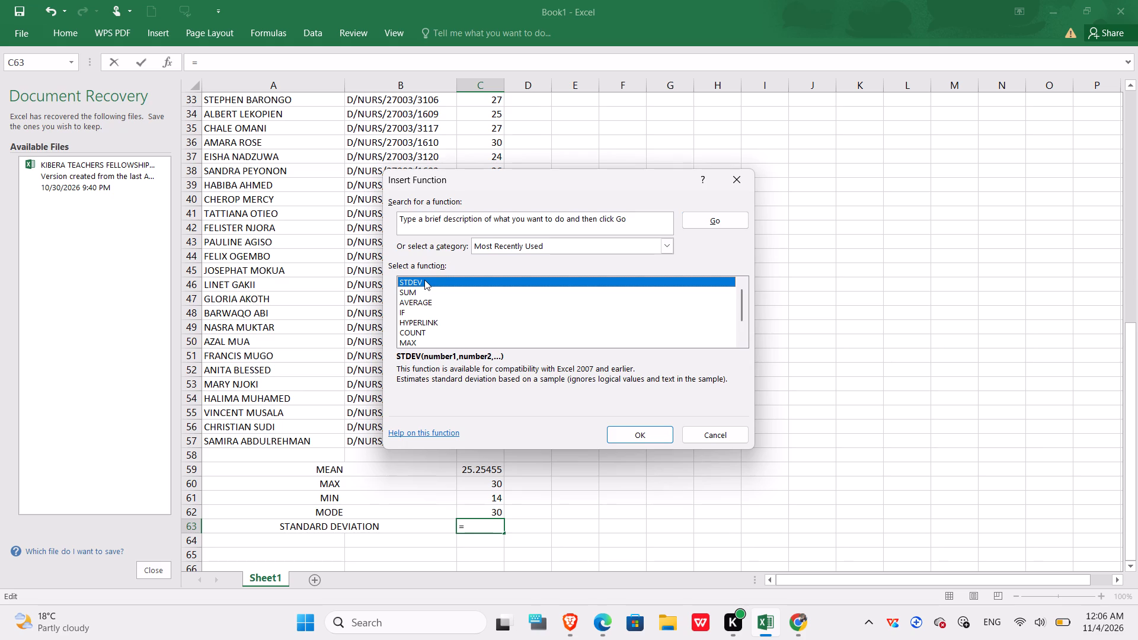
click(424, 280)
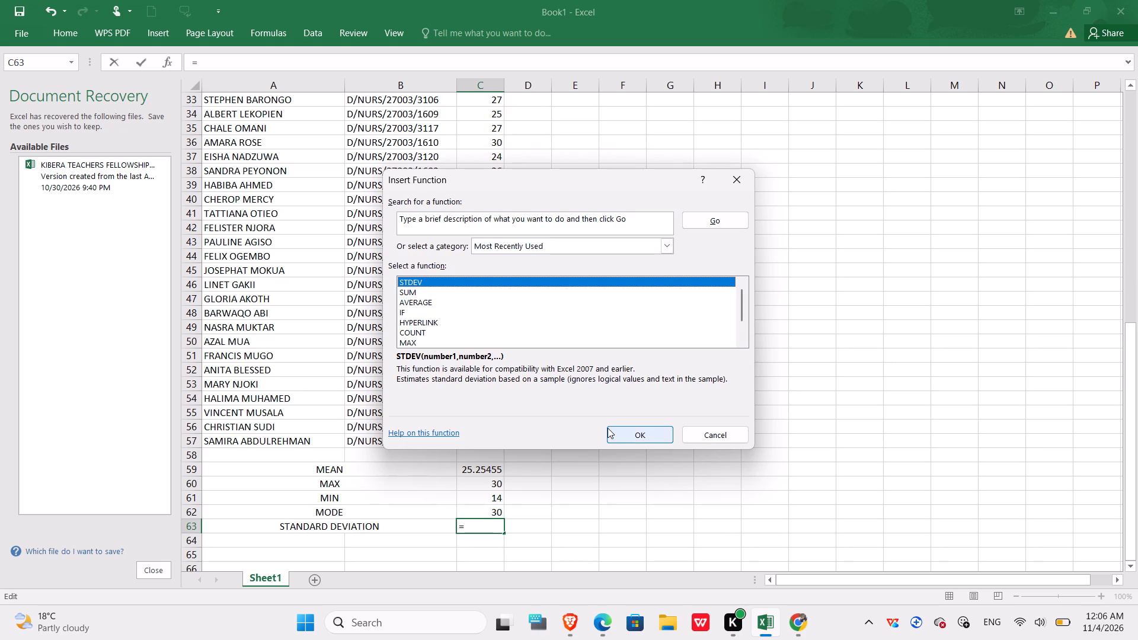
click(609, 428)
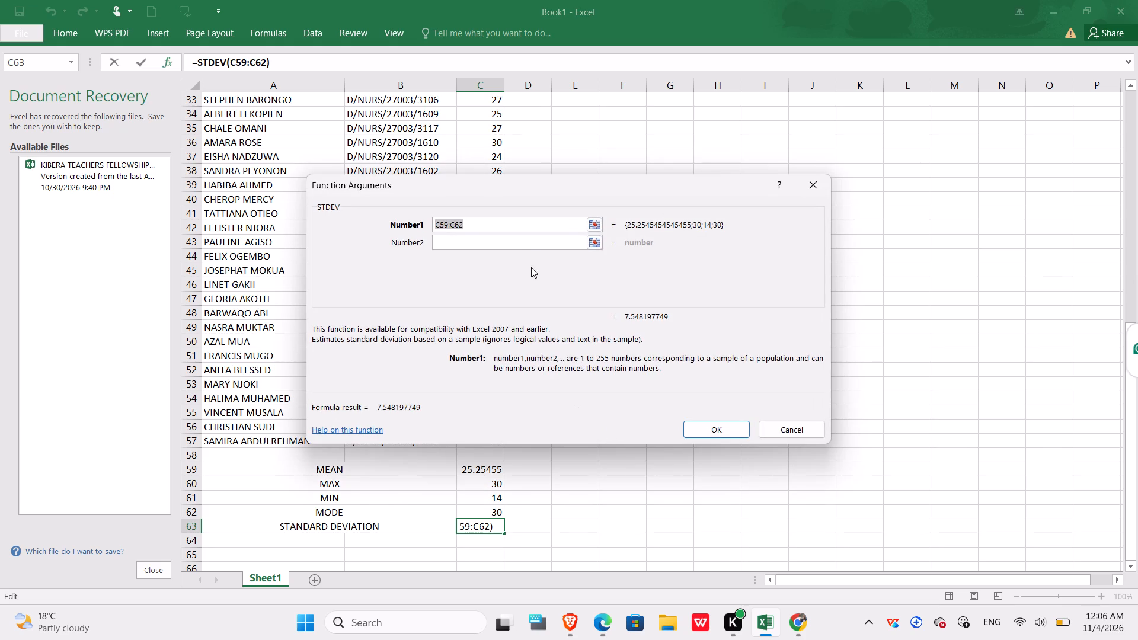
Replace the suggested Number1 range of the STDEV function with C3:C57 and complete the formula.
click(500, 227)
key(BackSpace)
key(BackSpace)
key(BackSpace)
key(BackSpace)
key(BackSpace)
key(BackSpace)
key(BackSpace)
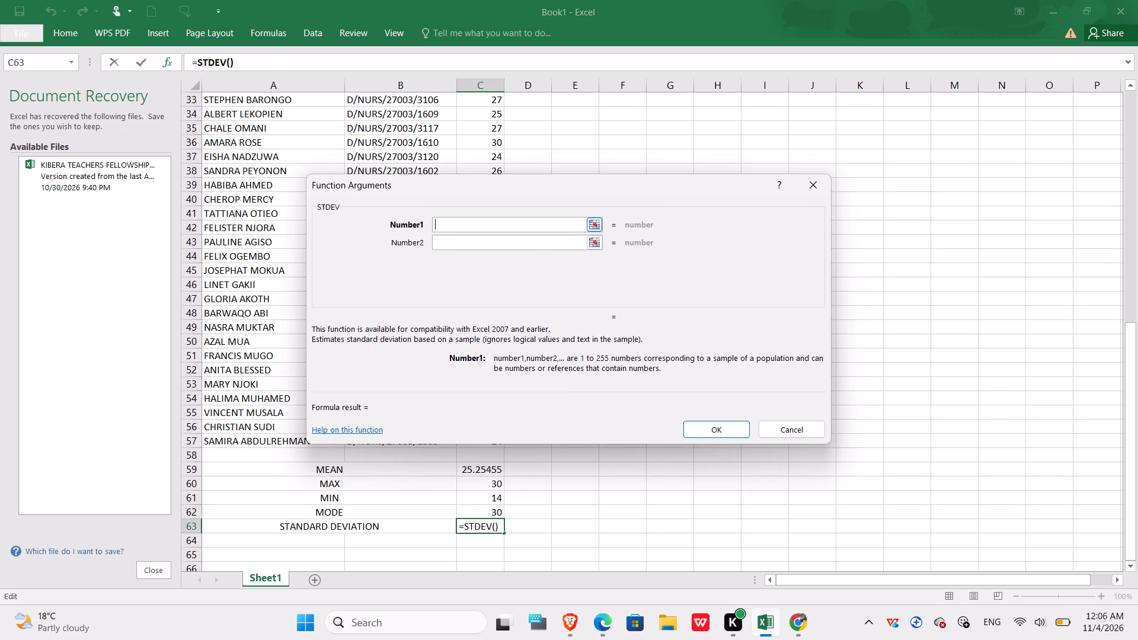
key(c)
key(3)
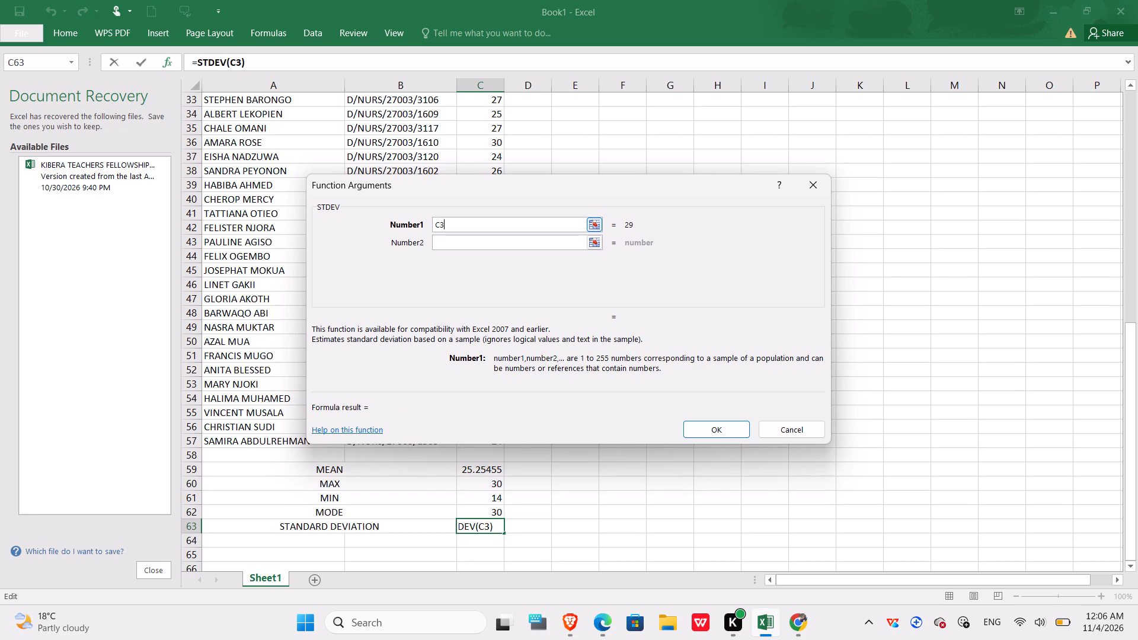
key(semicolon)
key(BackSpace)
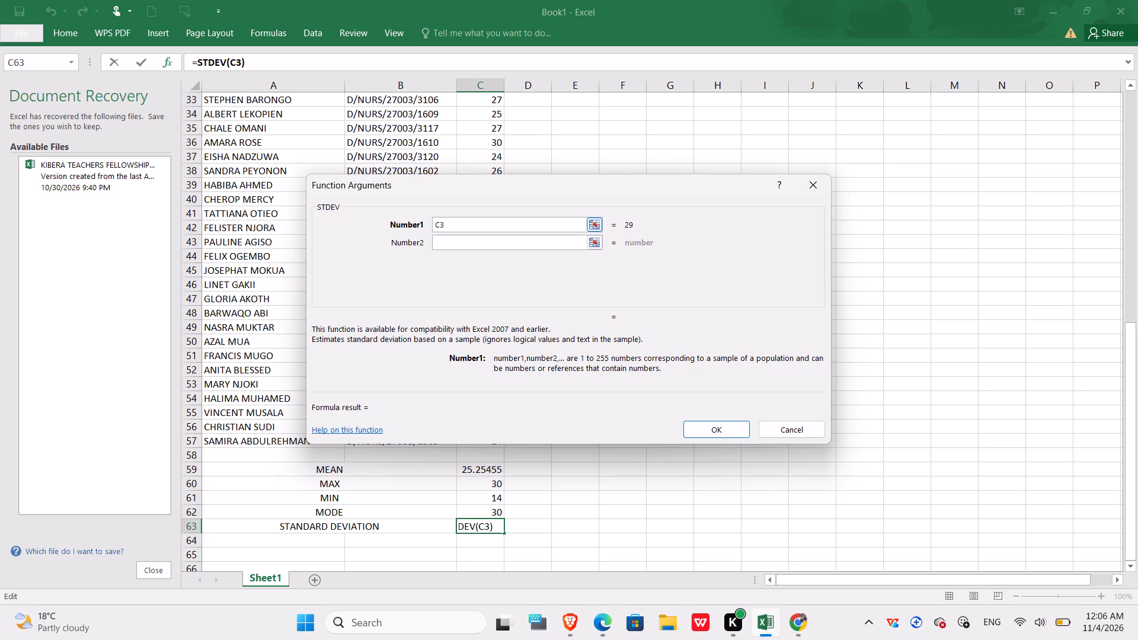
key(shift+colon)
key(c)
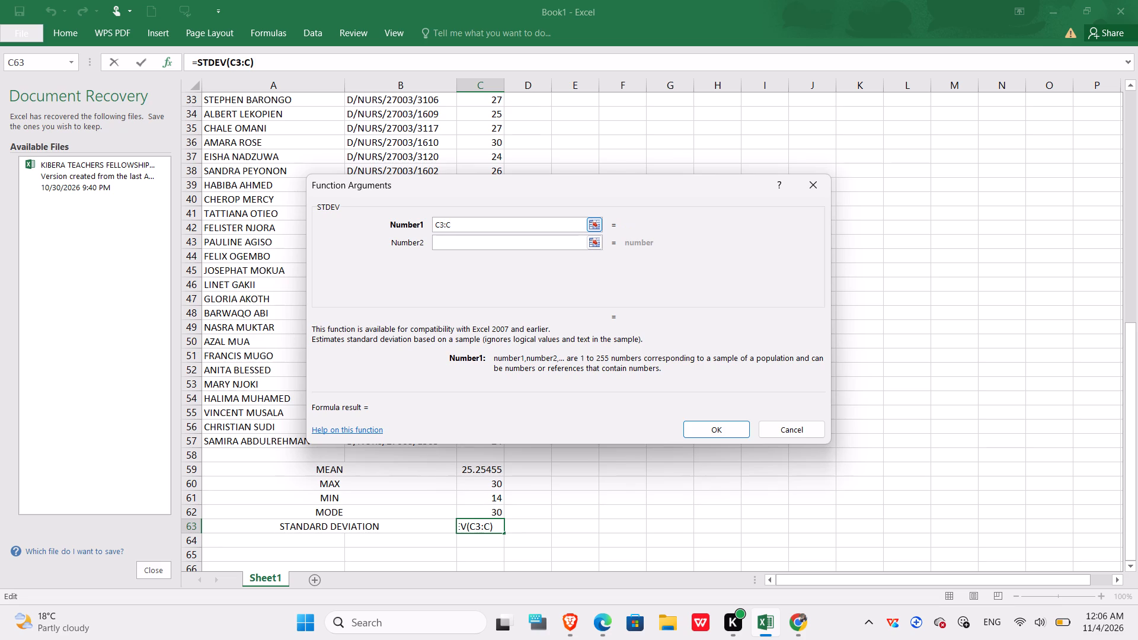
text(57)
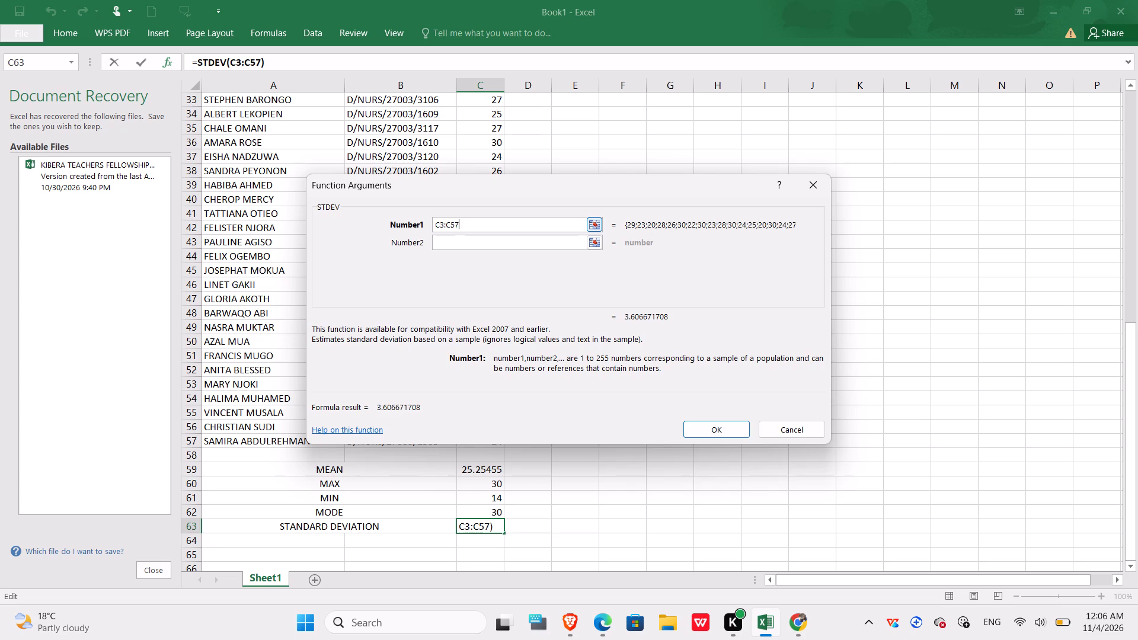
click(729, 429)
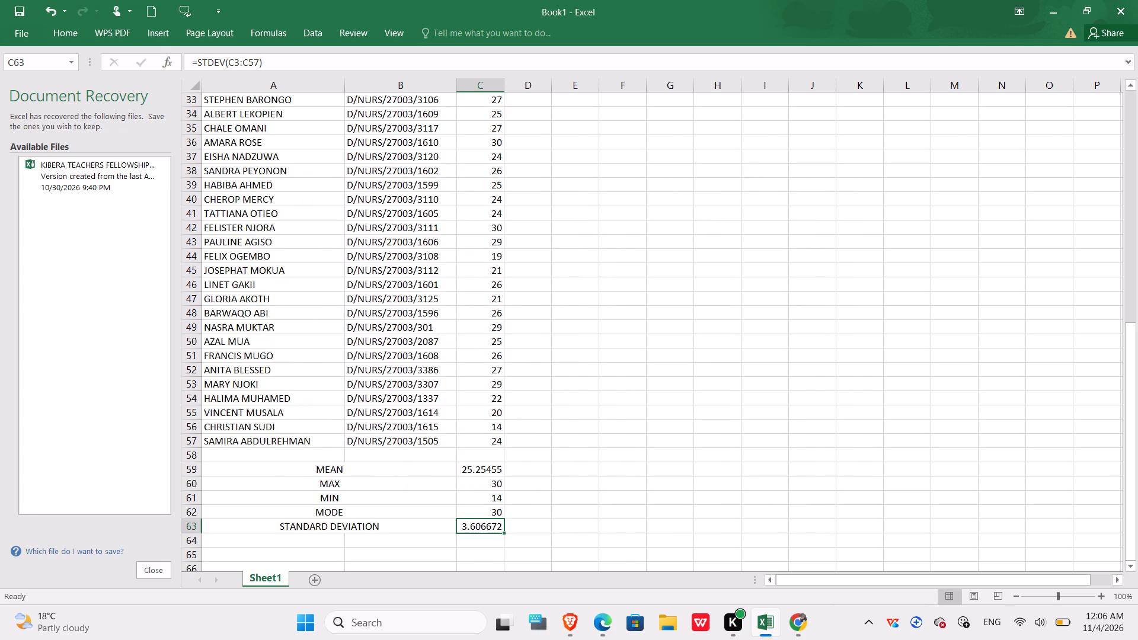
Look through the marks list from the first students down to the statistics rows to review the sheet.
scroll(557, 466, up, 2)
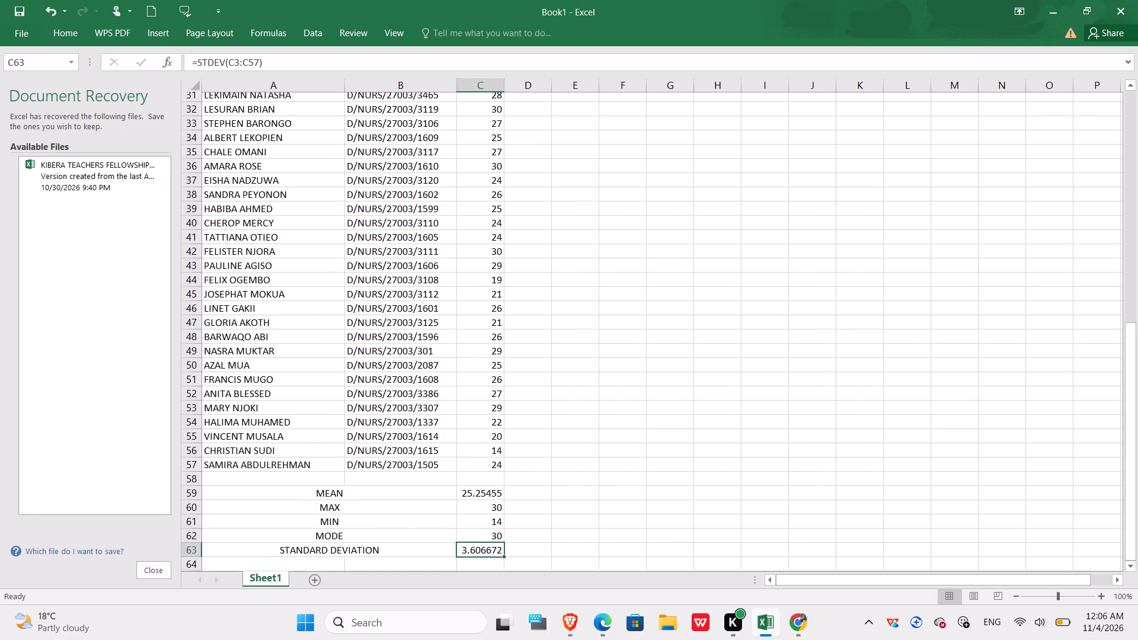
scroll(557, 466, up, 3)
scroll(557, 466, down, 4)
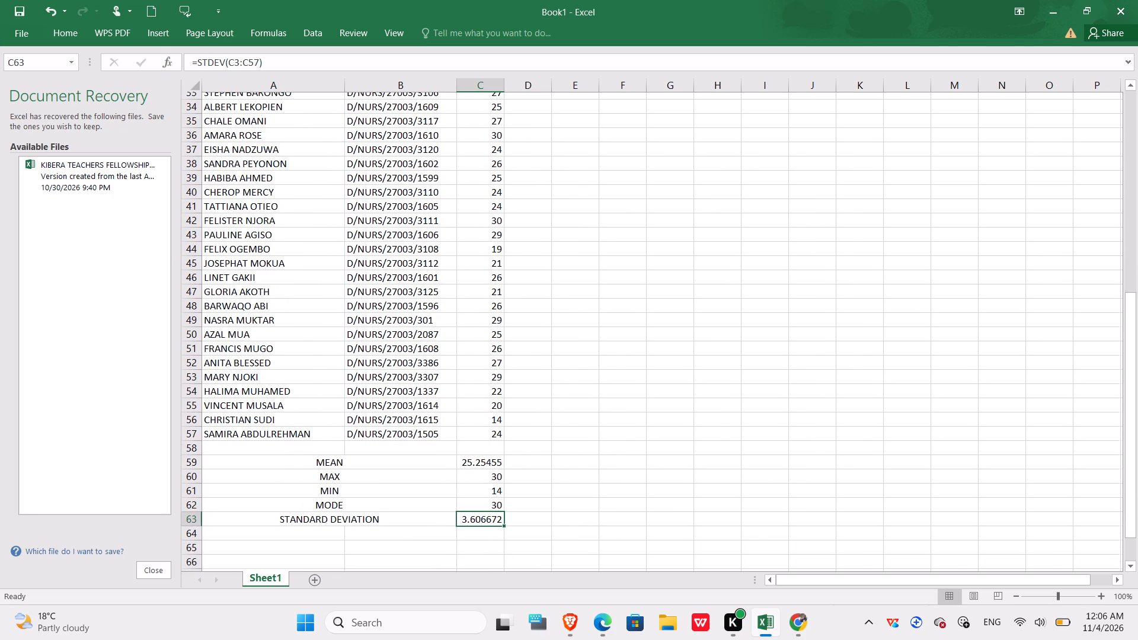
scroll(557, 466, down, 1)
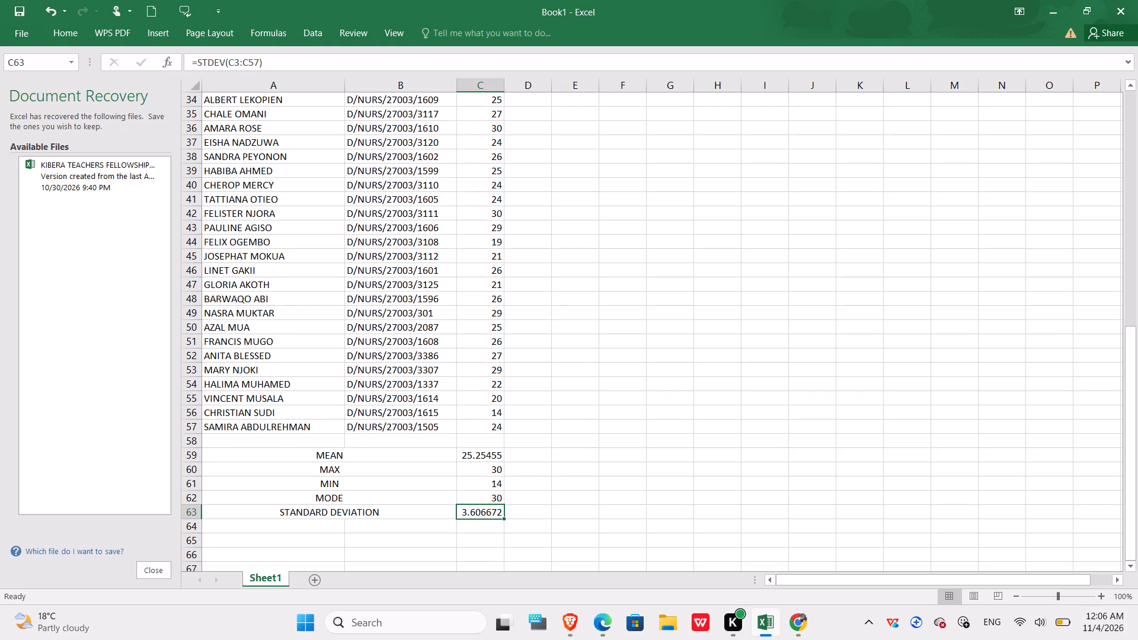
scroll(557, 466, up, 7)
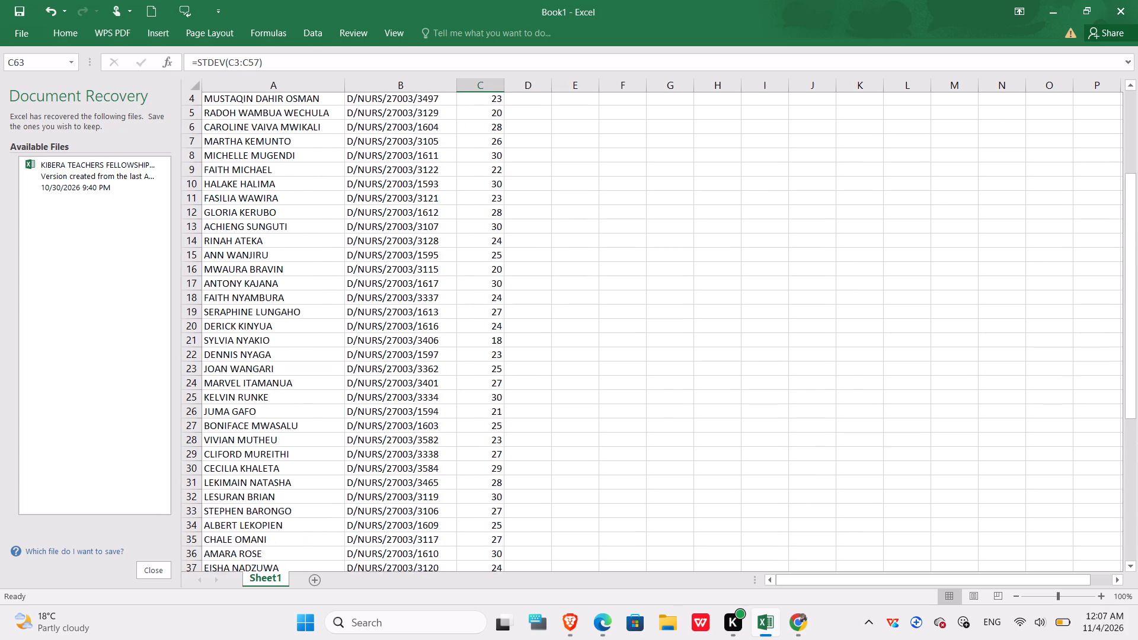
scroll(557, 466, up, 2)
scroll(557, 466, down, 3)
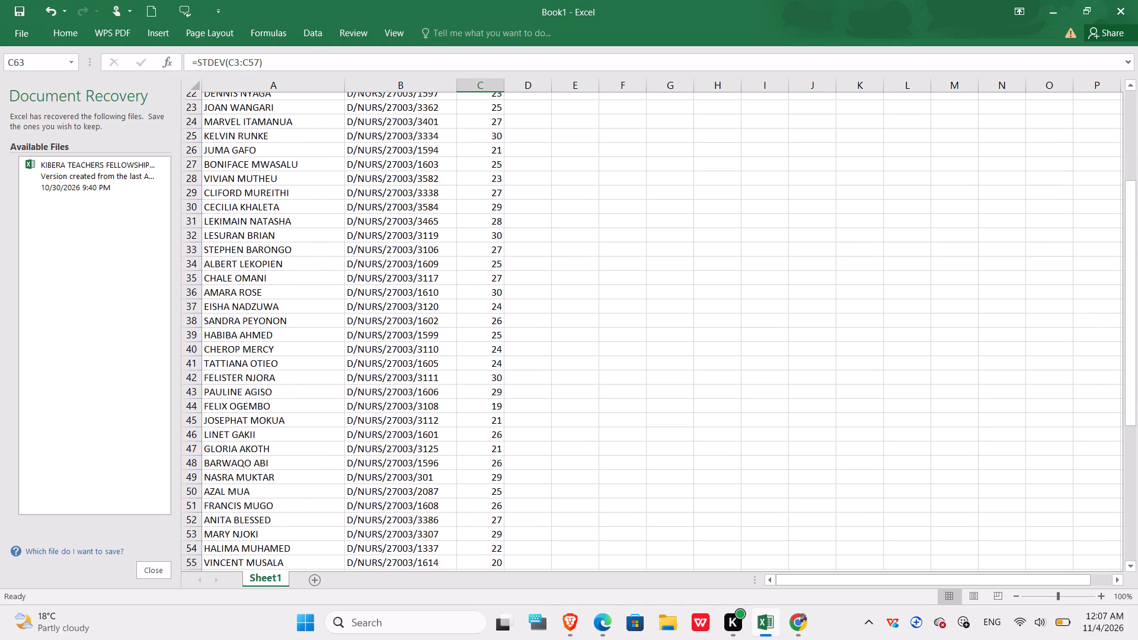
scroll(557, 466, down, 2)
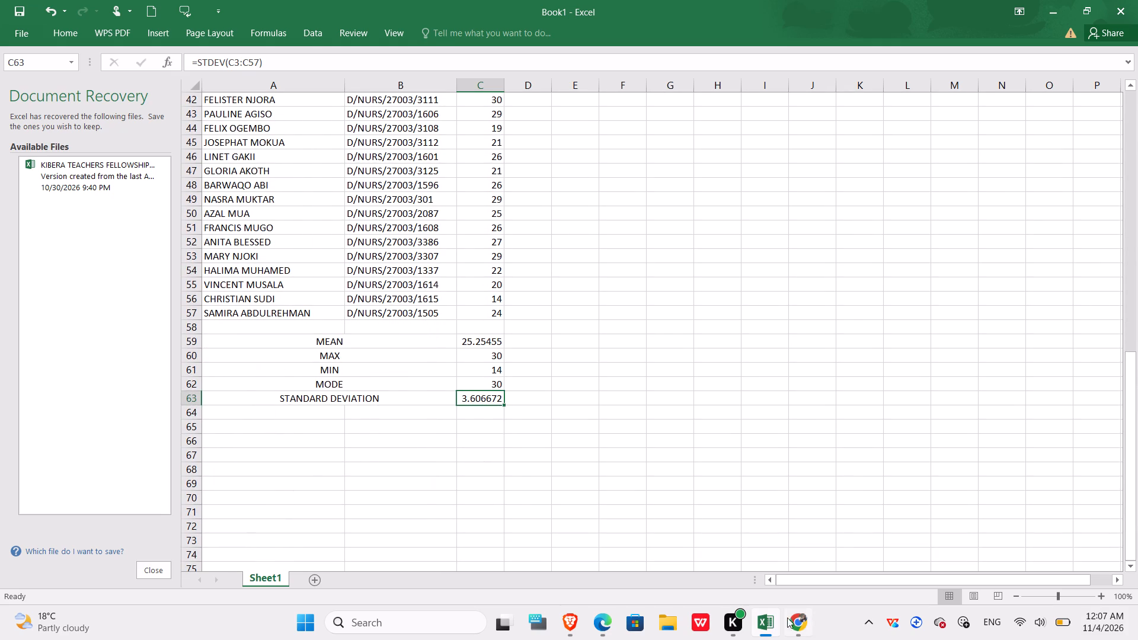
Switch to Chrome and play the YouTube tutorial "How to Plot a Normal Distribution (Bell Curve) in Excel" from the beginning.
click(804, 617)
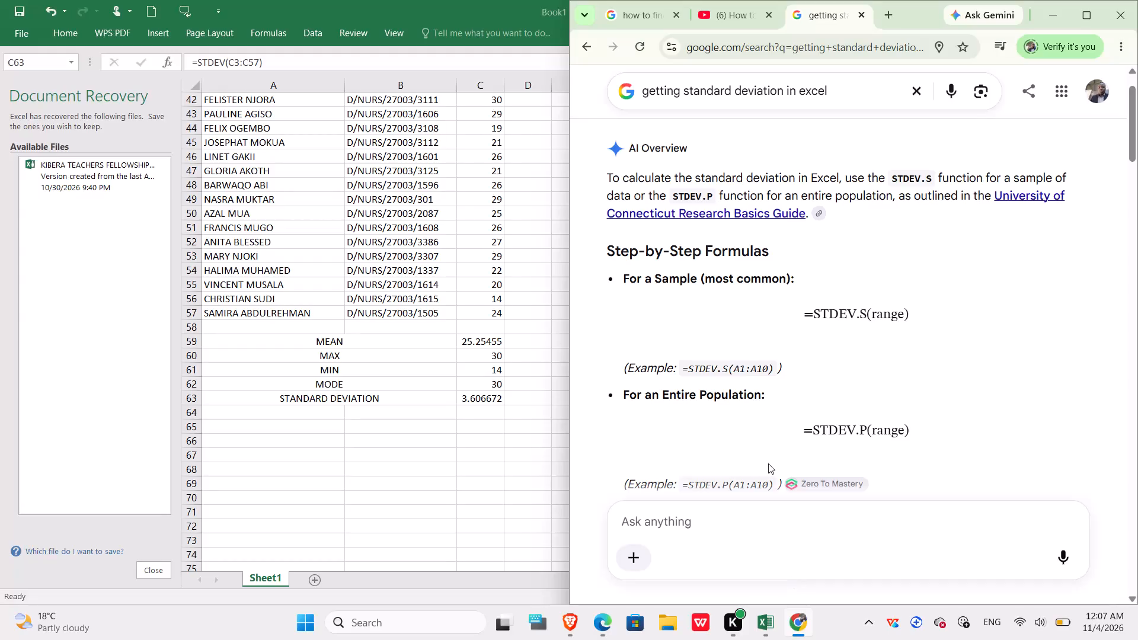
click(750, 12)
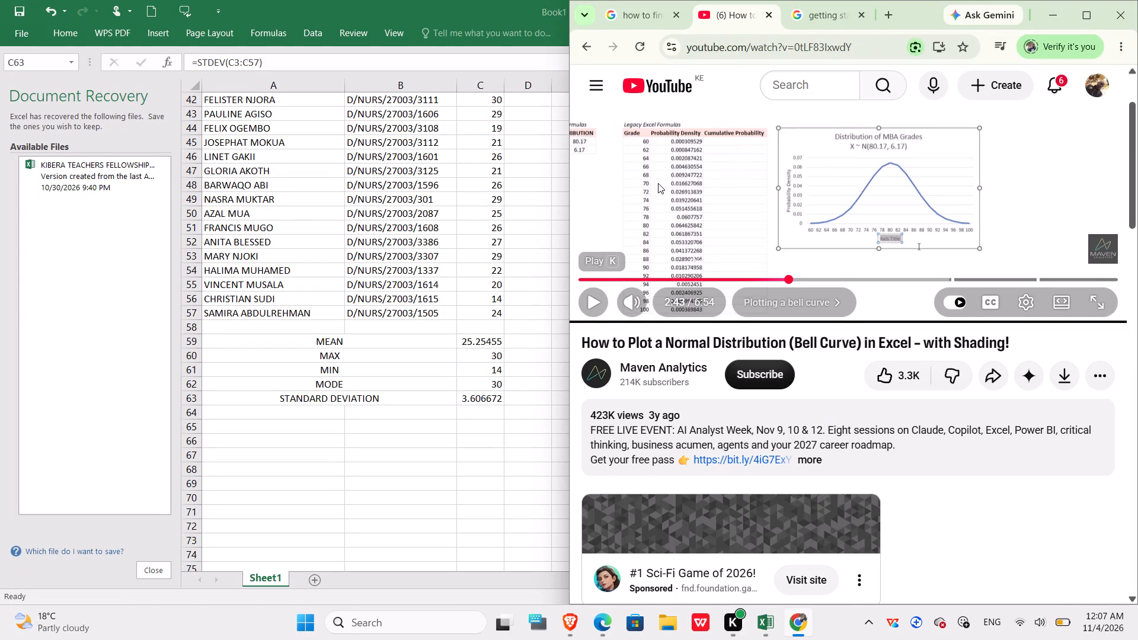
scroll(658, 183, up, 1)
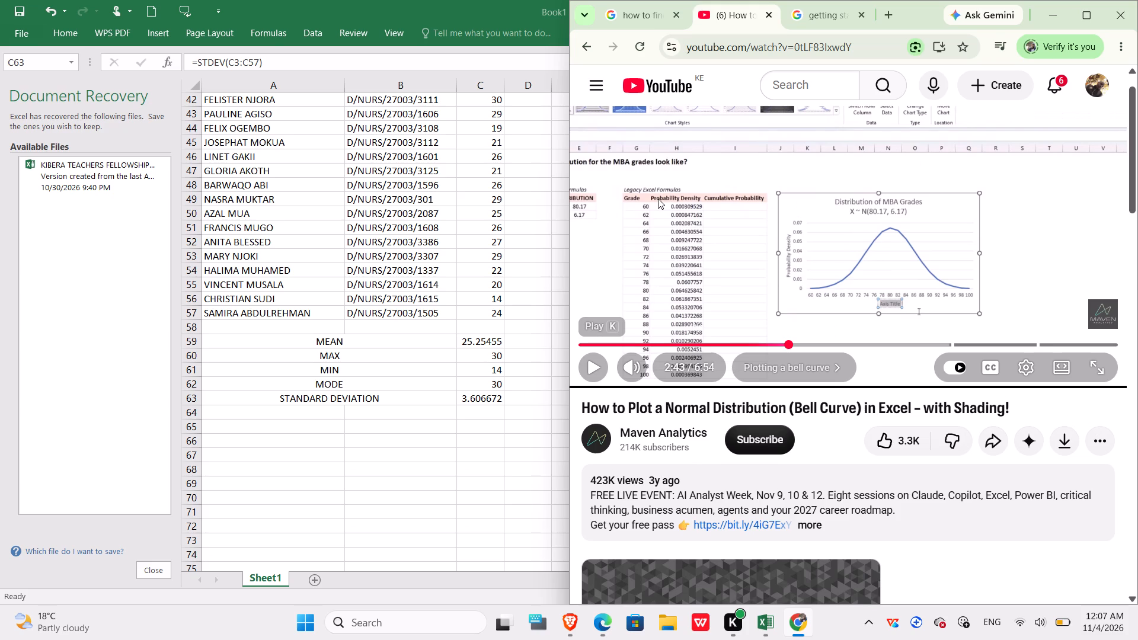
drag(789, 348, 740, 350)
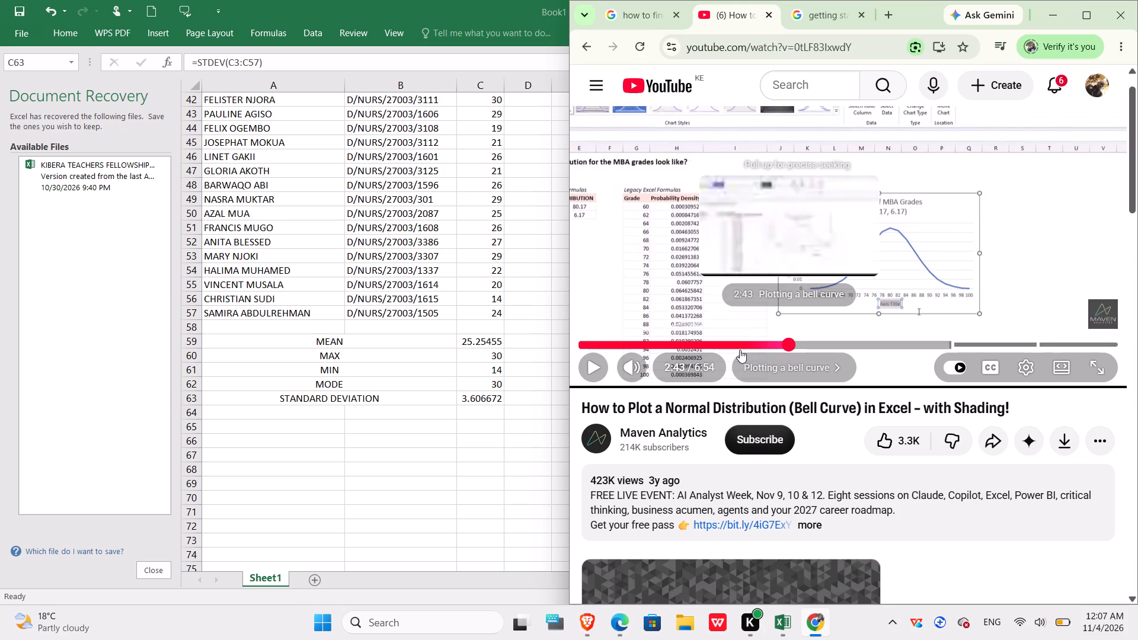
drag(740, 350, 582, 357)
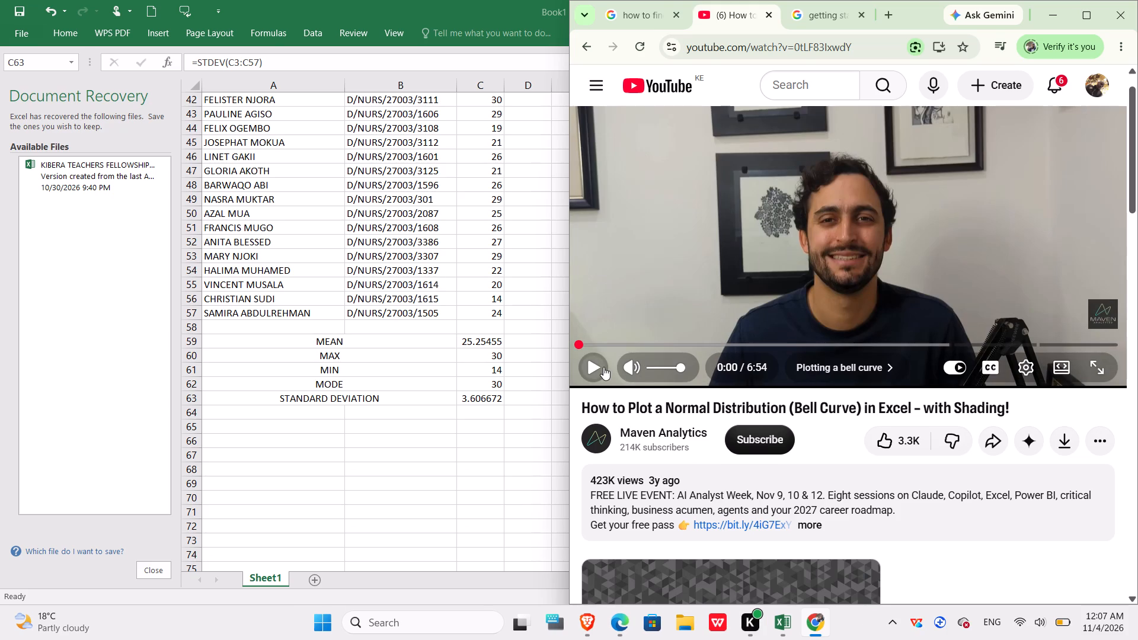
click(603, 367)
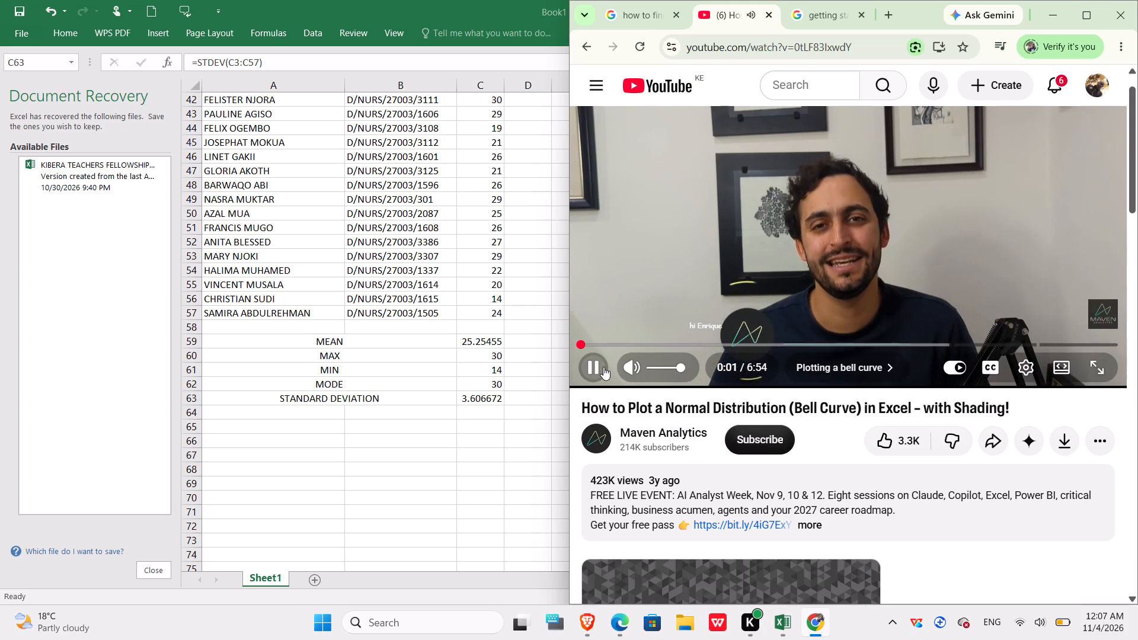
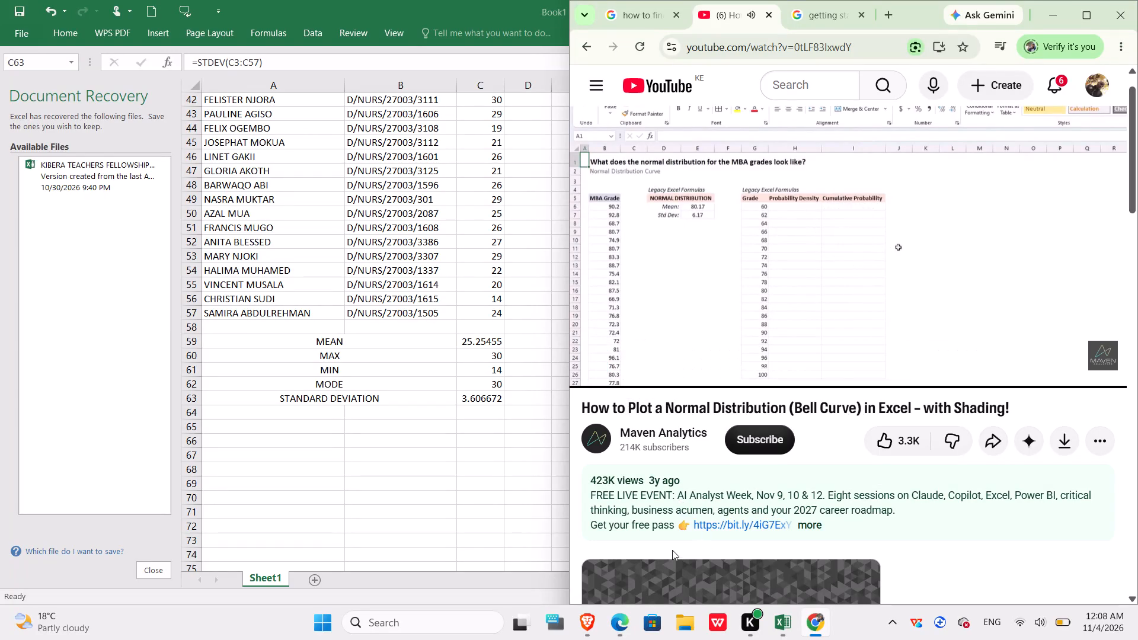
Switch to the Excel workbook Book1 and add a new worksheet after Sheet1.
click(776, 624)
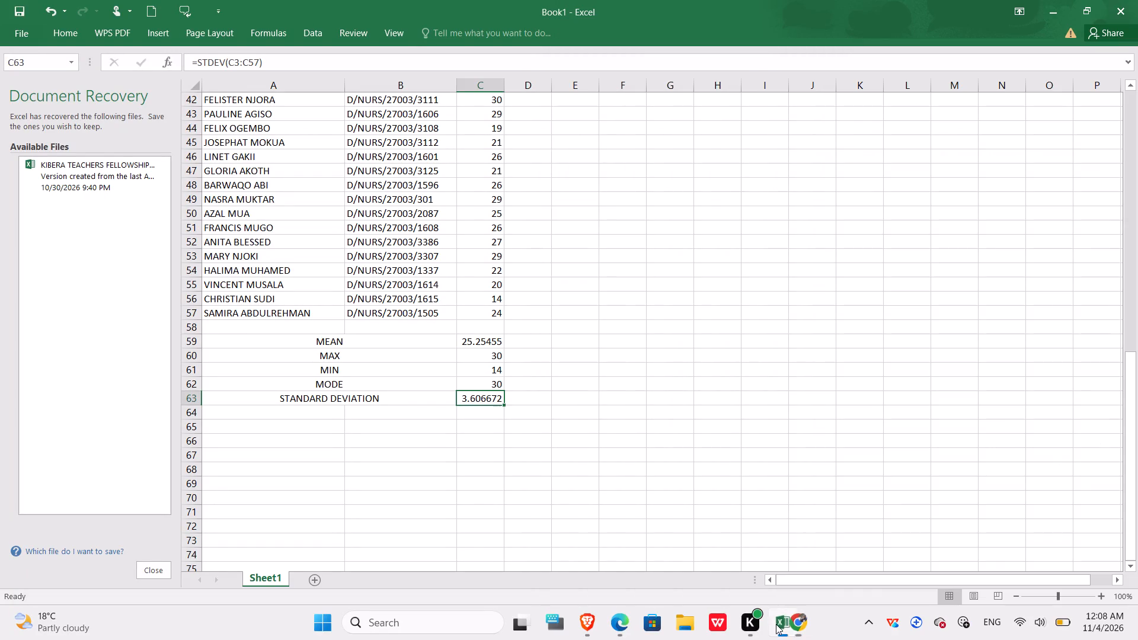
click(311, 582)
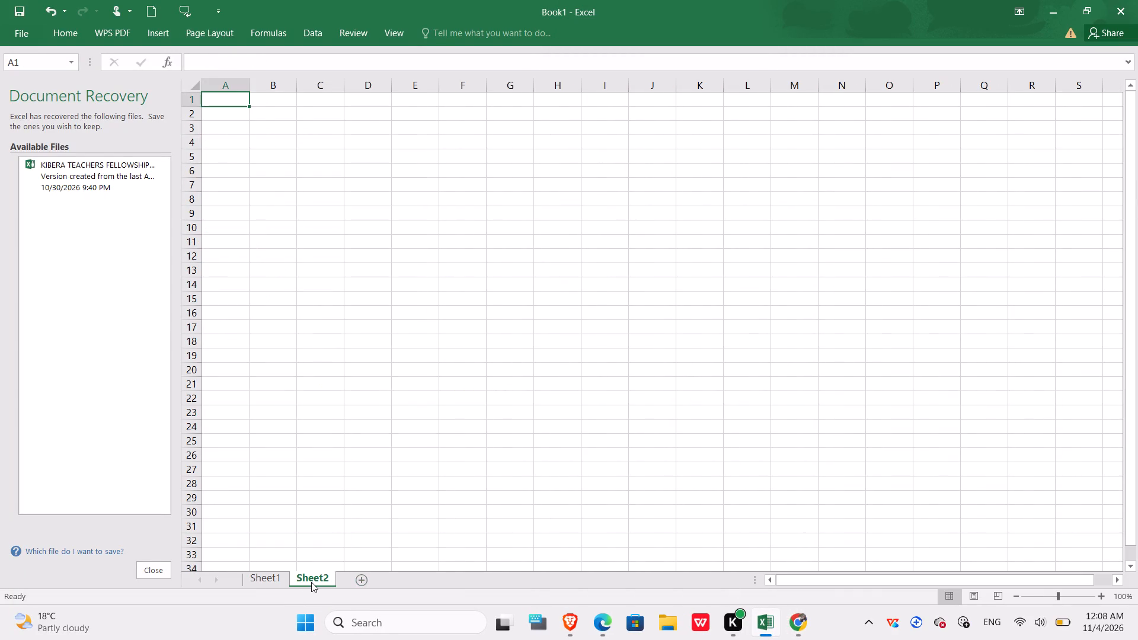
scroll(311, 582, down, 1)
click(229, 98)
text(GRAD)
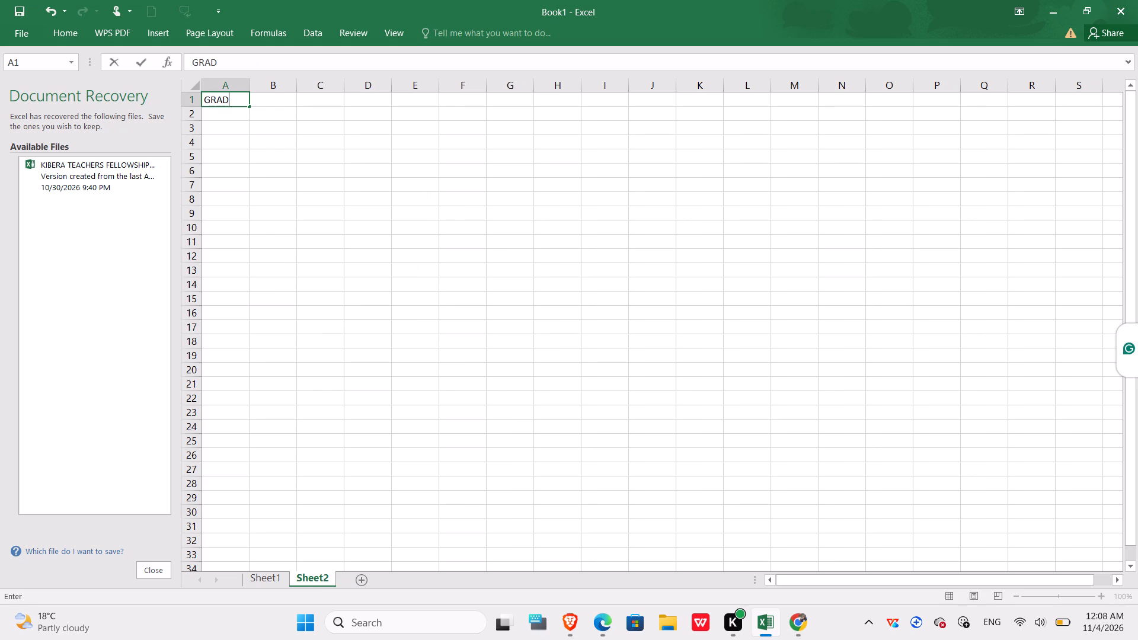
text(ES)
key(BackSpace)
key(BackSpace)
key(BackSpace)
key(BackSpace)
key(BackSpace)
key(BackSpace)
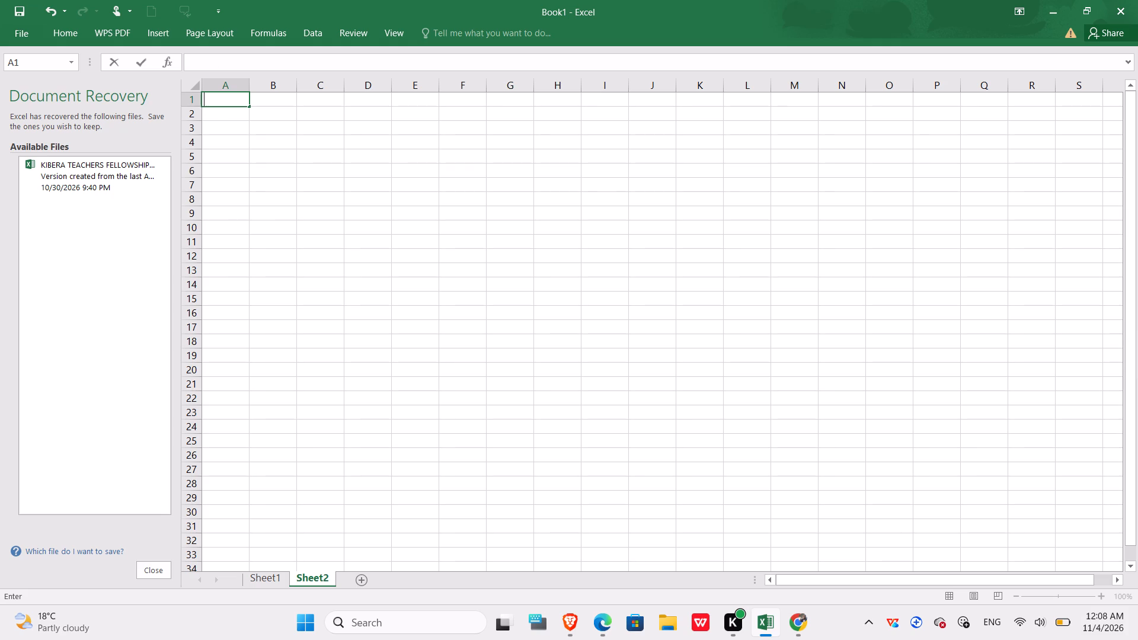
Enter the column heading GRADES in cell C3 of Sheet2.
click(254, 133)
click(303, 134)
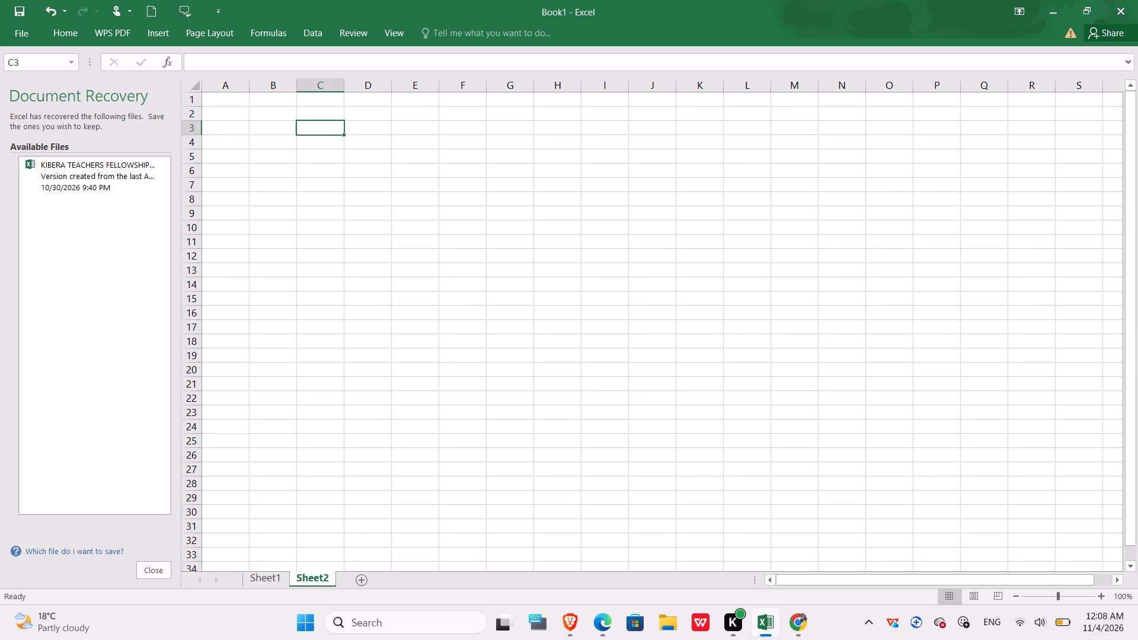
text(GRADES)
key(Right)
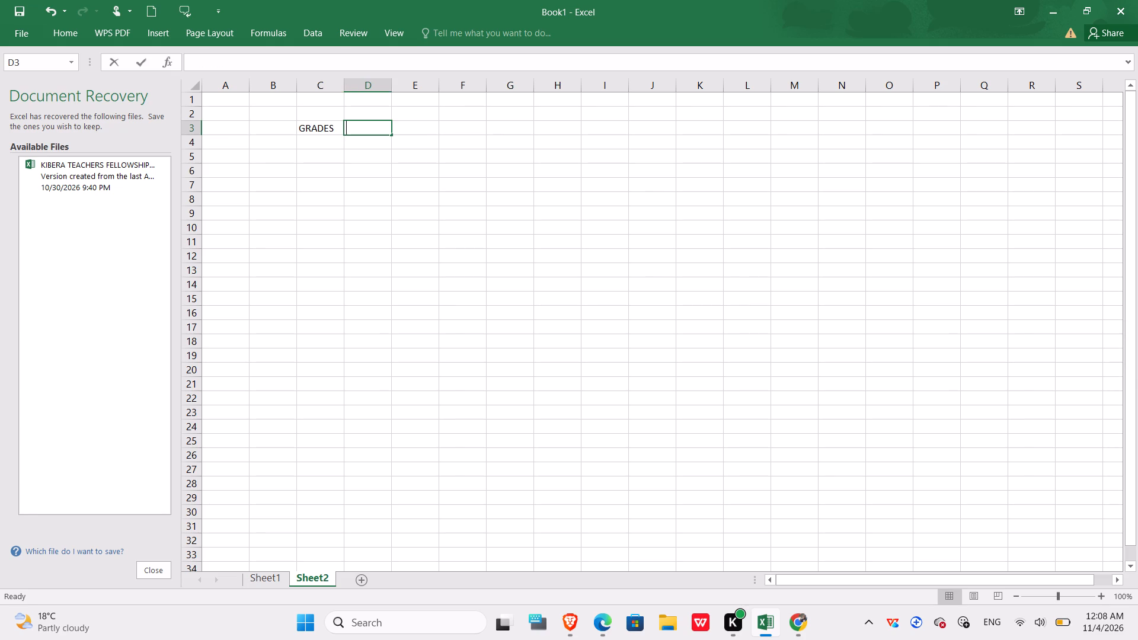
Enter the column heading "Probability density" in cell D3, beside the GRADES heading.
key(BackSpace)
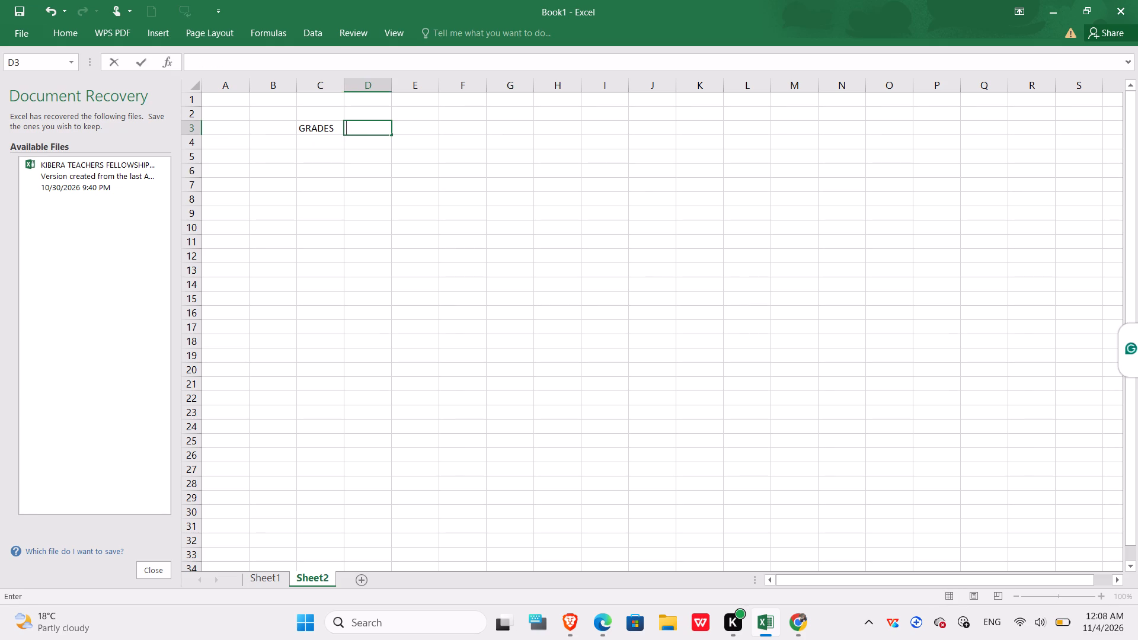
text(robab)
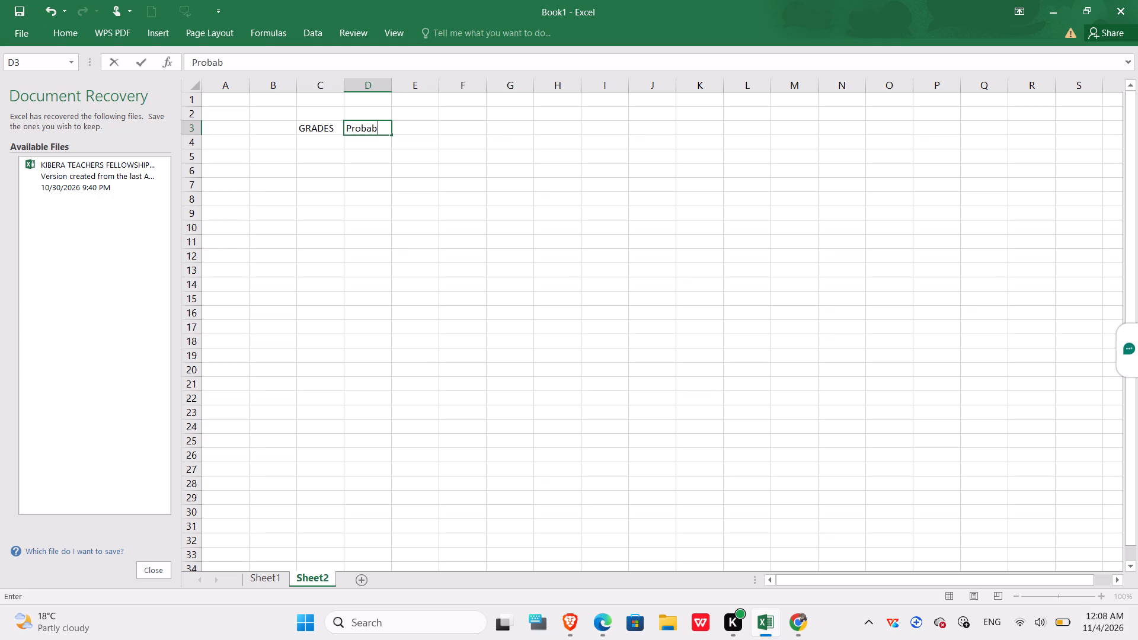
text(ility)
key(space)
text(desity)
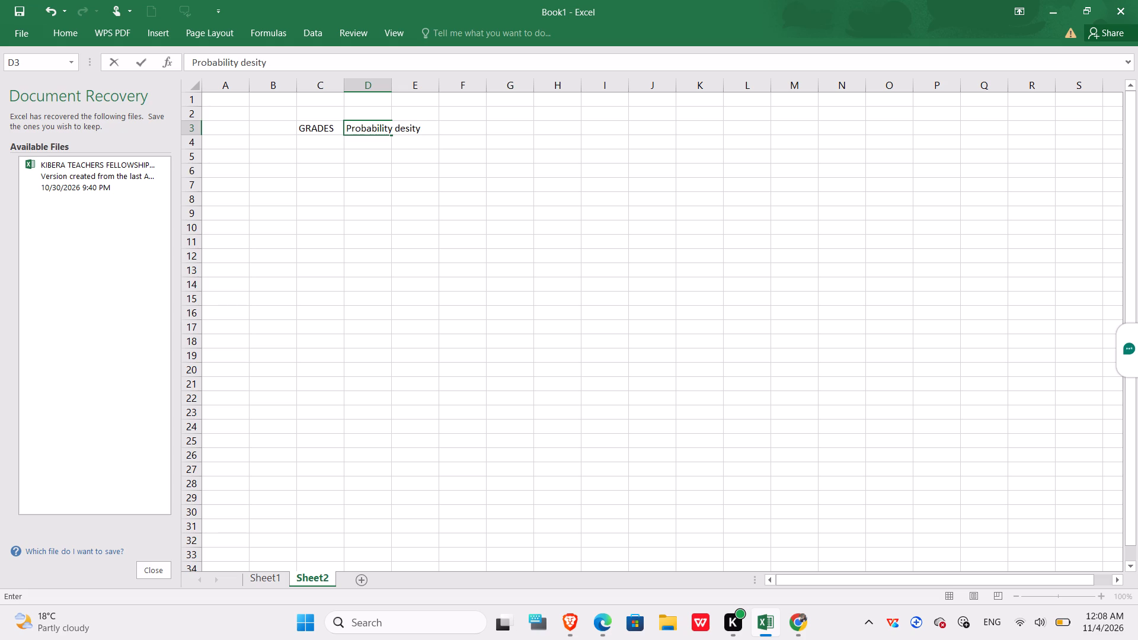
double_click(404, 133)
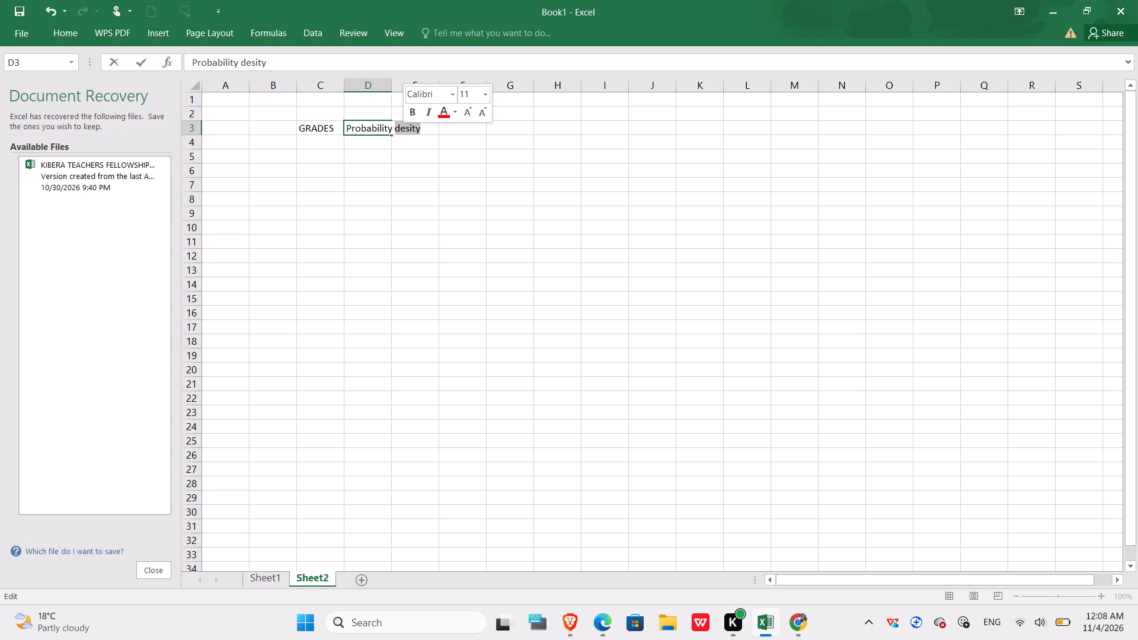
click(407, 132)
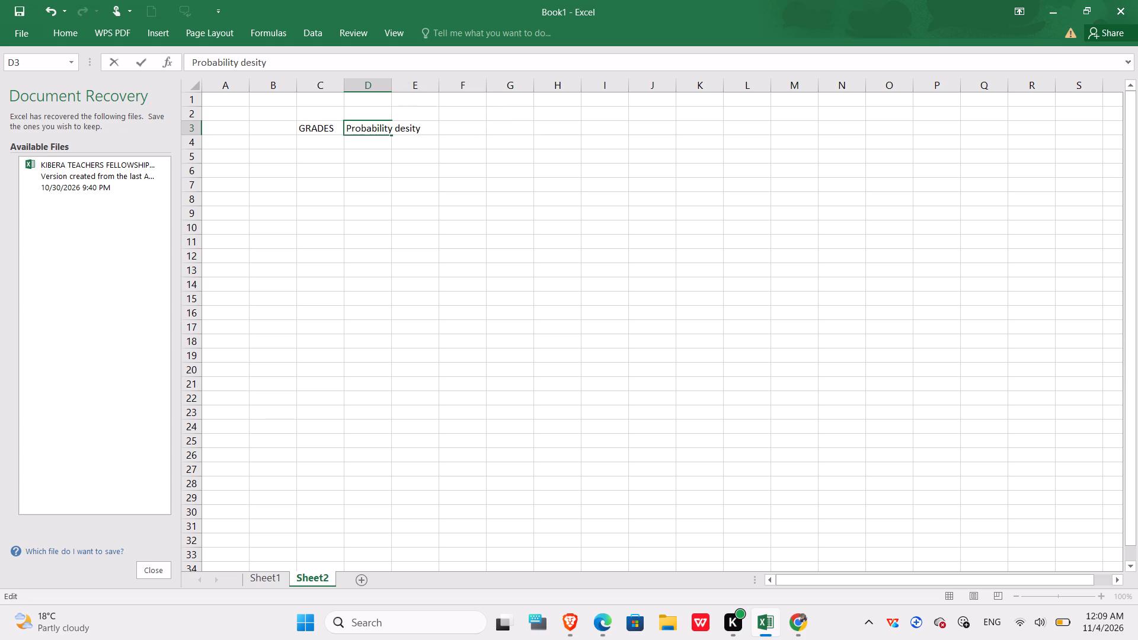
key(n)
click(420, 167)
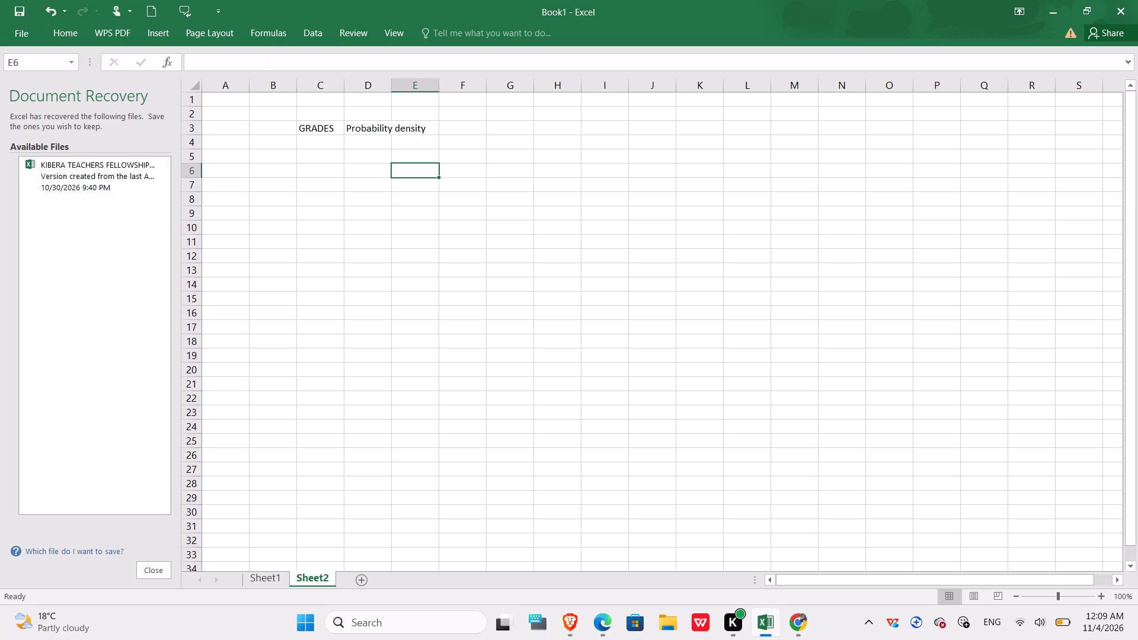
Widen column D so the whole "Probability density" heading fits inside its cell.
click(383, 130)
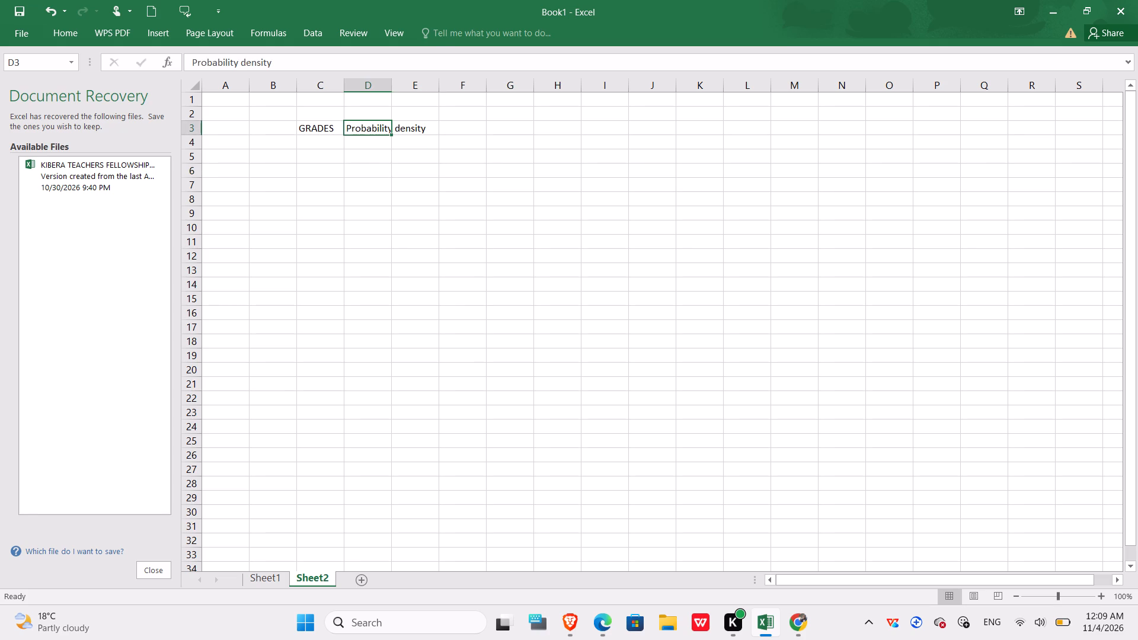
click(388, 127)
drag(389, 87, 432, 90)
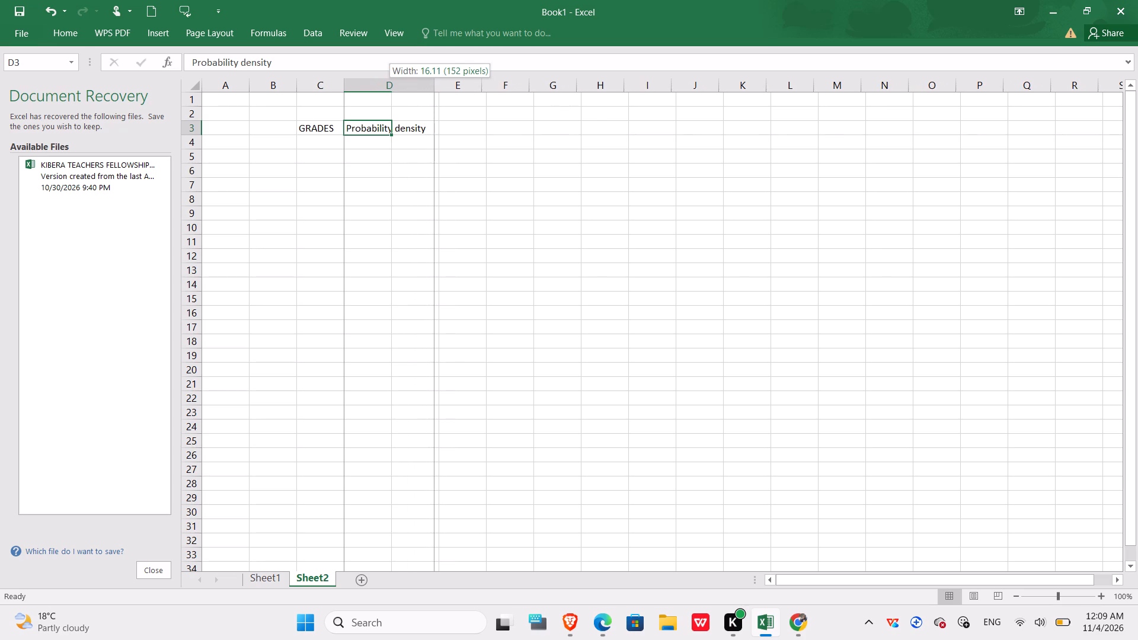
drag(432, 90, 436, 90)
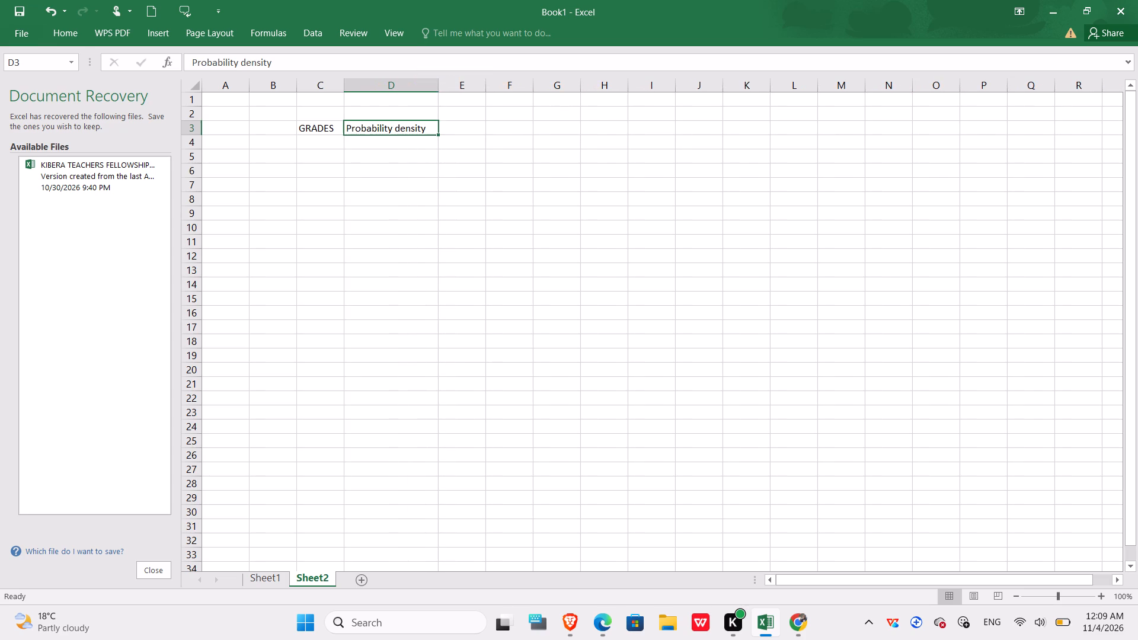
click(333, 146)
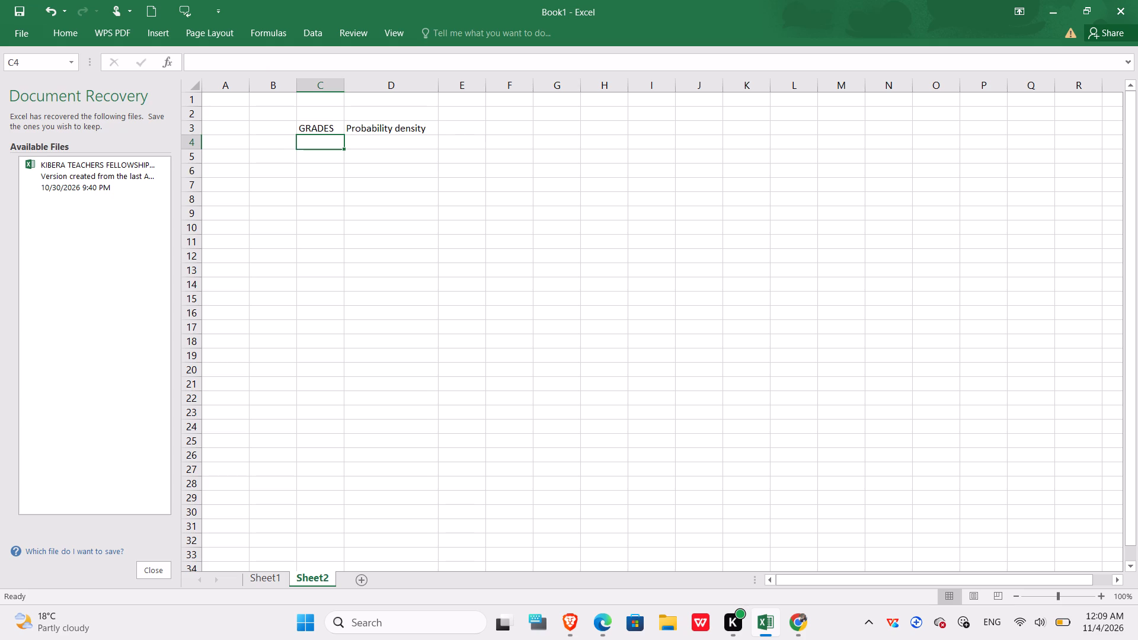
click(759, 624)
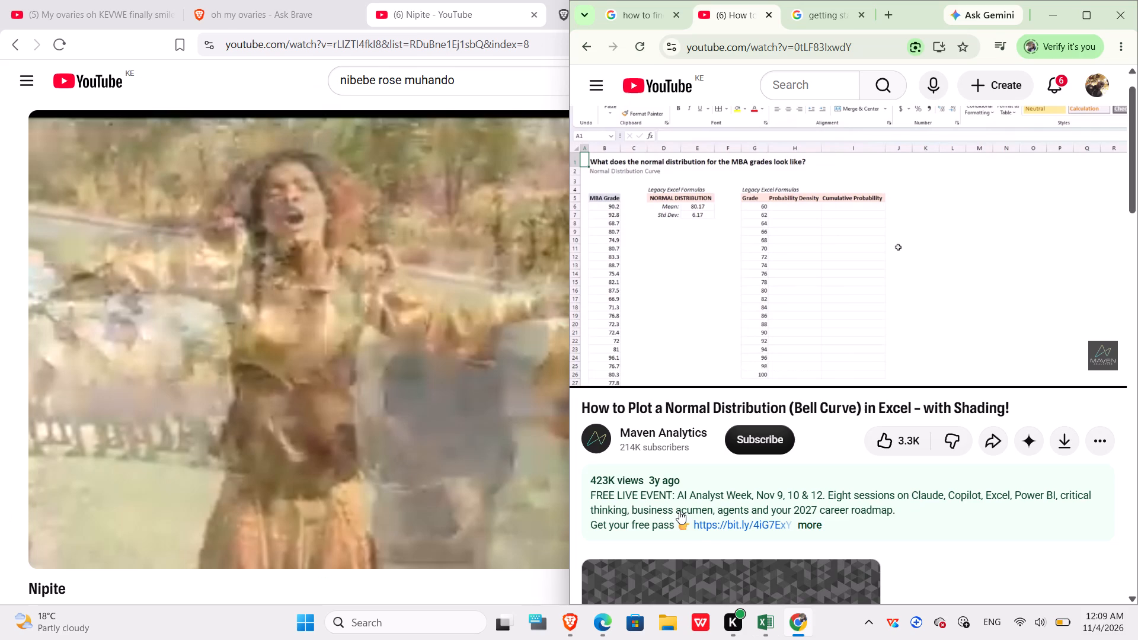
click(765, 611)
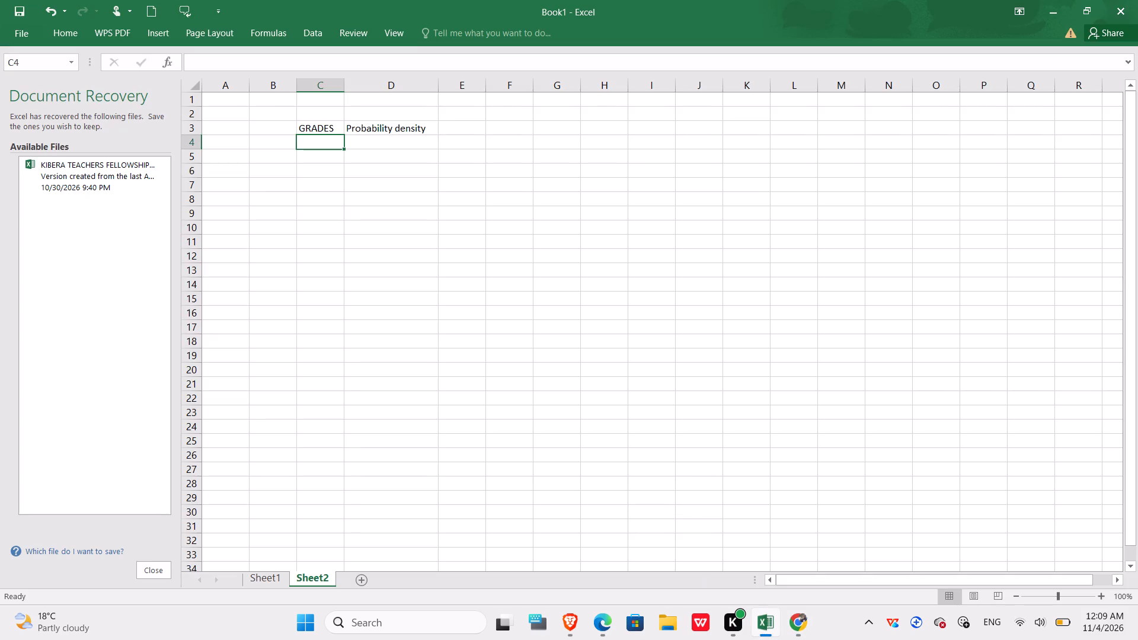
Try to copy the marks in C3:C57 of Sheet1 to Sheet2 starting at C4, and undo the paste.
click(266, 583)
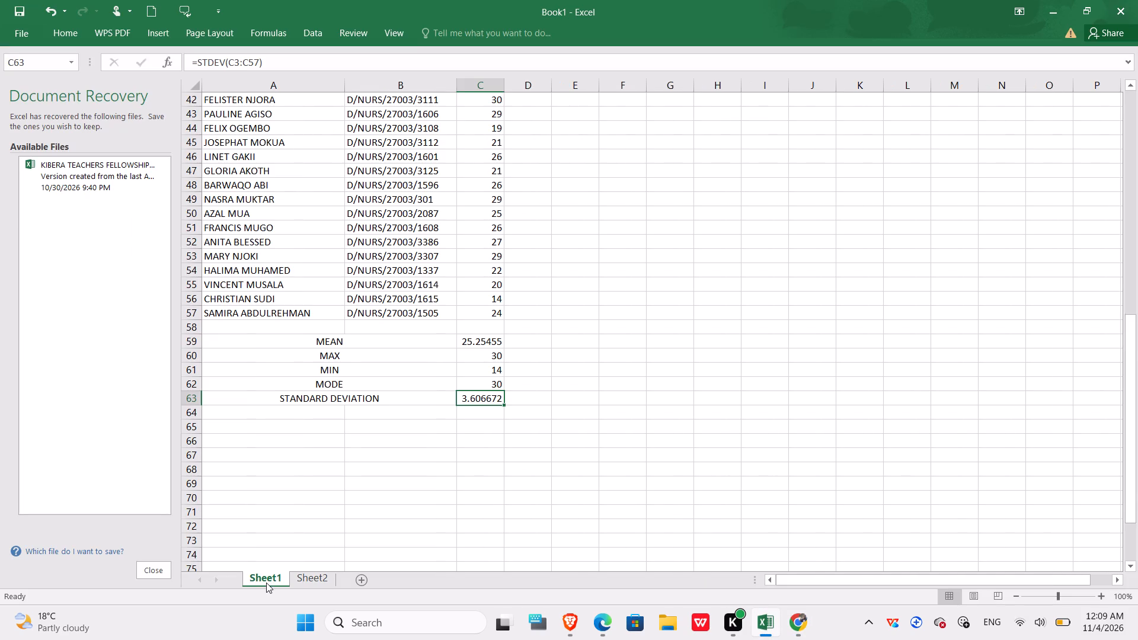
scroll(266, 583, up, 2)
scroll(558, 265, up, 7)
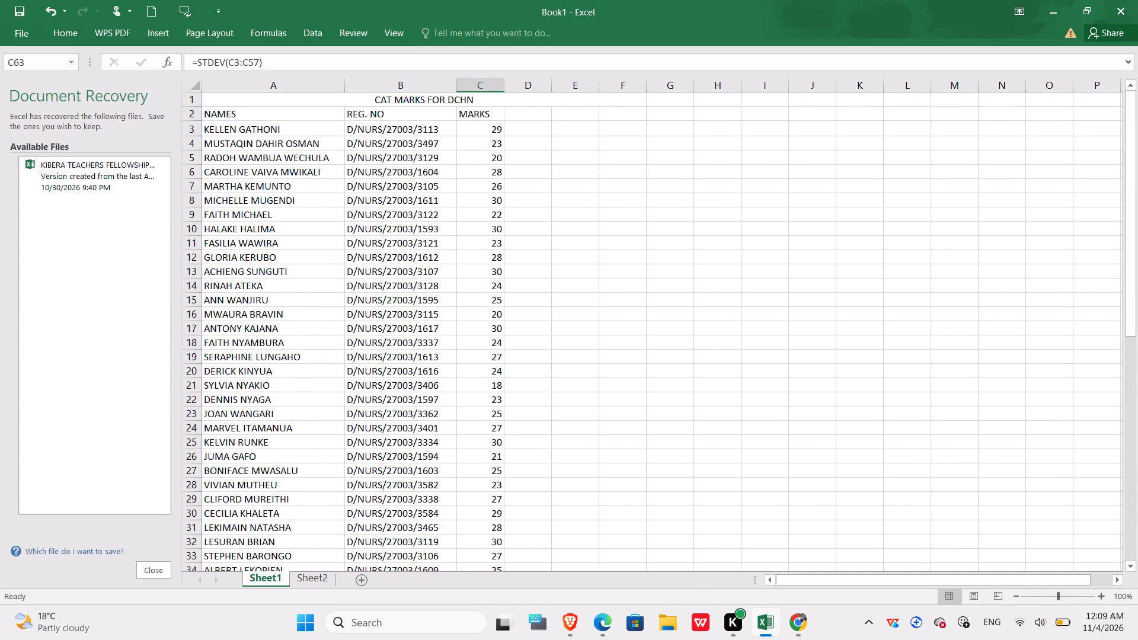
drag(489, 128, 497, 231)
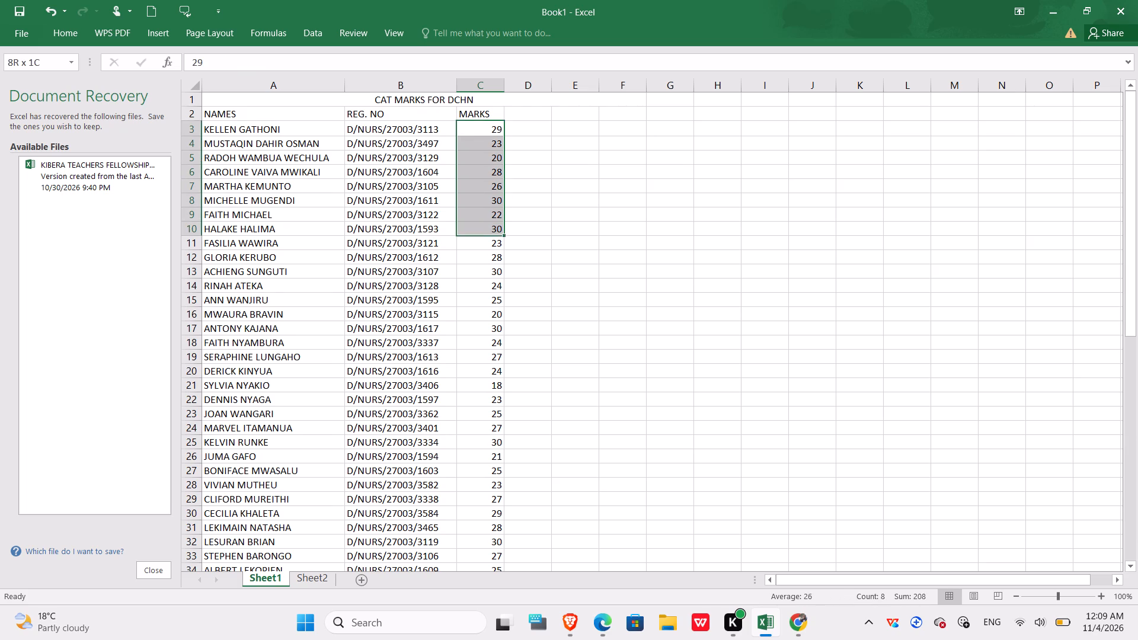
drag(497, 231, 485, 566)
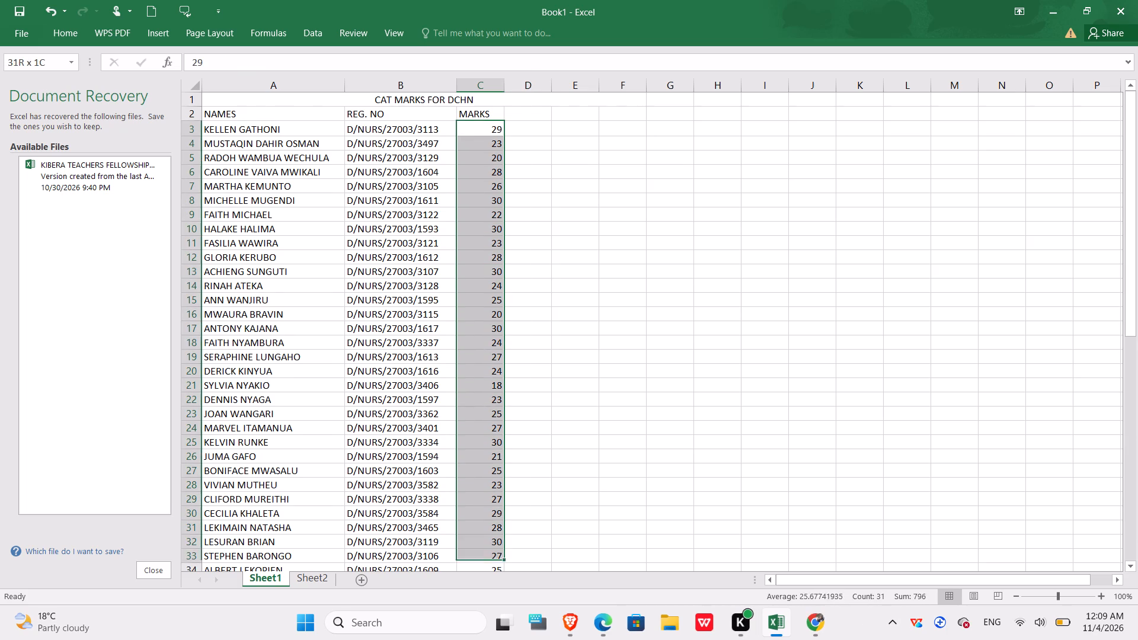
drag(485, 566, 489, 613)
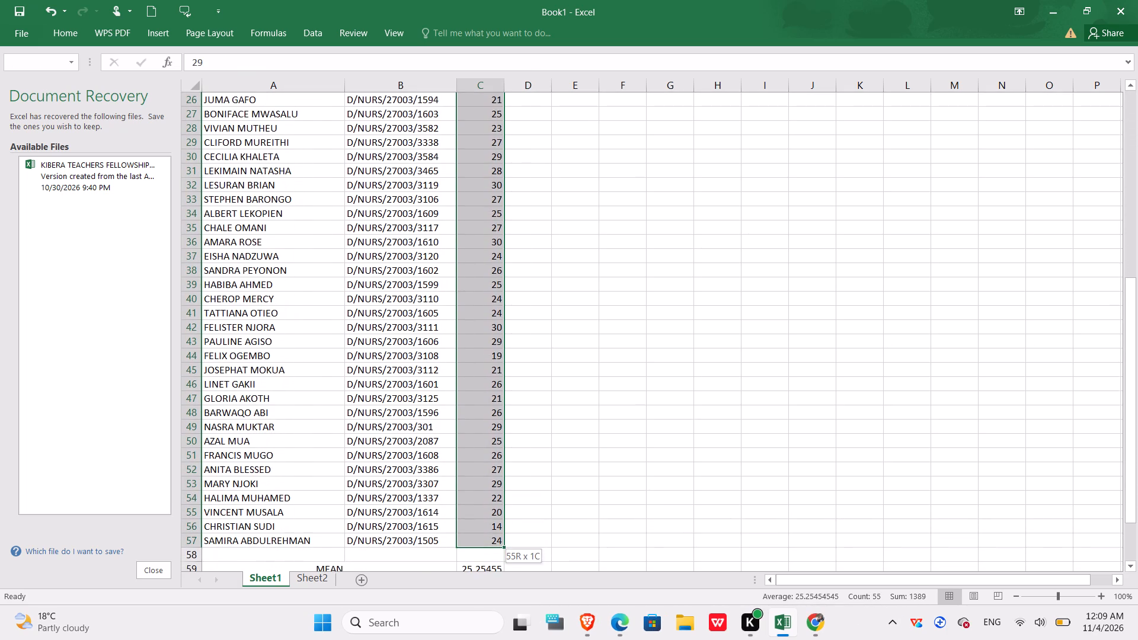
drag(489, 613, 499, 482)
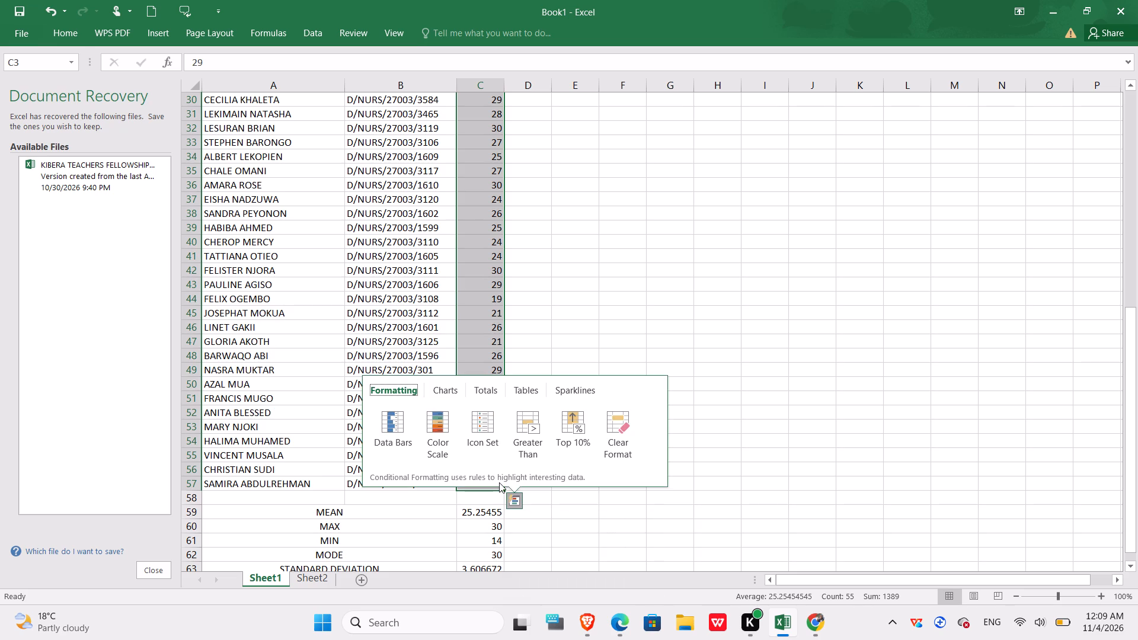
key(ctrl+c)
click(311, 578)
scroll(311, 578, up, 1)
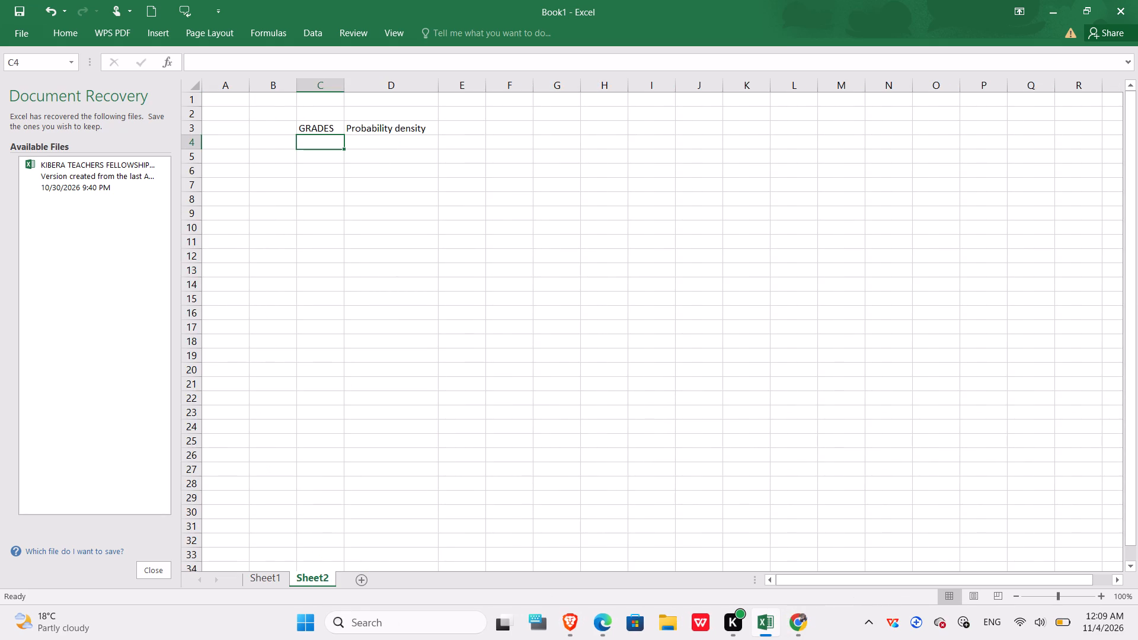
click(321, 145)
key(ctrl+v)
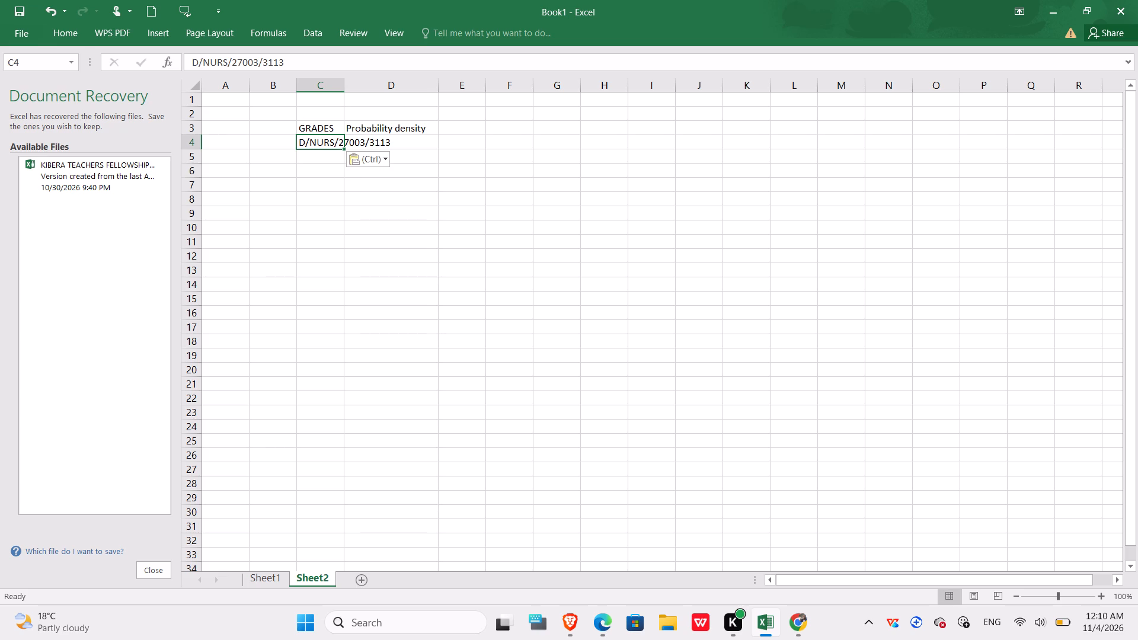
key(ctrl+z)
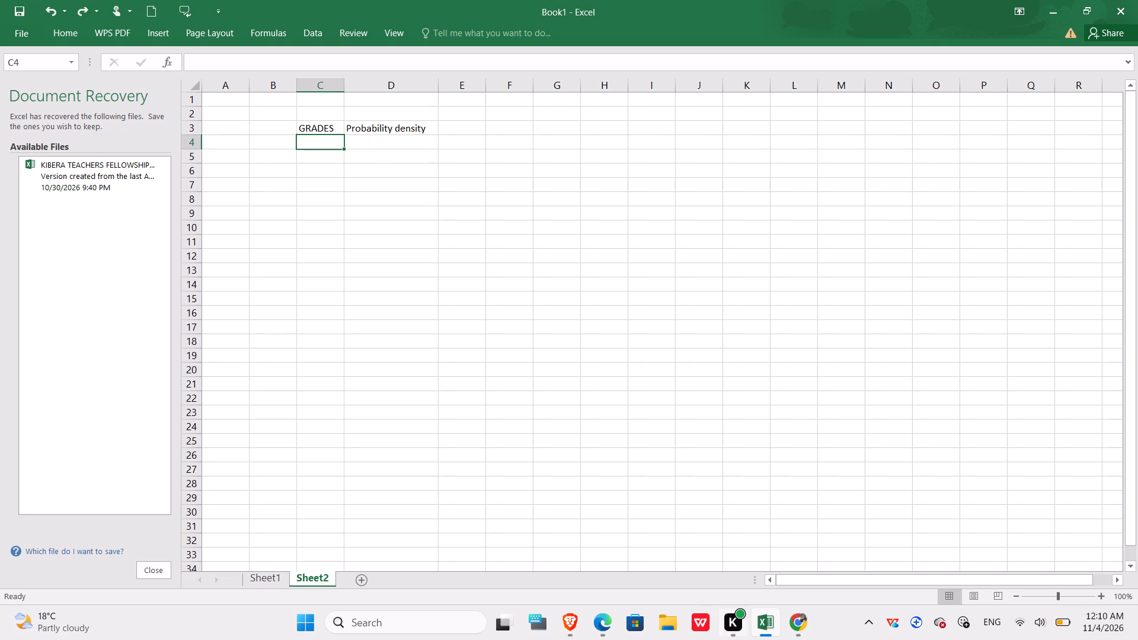
Copy the marks in C3:C57 of Sheet1 and paste them under the GRADES heading on Sheet2, starting at C4.
click(281, 580)
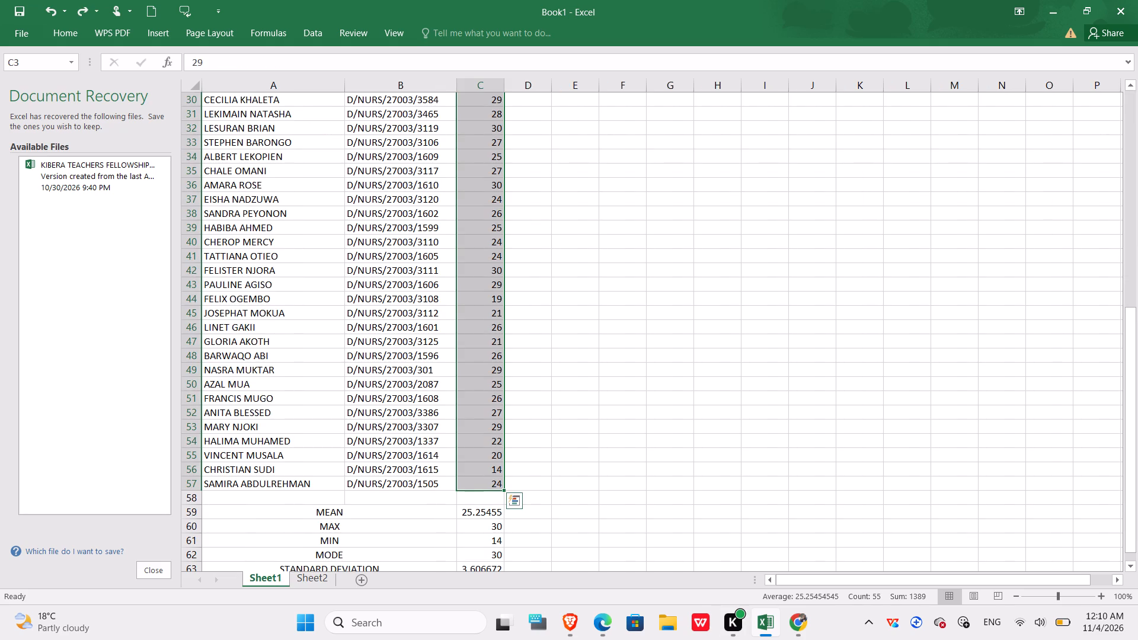
scroll(350, 513, up, 1)
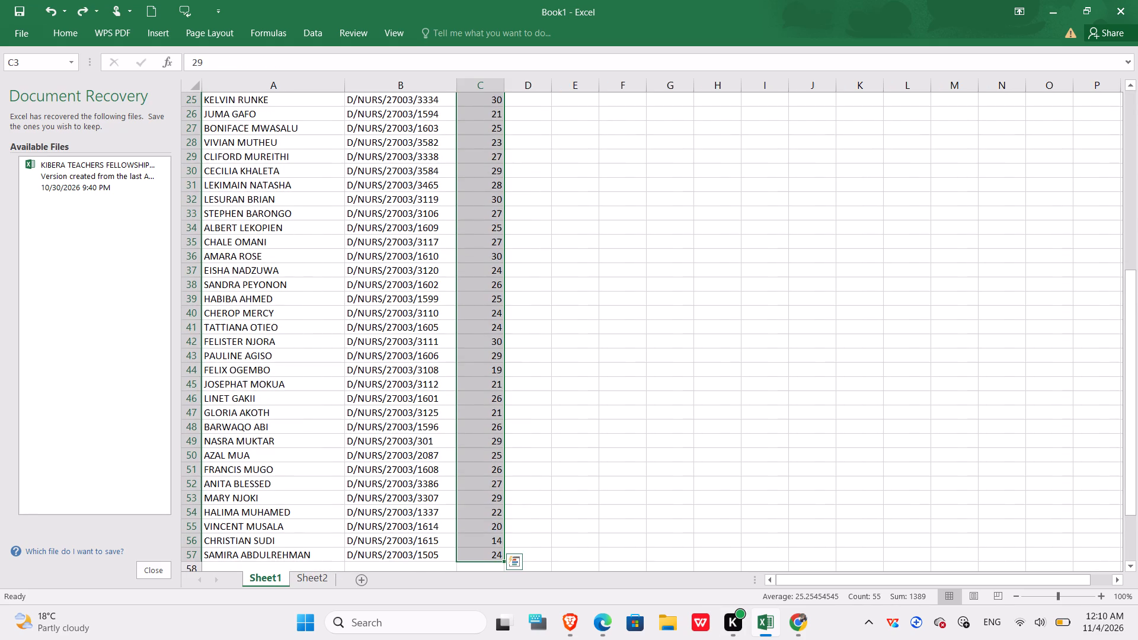
right_click(496, 473)
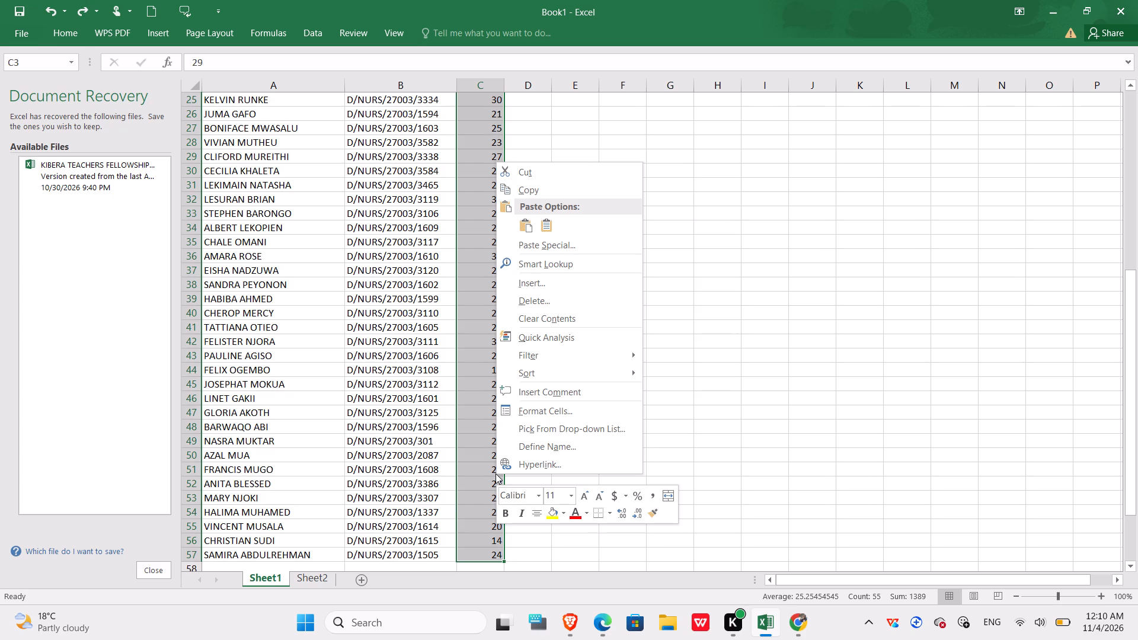
click(525, 185)
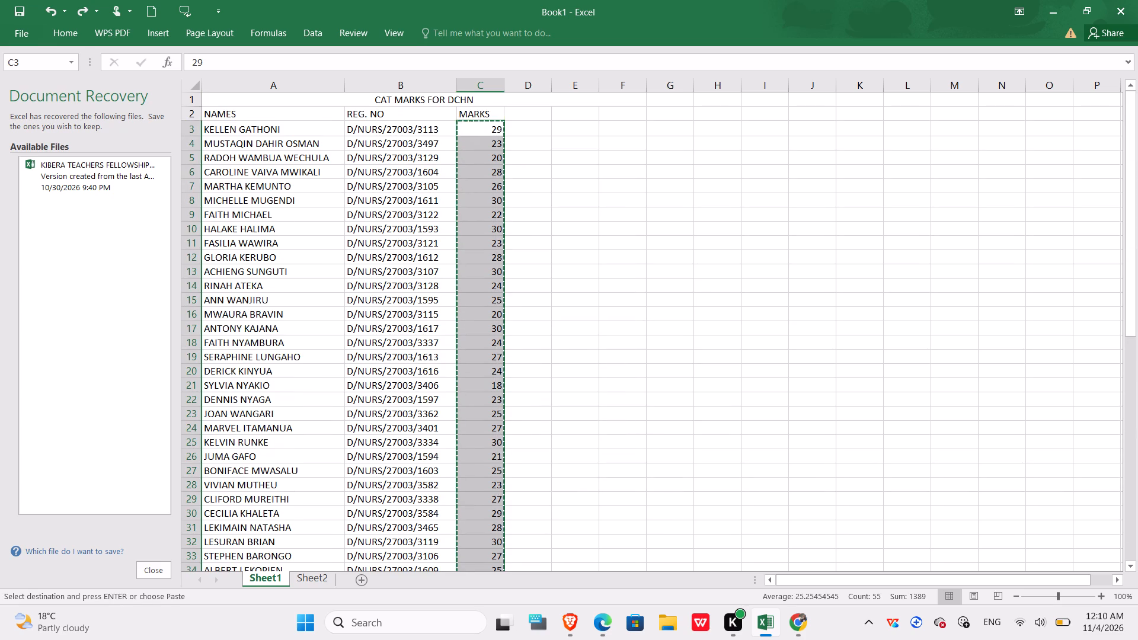
scroll(445, 437, down, 1)
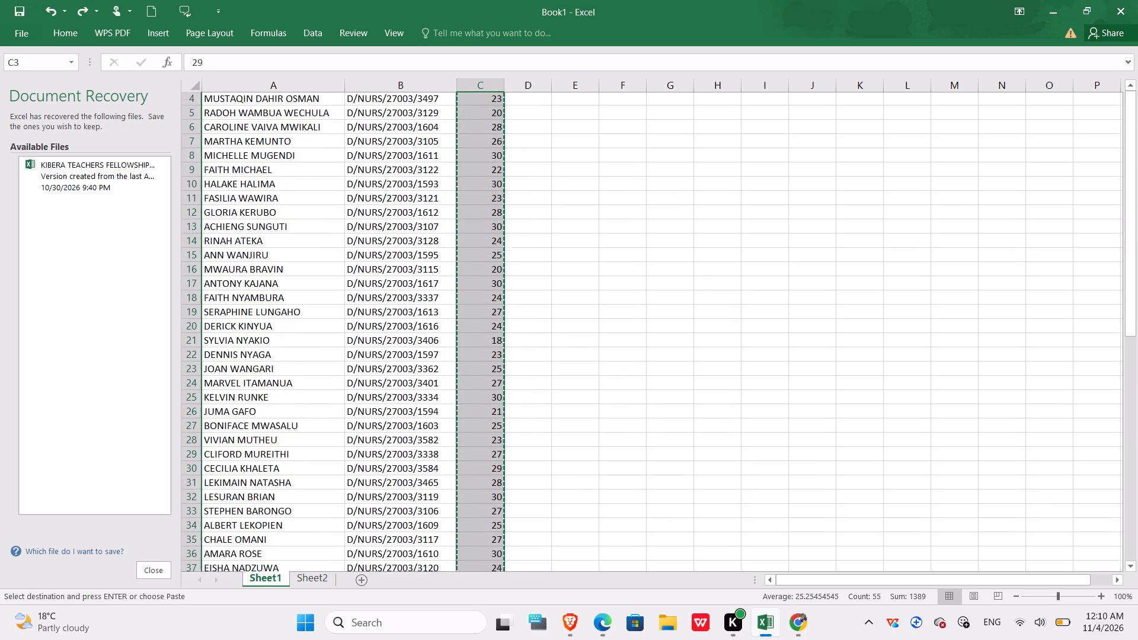
scroll(445, 437, down, 2)
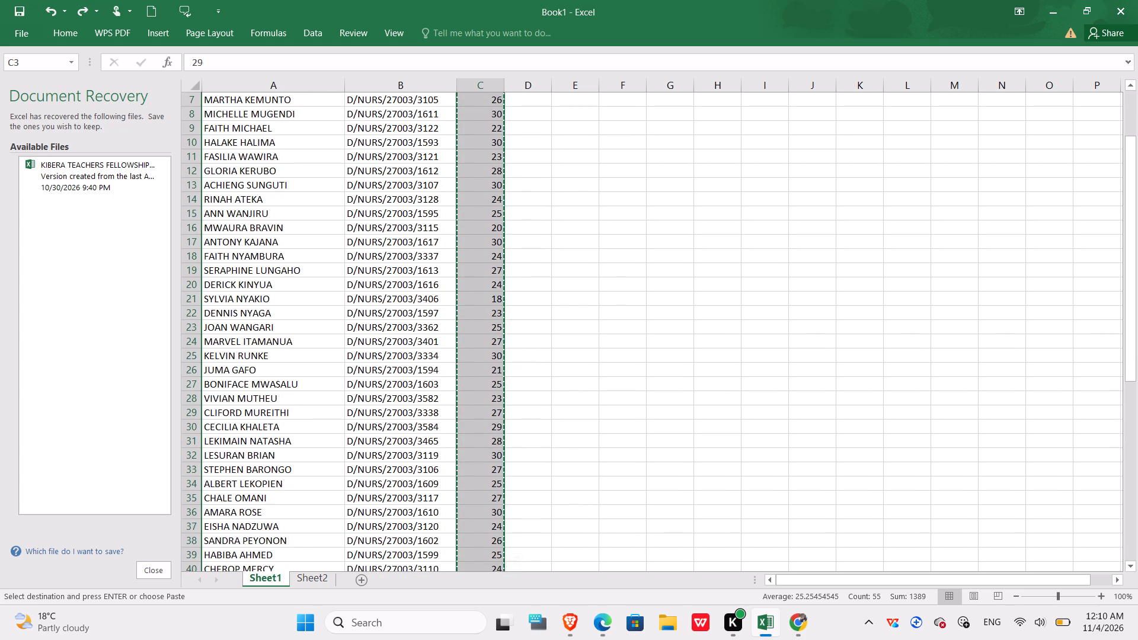
click(318, 581)
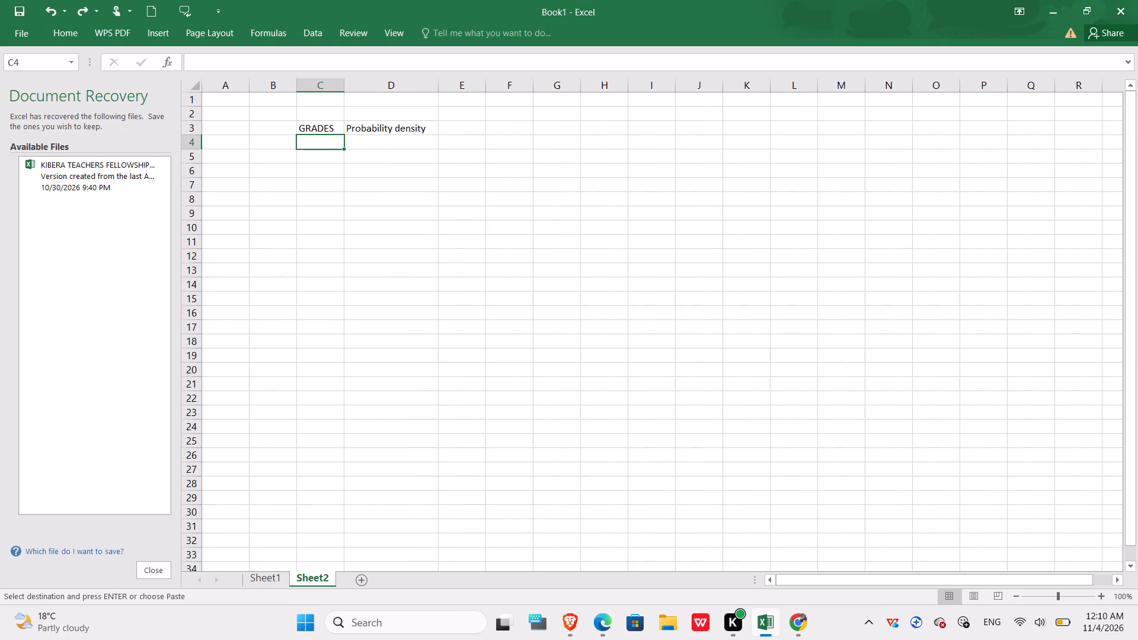
click(330, 145)
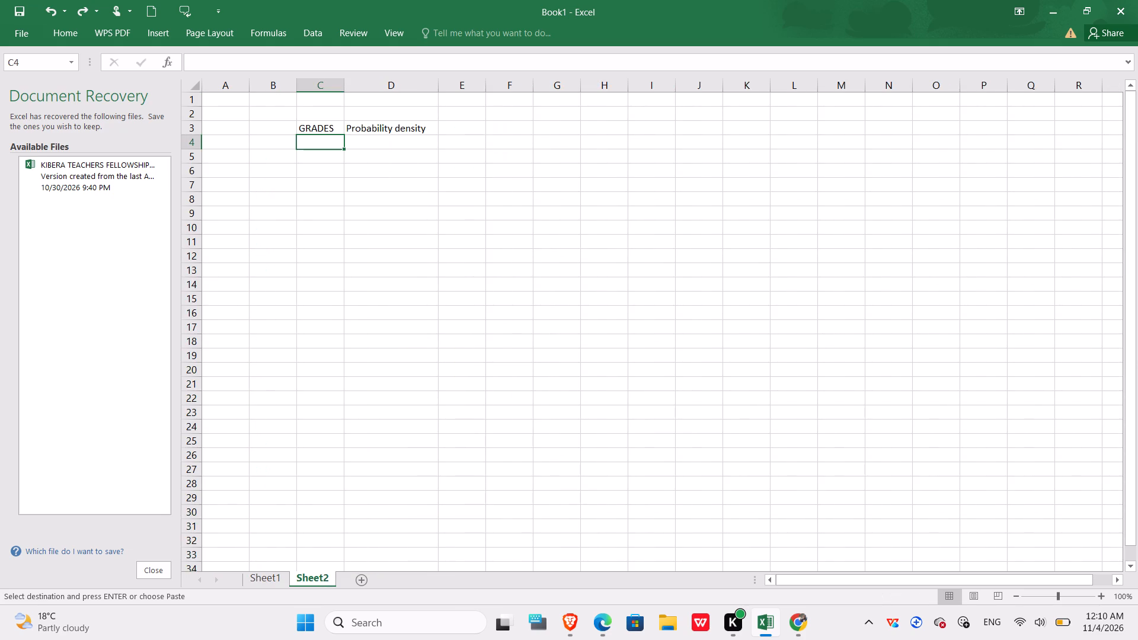
right_click(330, 145)
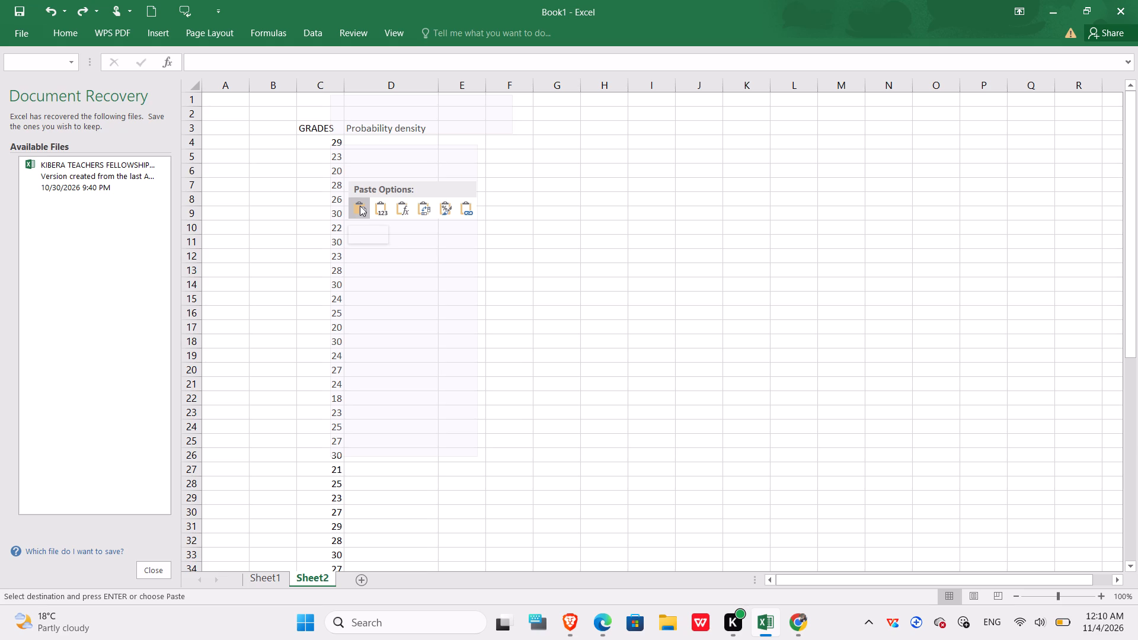
click(360, 206)
scroll(360, 206, down, 2)
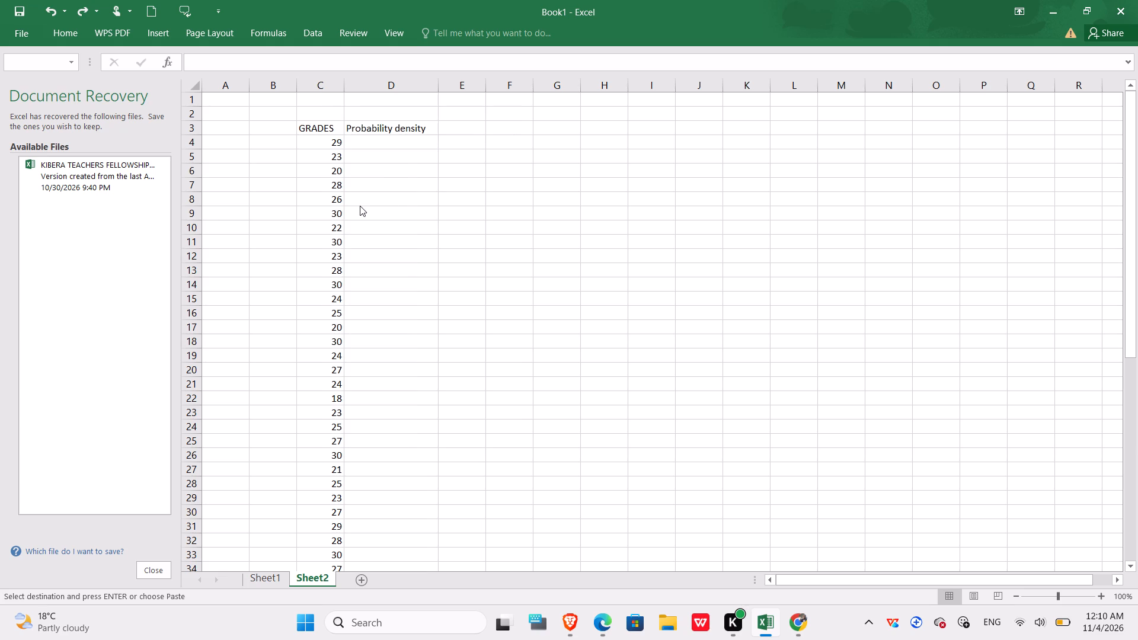
scroll(356, 296, down, 2)
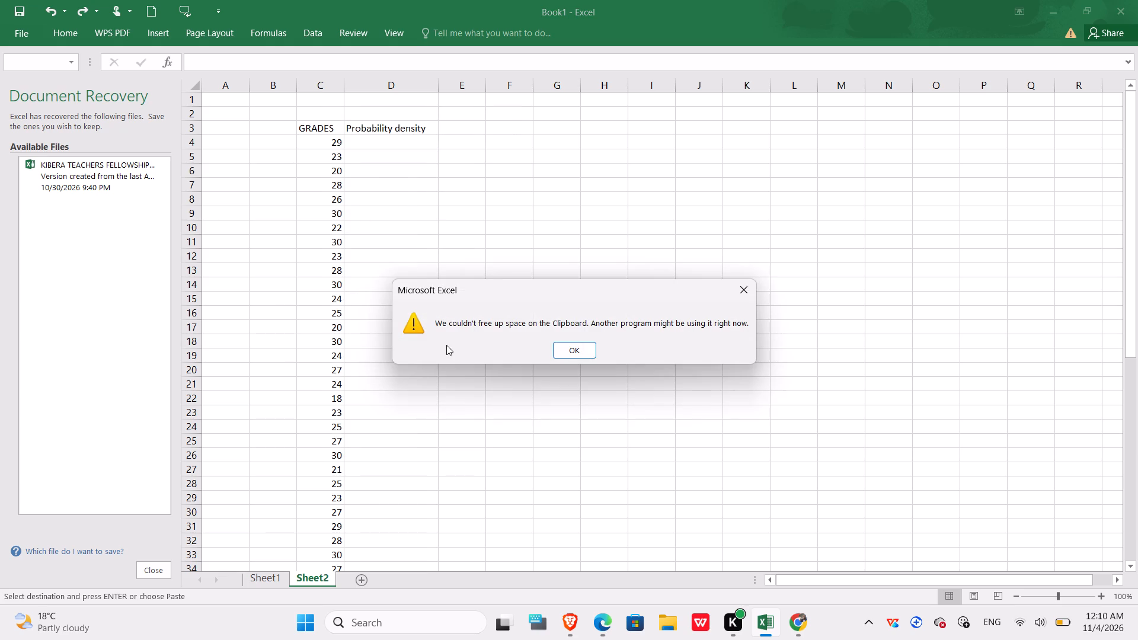
click(577, 350)
Check the pasted marks in the GRADES column of Sheet2 from the first entry to the last.
scroll(577, 350, down, 1)
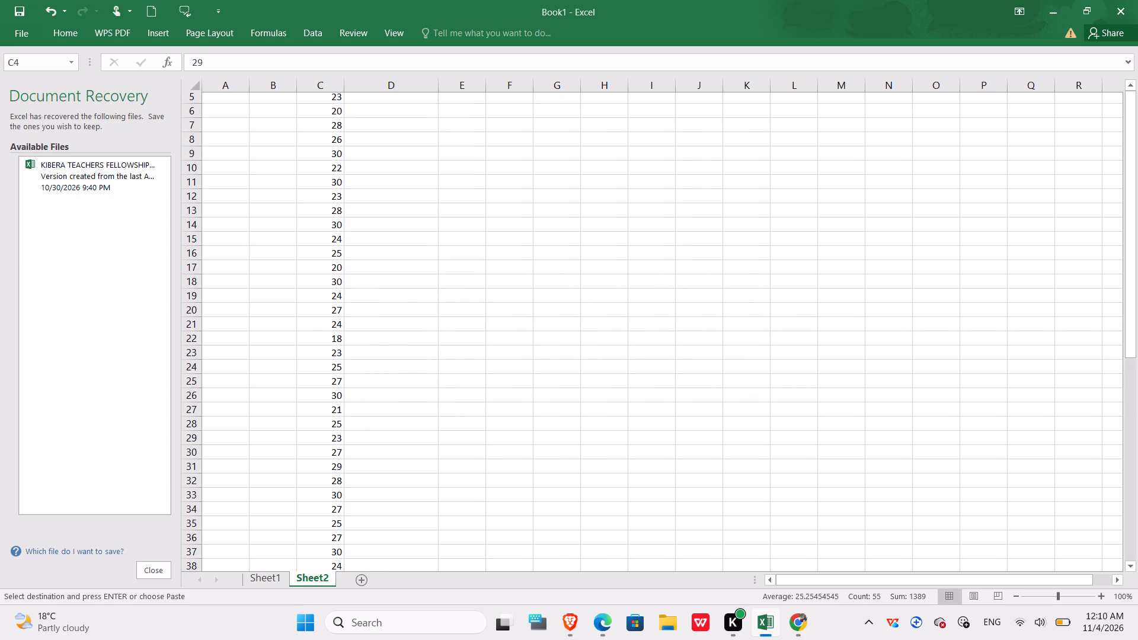
scroll(577, 350, down, 5)
scroll(577, 350, up, 1)
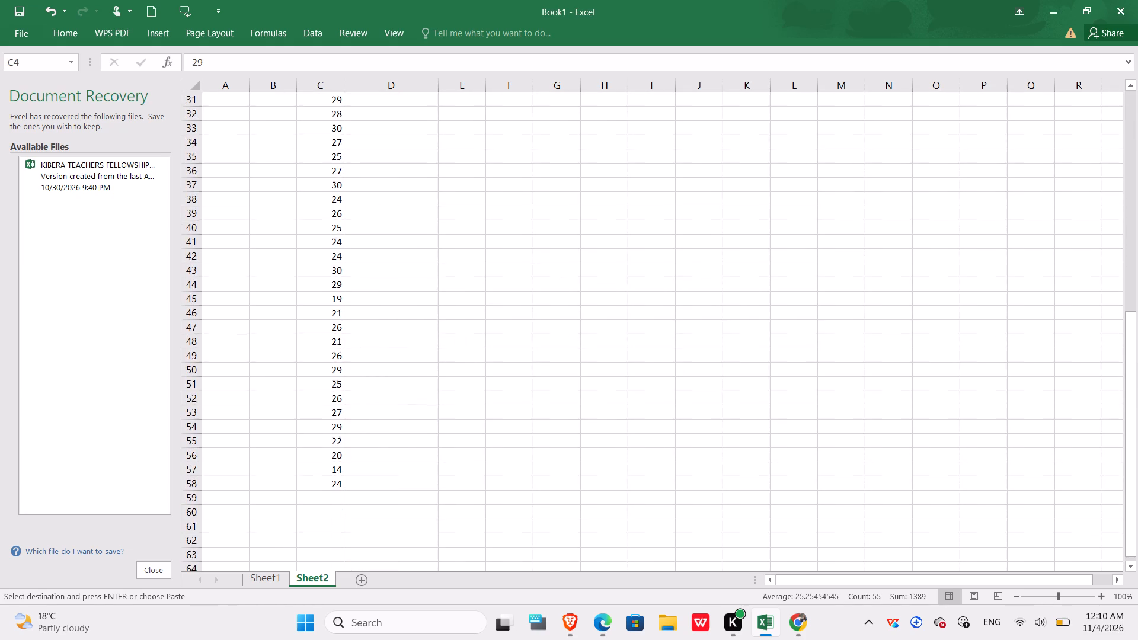
scroll(577, 350, up, 4)
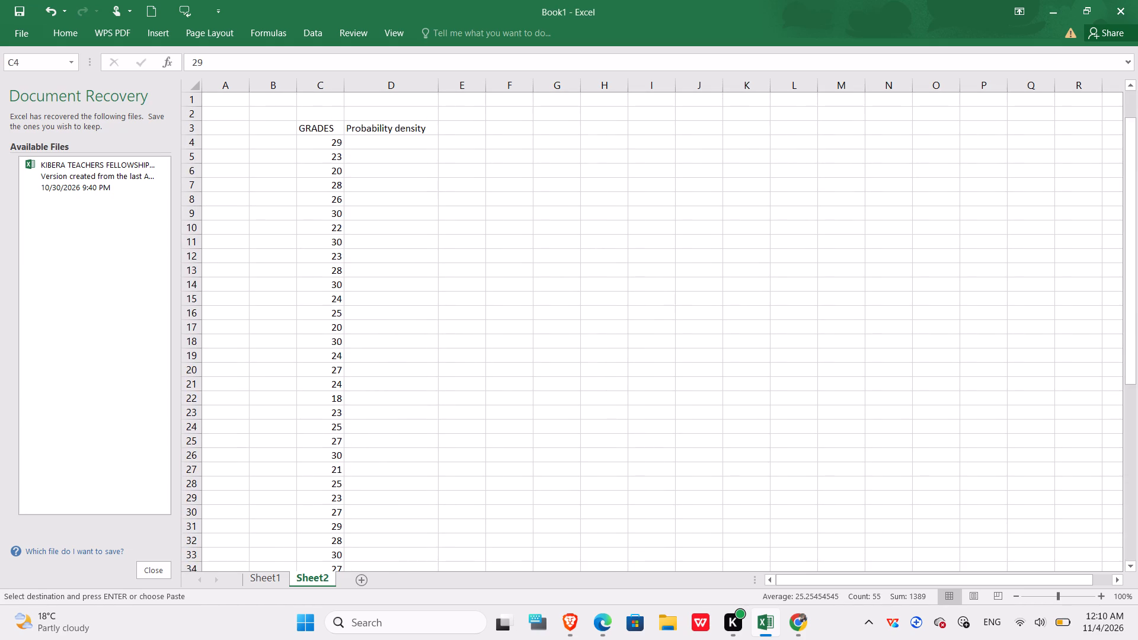
Select cell D4, the first cell under the Probability density heading on Sheet2.
click(406, 152)
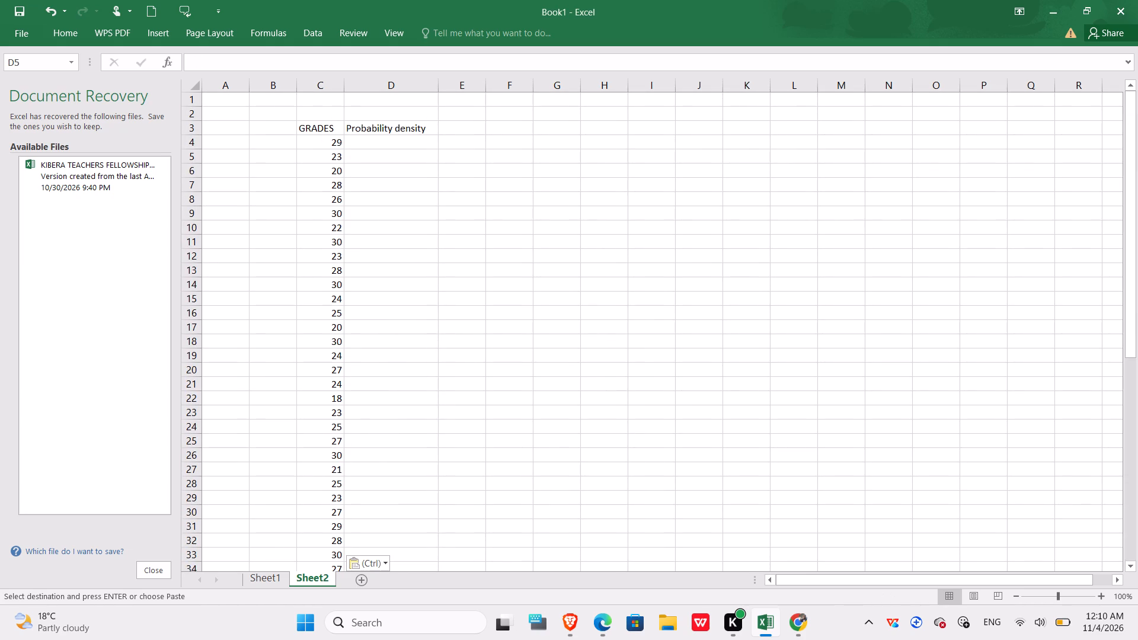
click(395, 145)
scroll(395, 145, up, 5)
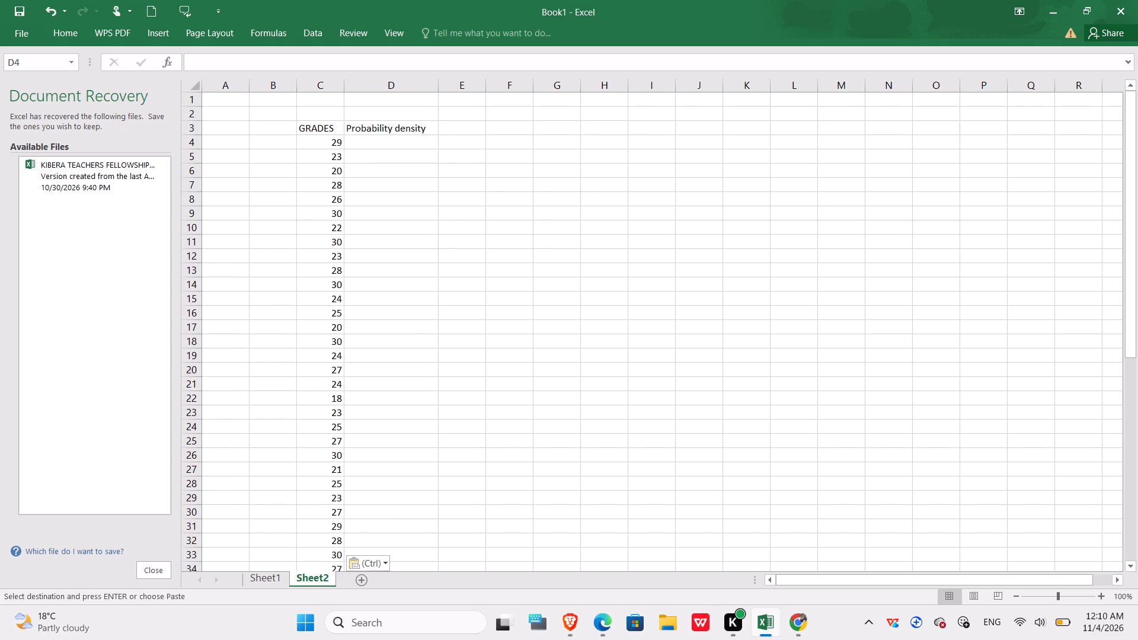
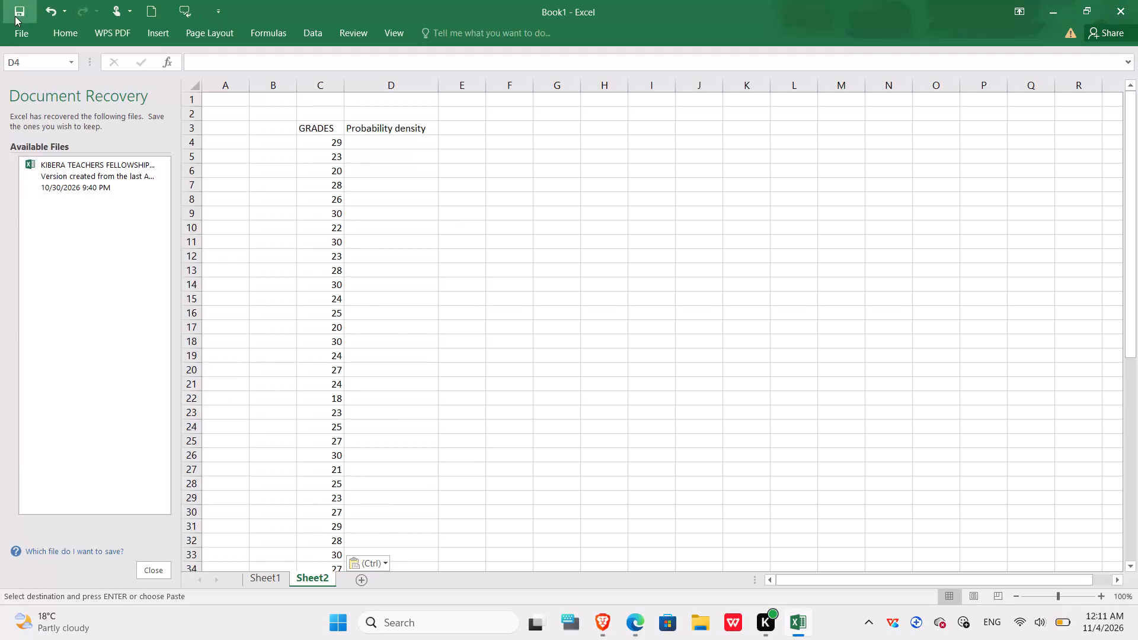
Save the workbook as Book1, an Excel Workbook, in the "corrected lesson plans" folder under Documents.
click(15, 16)
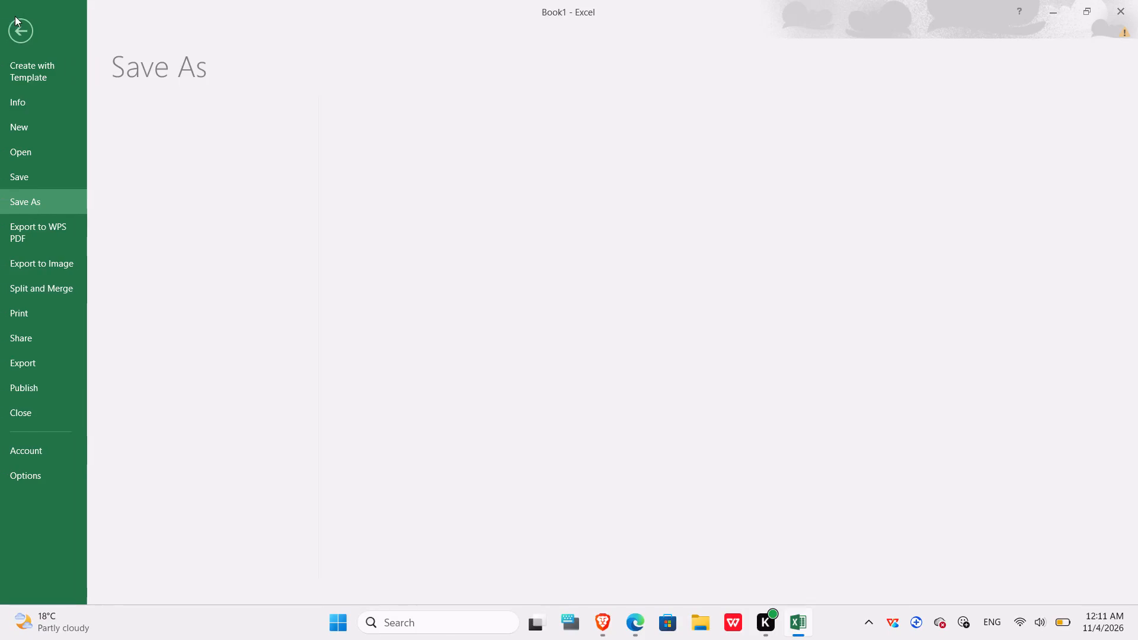
click(154, 155)
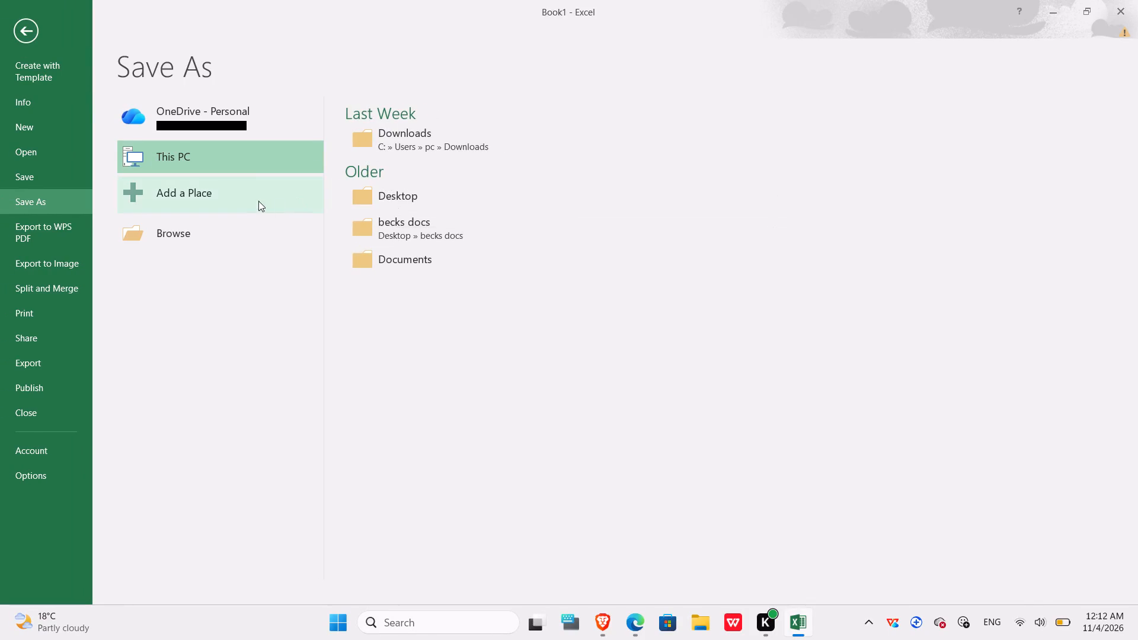
click(252, 158)
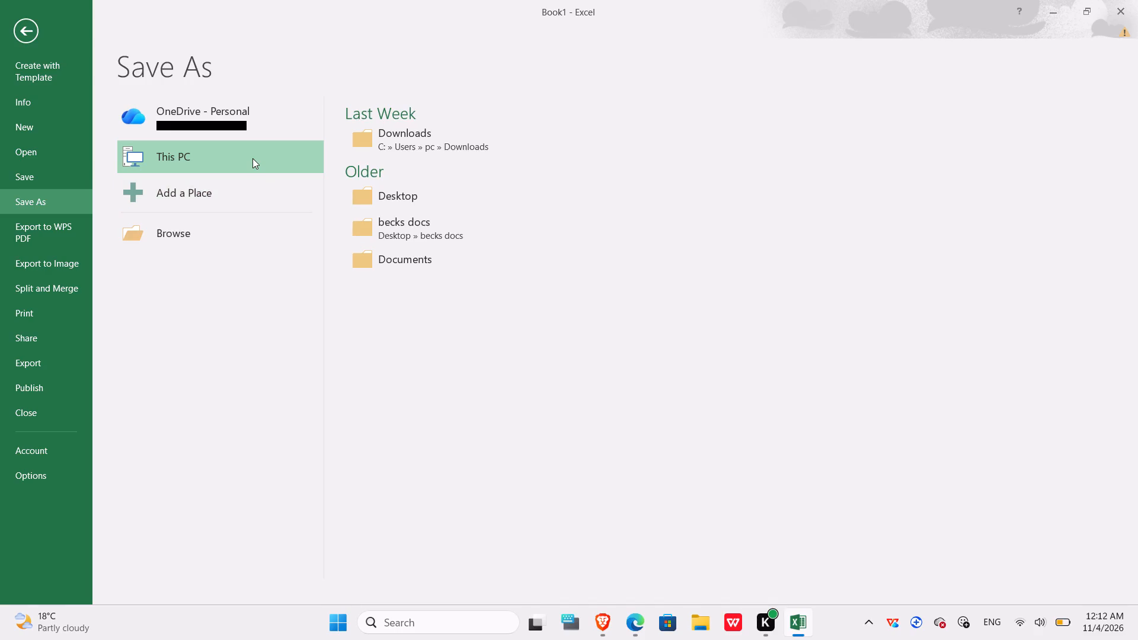
click(215, 193)
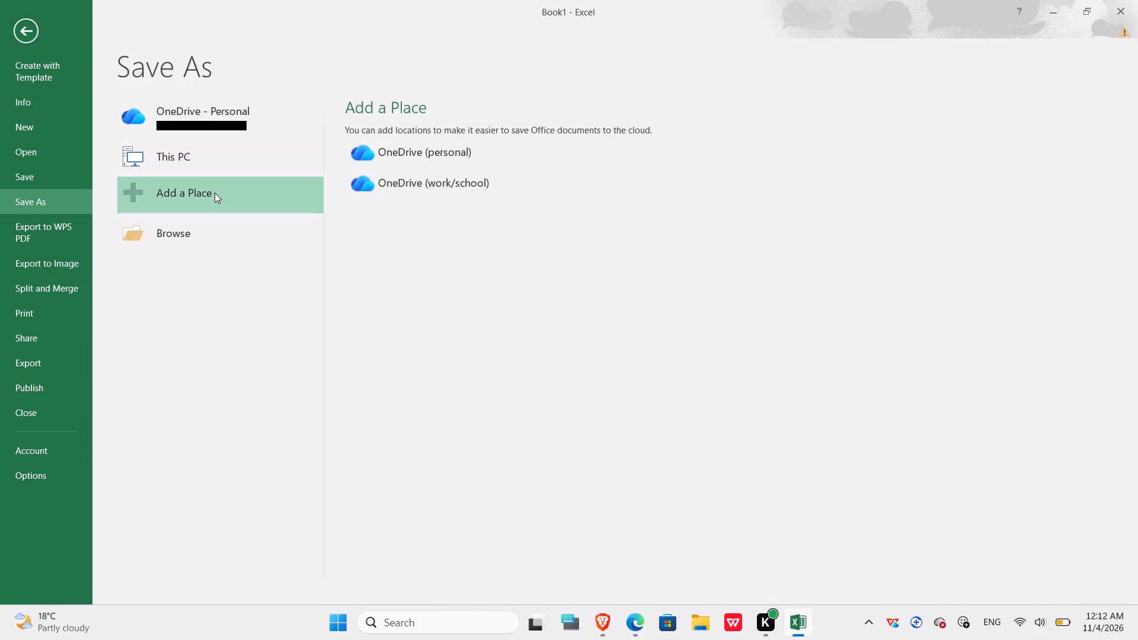
click(204, 162)
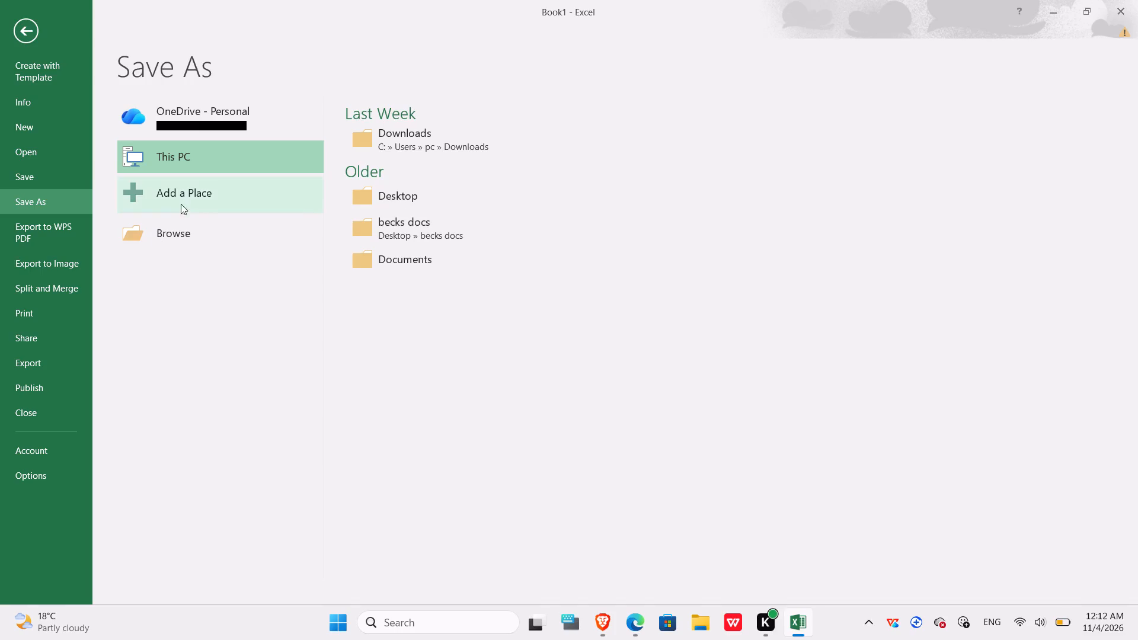
click(178, 236)
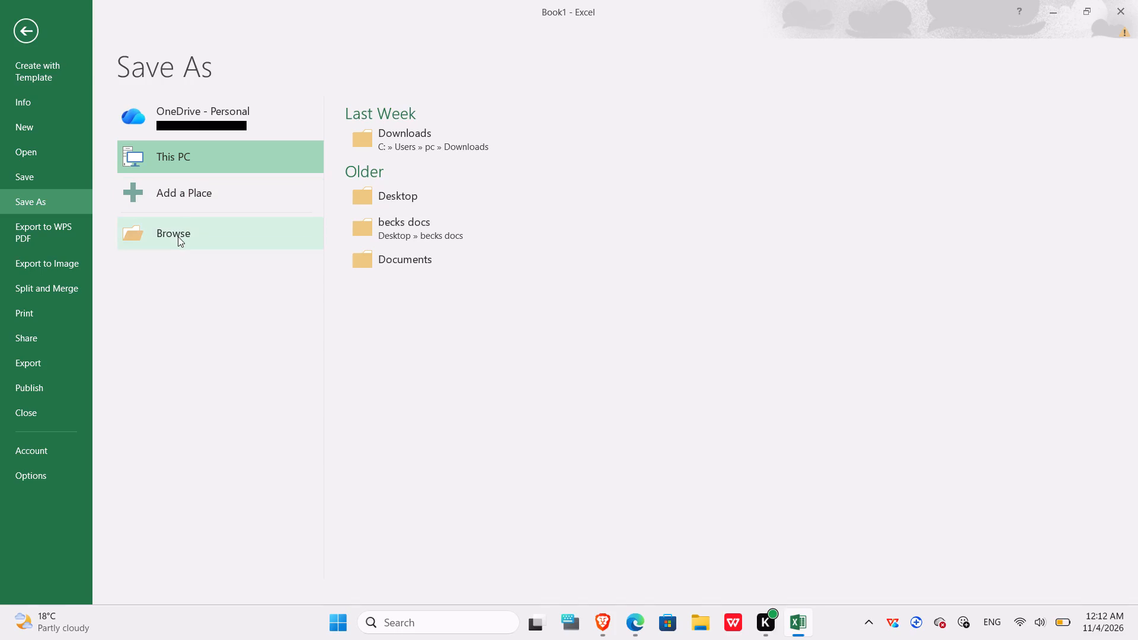
click(178, 236)
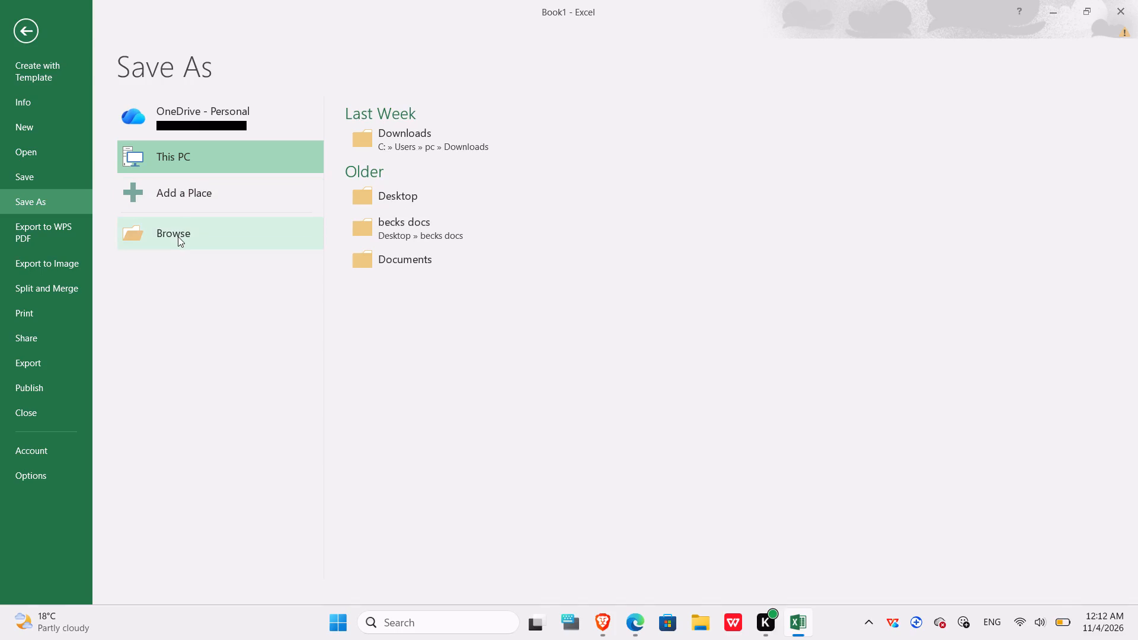
click(180, 235)
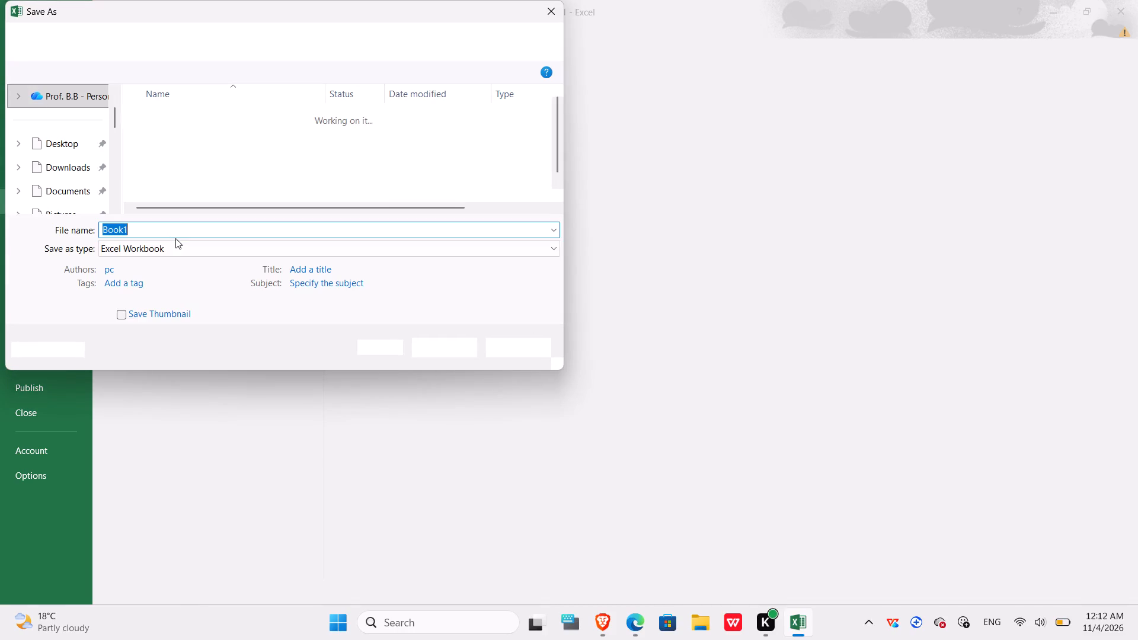
scroll(173, 200, down, 1)
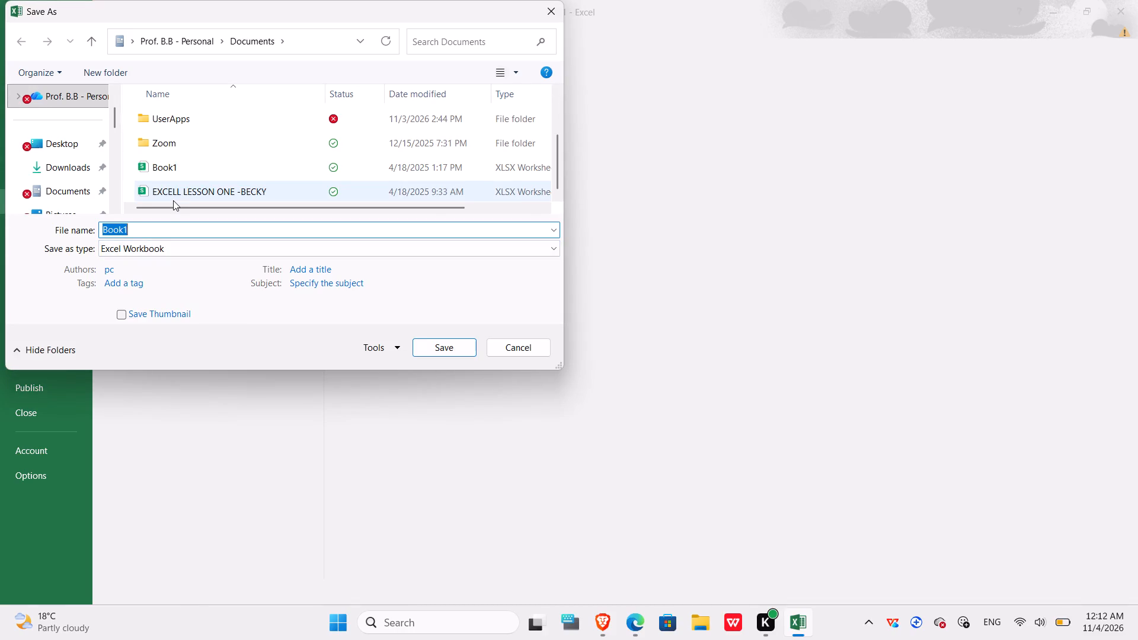
scroll(88, 198, down, 1)
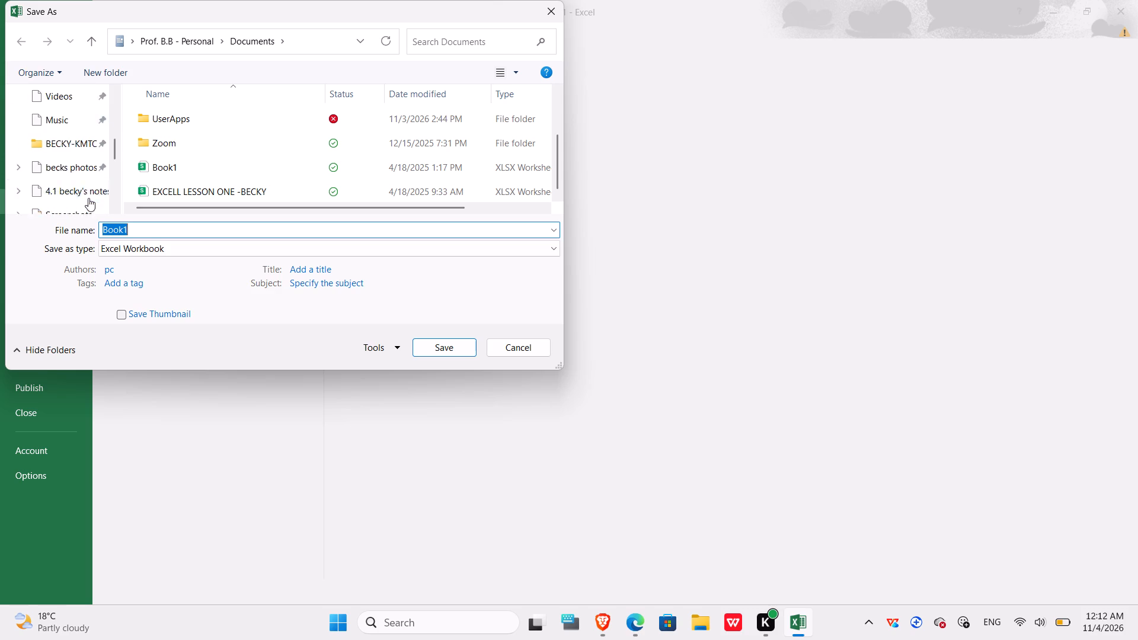
click(70, 169)
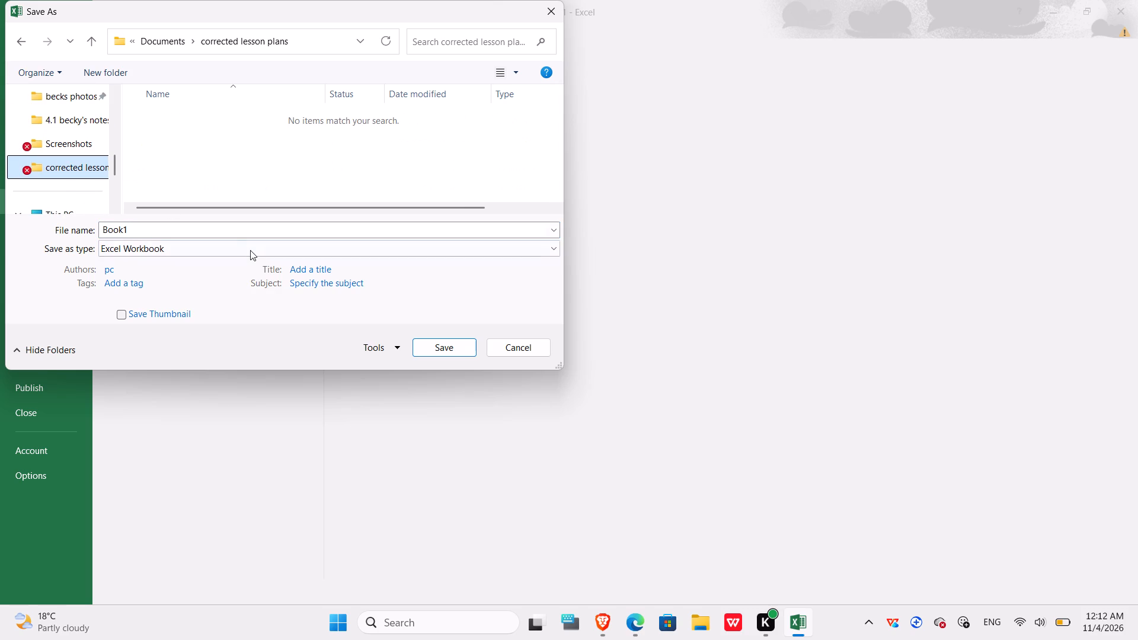
click(431, 344)
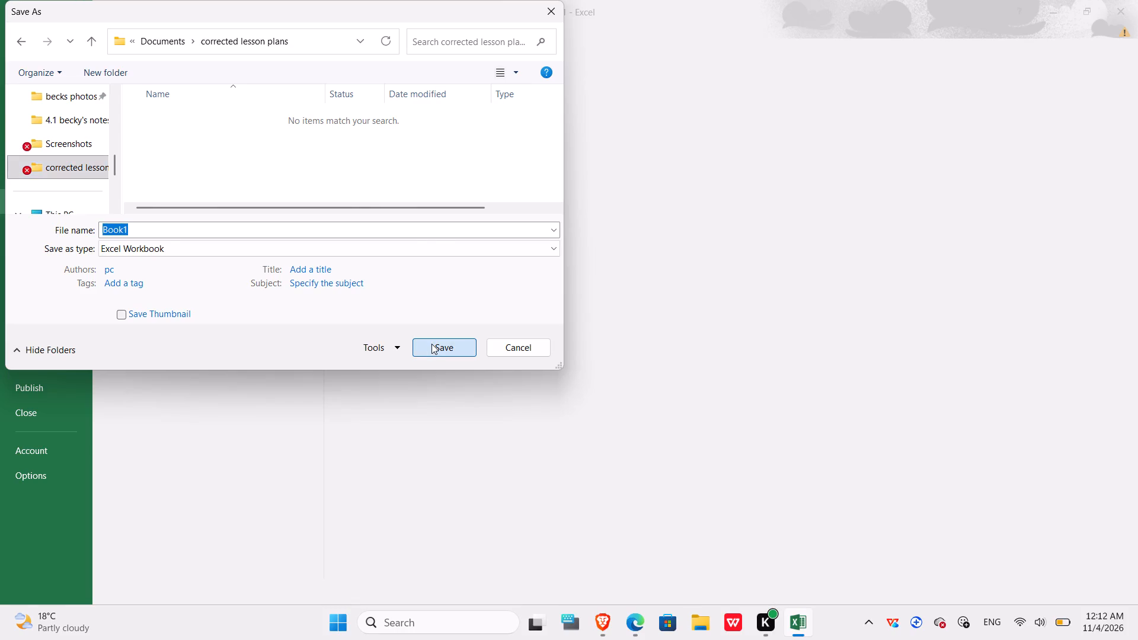